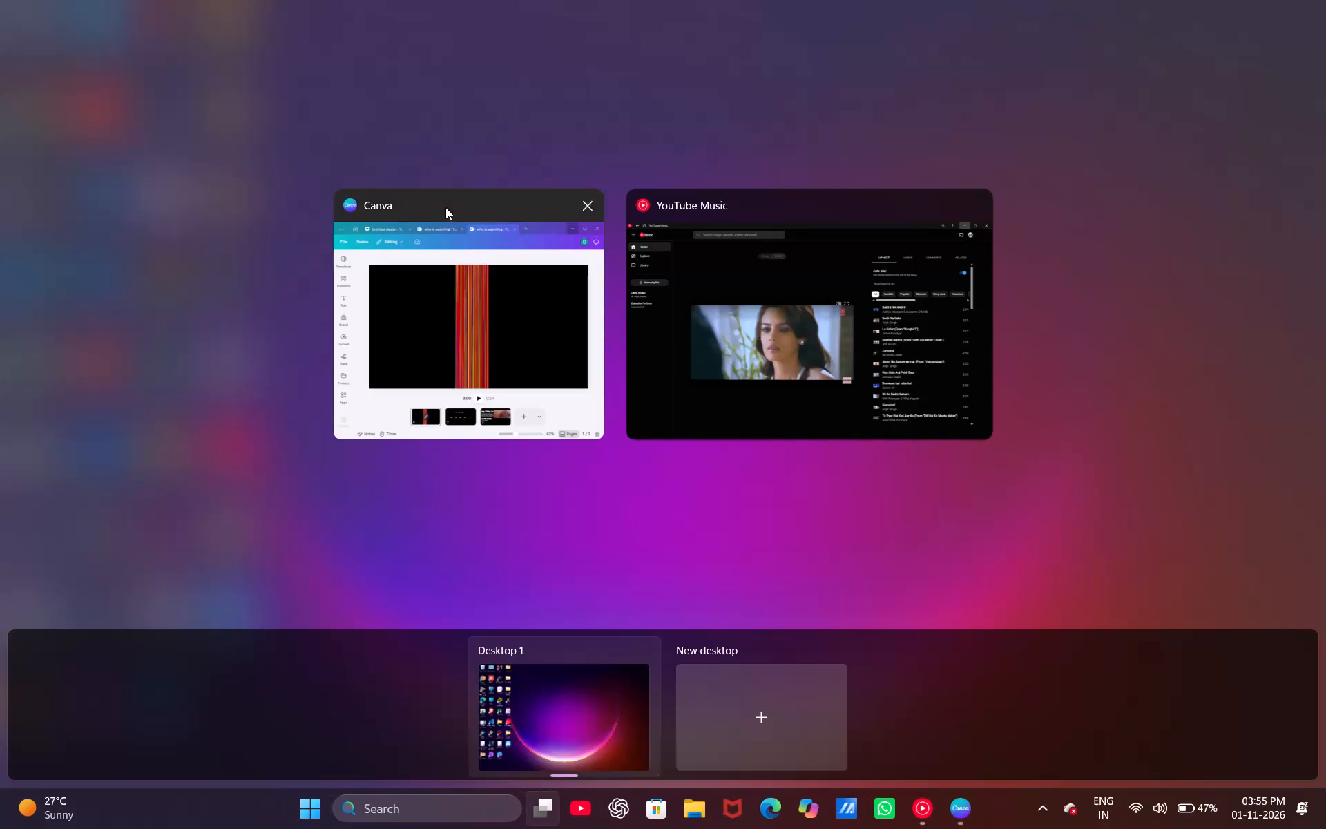
Leave the window overview for the desktop and launch the Kuro app.
{"action": "left_click", "coordinate": [446, 171]}
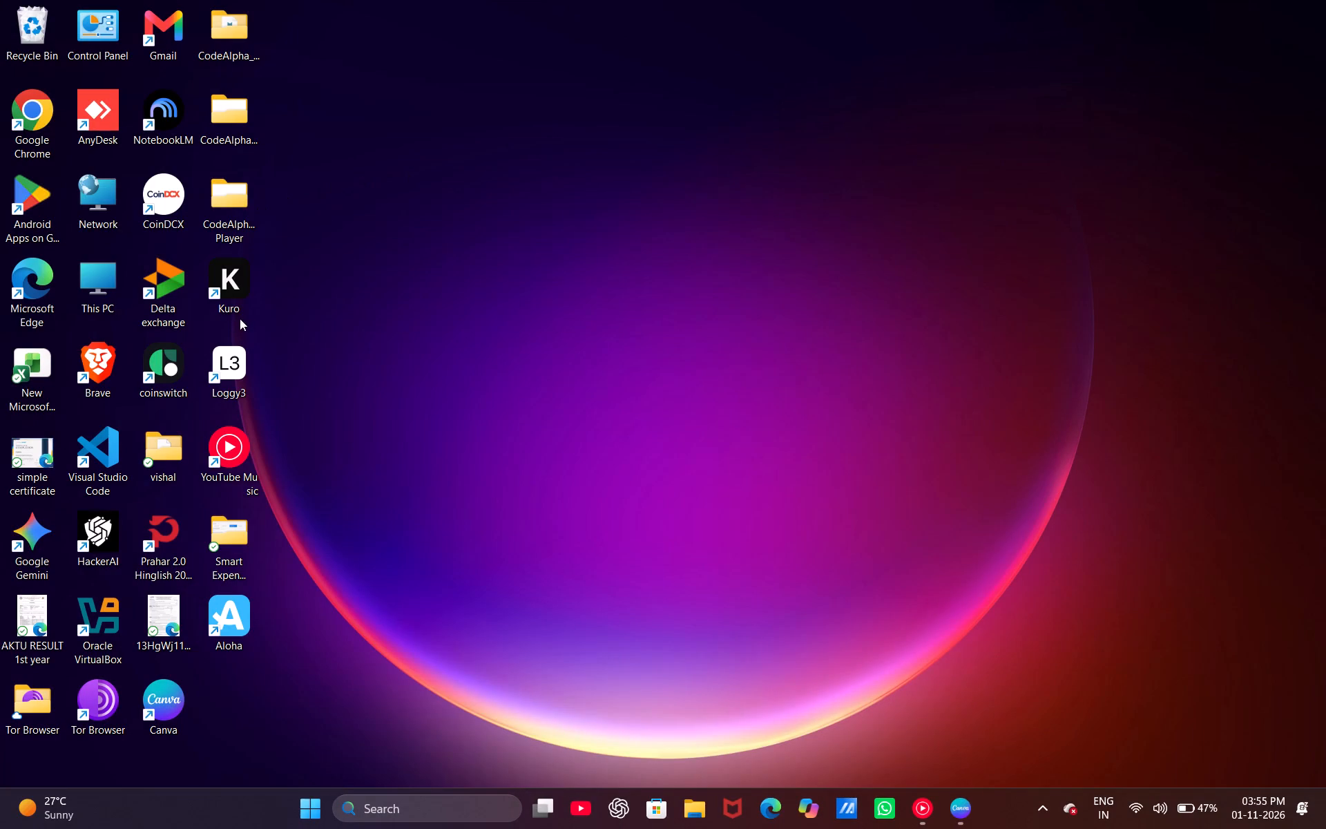
{"action": "double_click", "coordinate": [231, 301]}
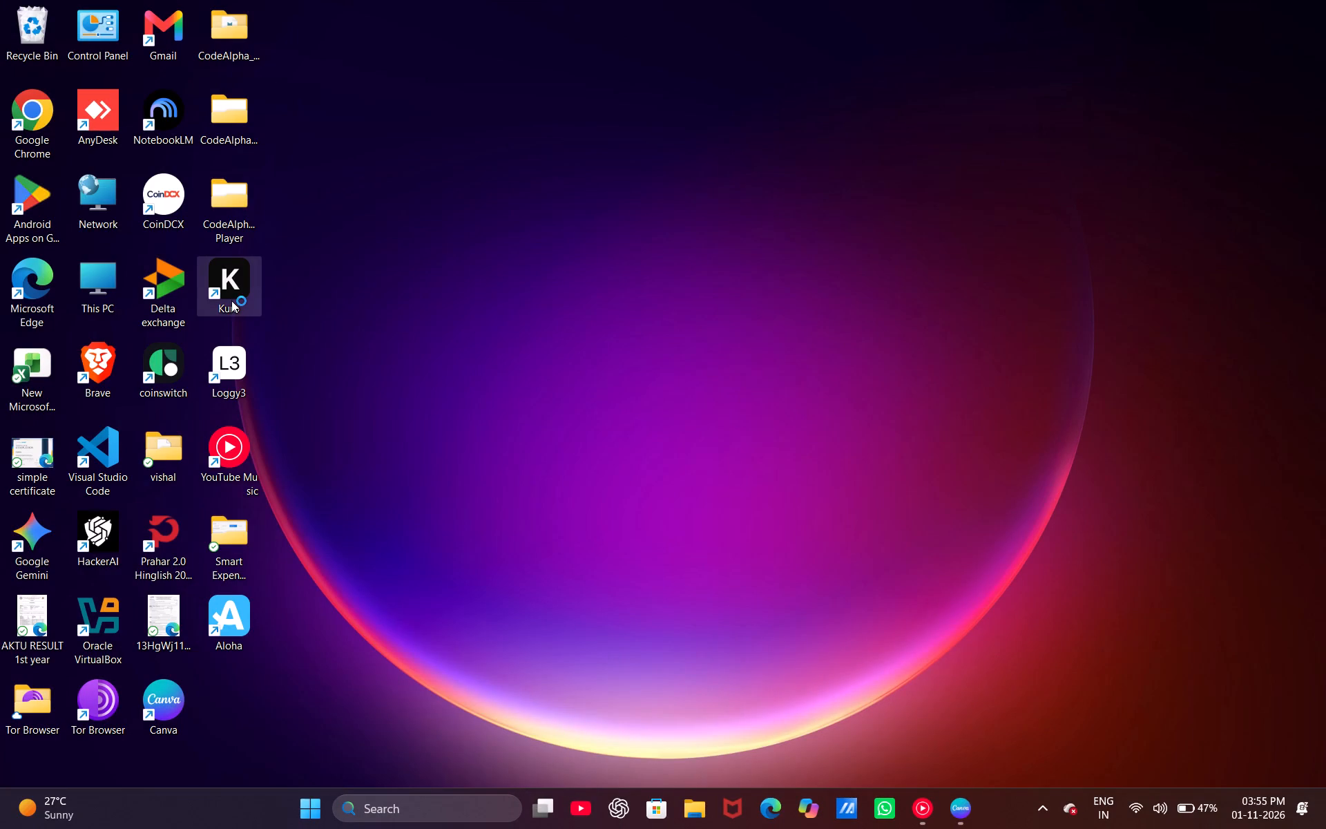
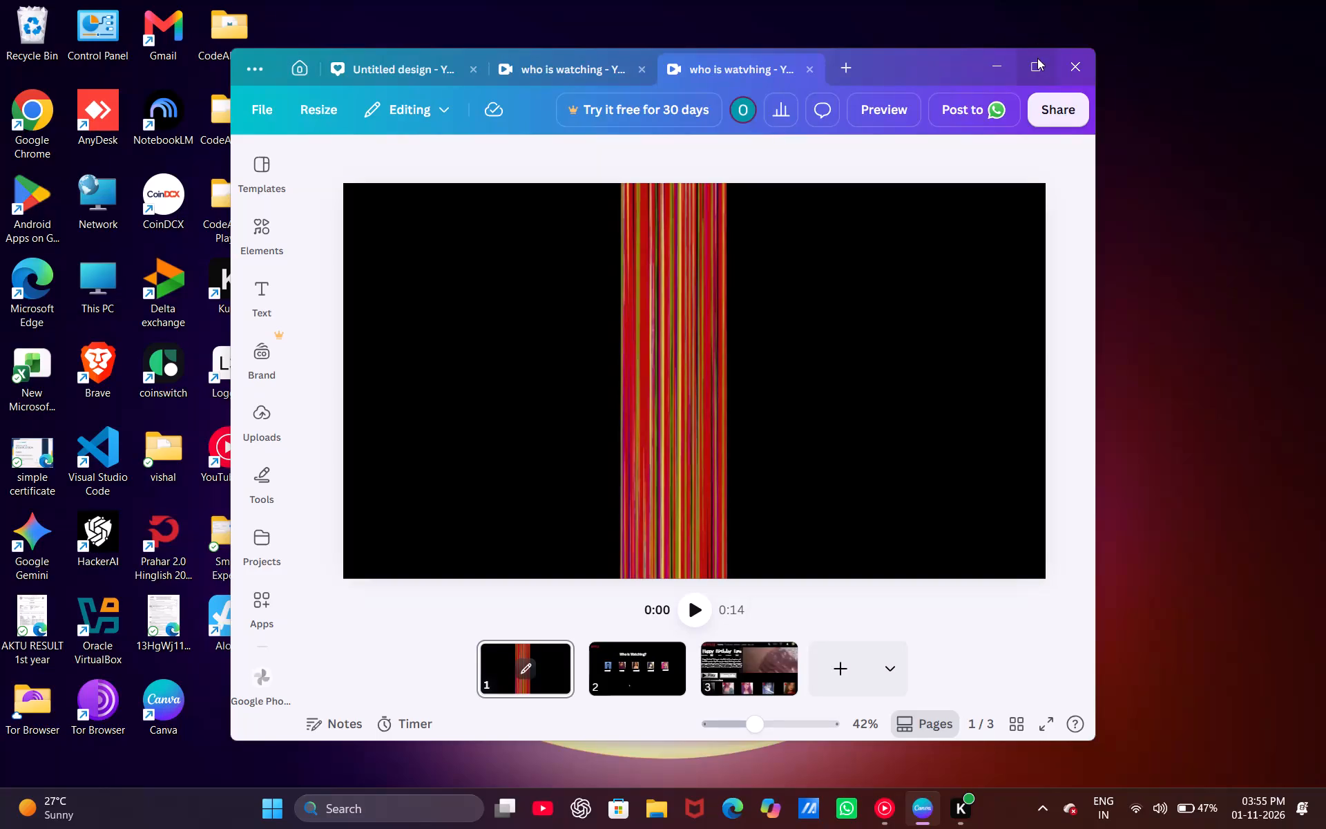
Maximize the Canva window showing the "who is watvhing" video design.
{"action": "left_click", "coordinate": [1037, 59]}
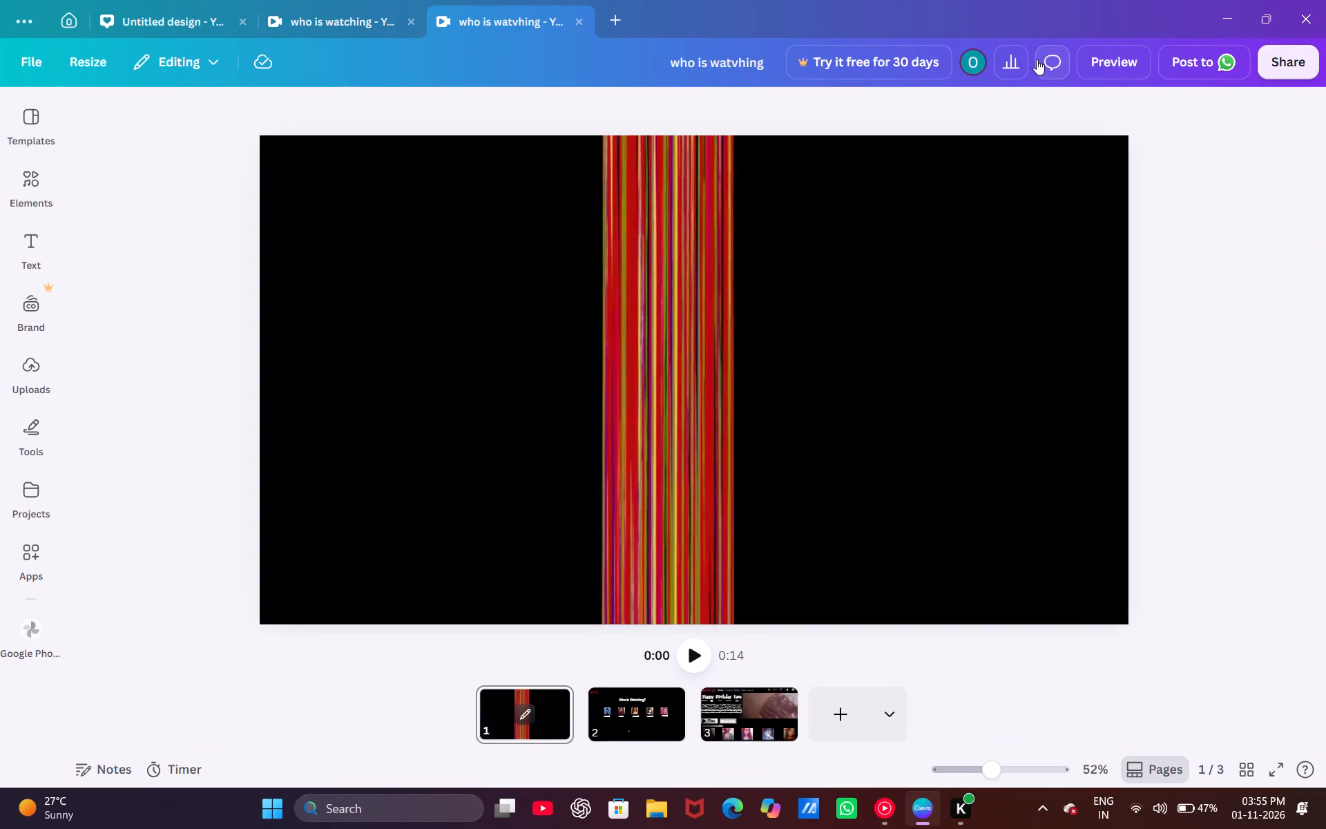
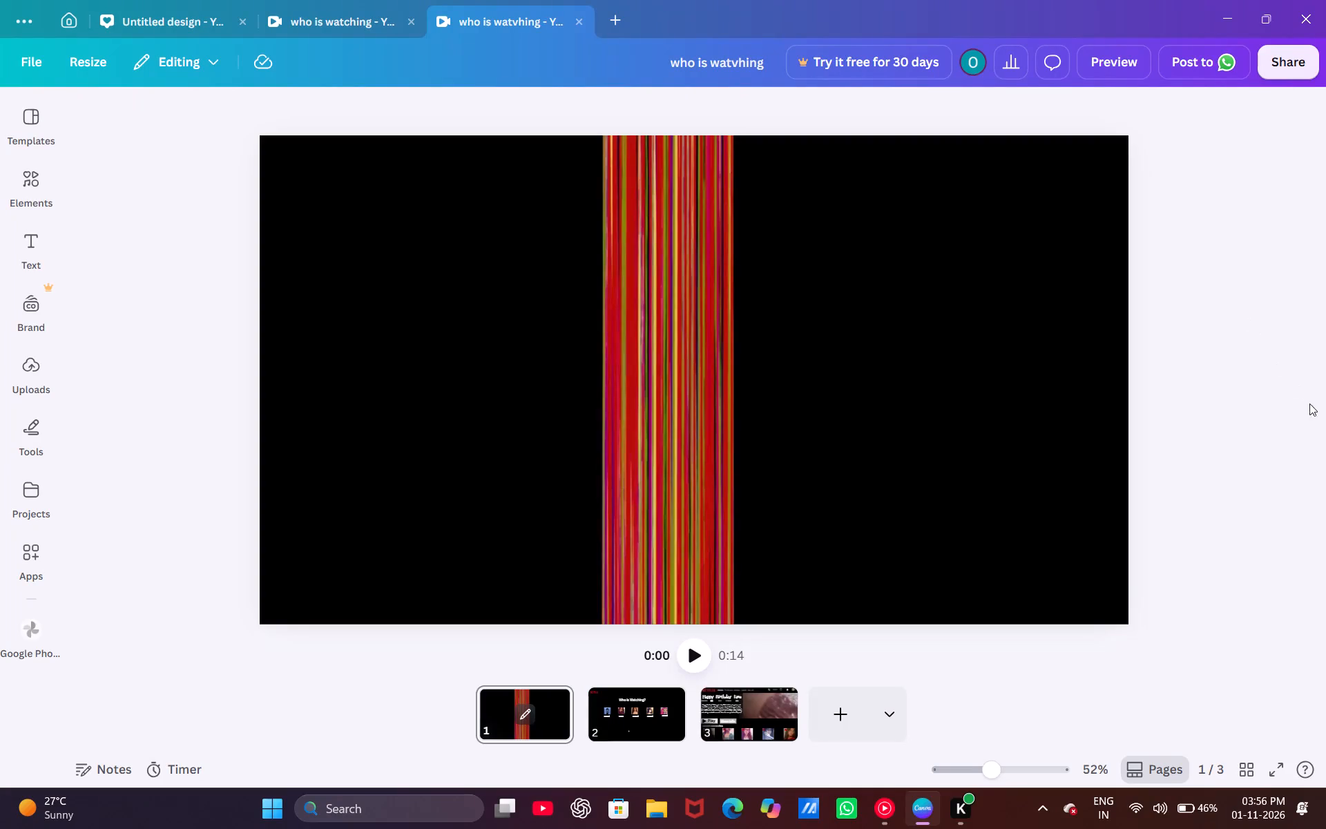
Play the three-page video design through from start to end to review it.
{"action": "left_click", "coordinate": [699, 657]}
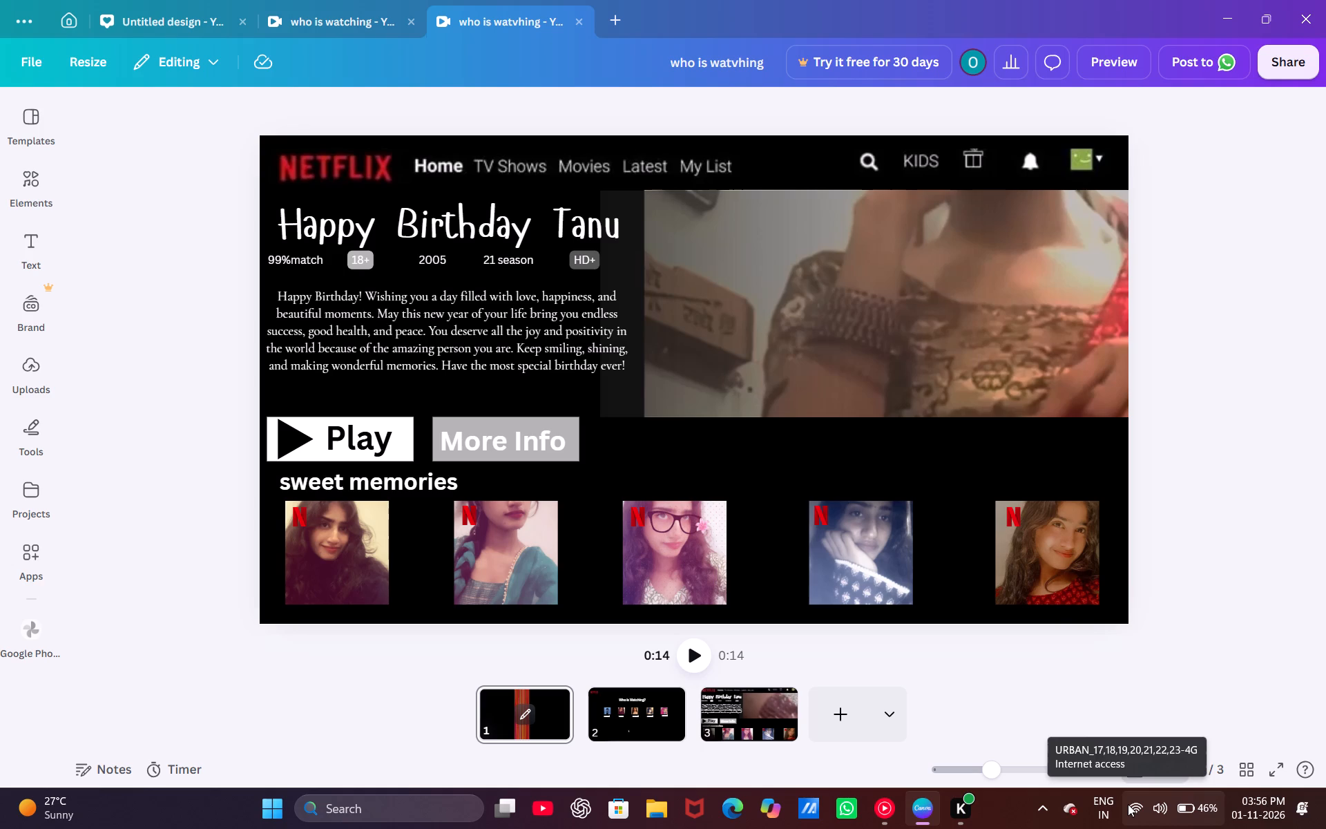
{"action": "left_click", "coordinate": [823, 275]}
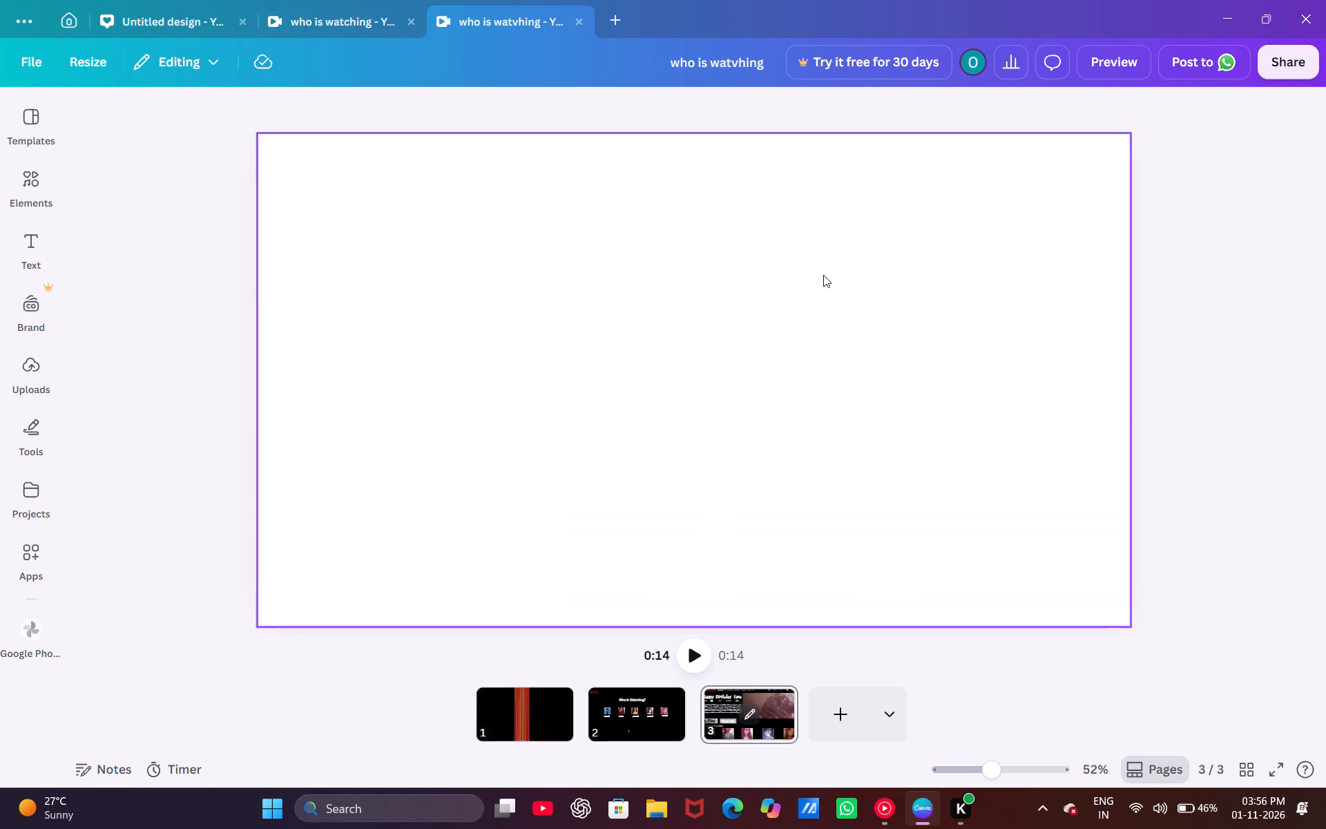
{"action": "left_click", "coordinate": [707, 658]}
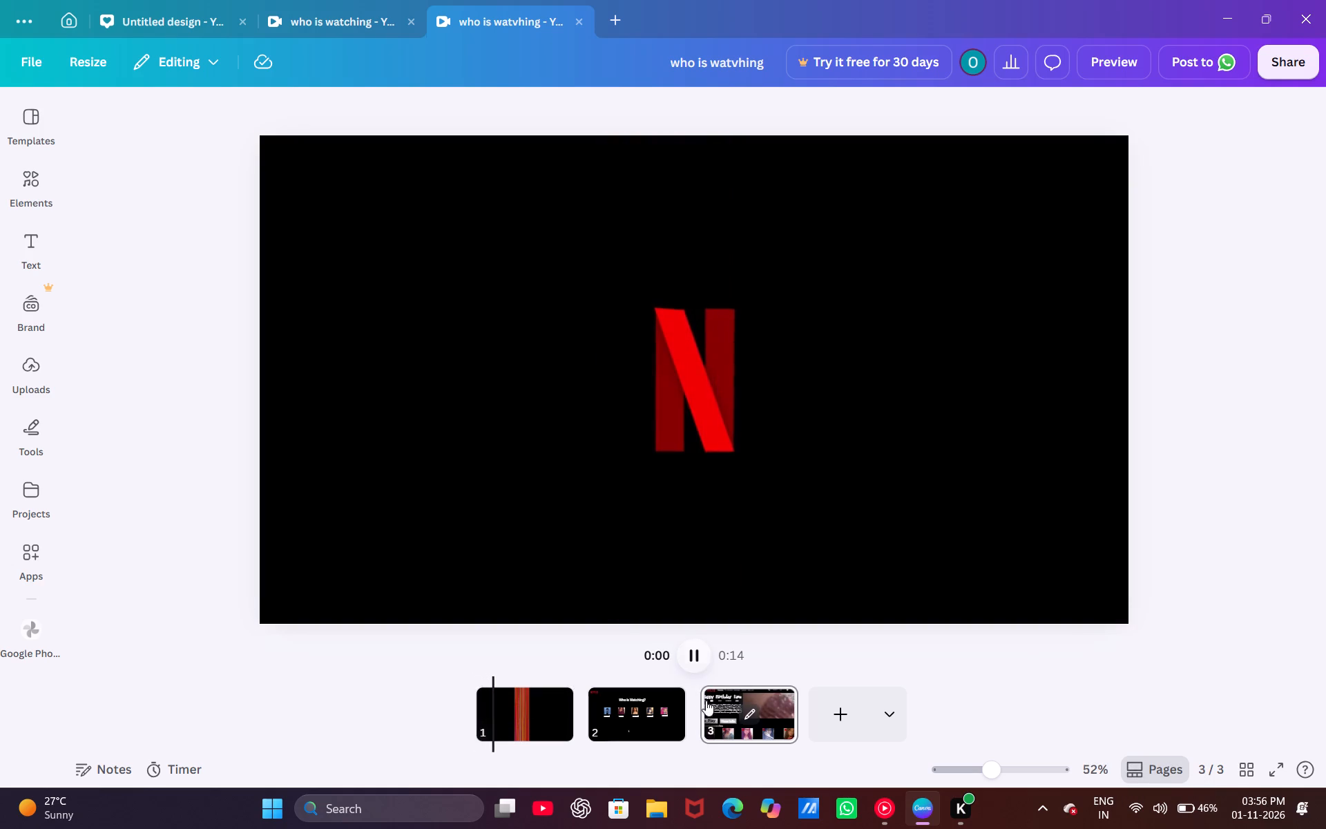
{"action": "left_click", "coordinate": [712, 721]}
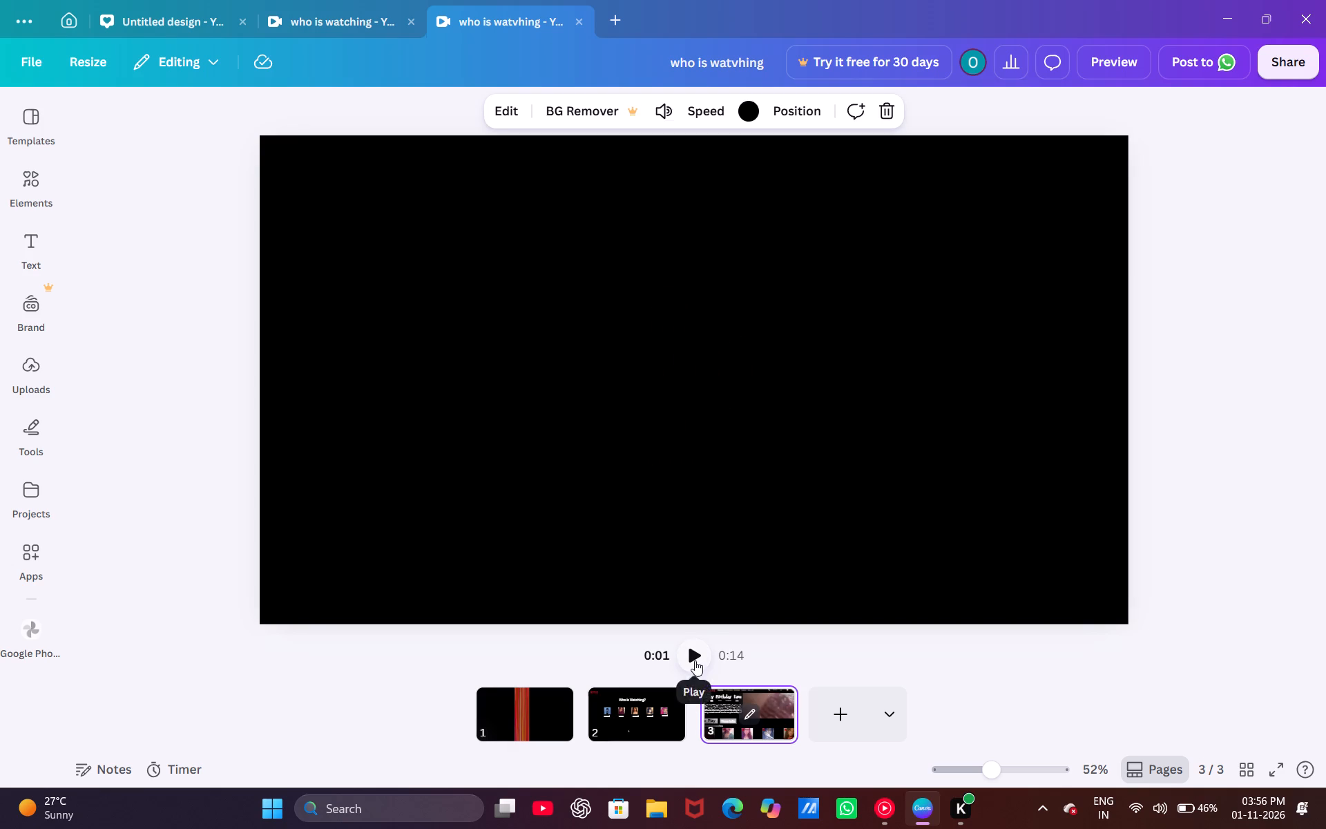
{"action": "left_click", "coordinate": [695, 660]}
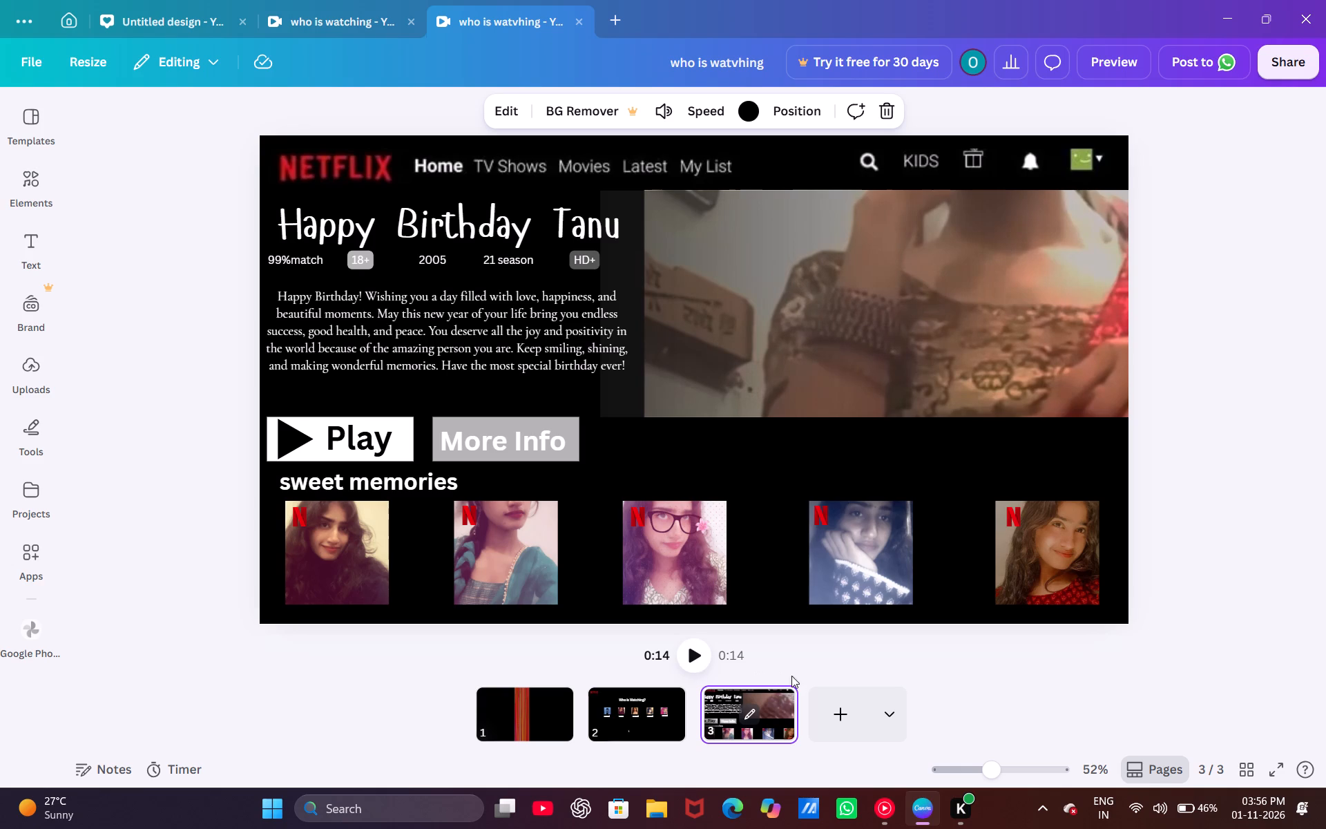
{"action": "left_click", "coordinate": [693, 660]}
Close the YouTube Music app and leave without saving.
{"action": "left_click", "coordinate": [946, 663]}
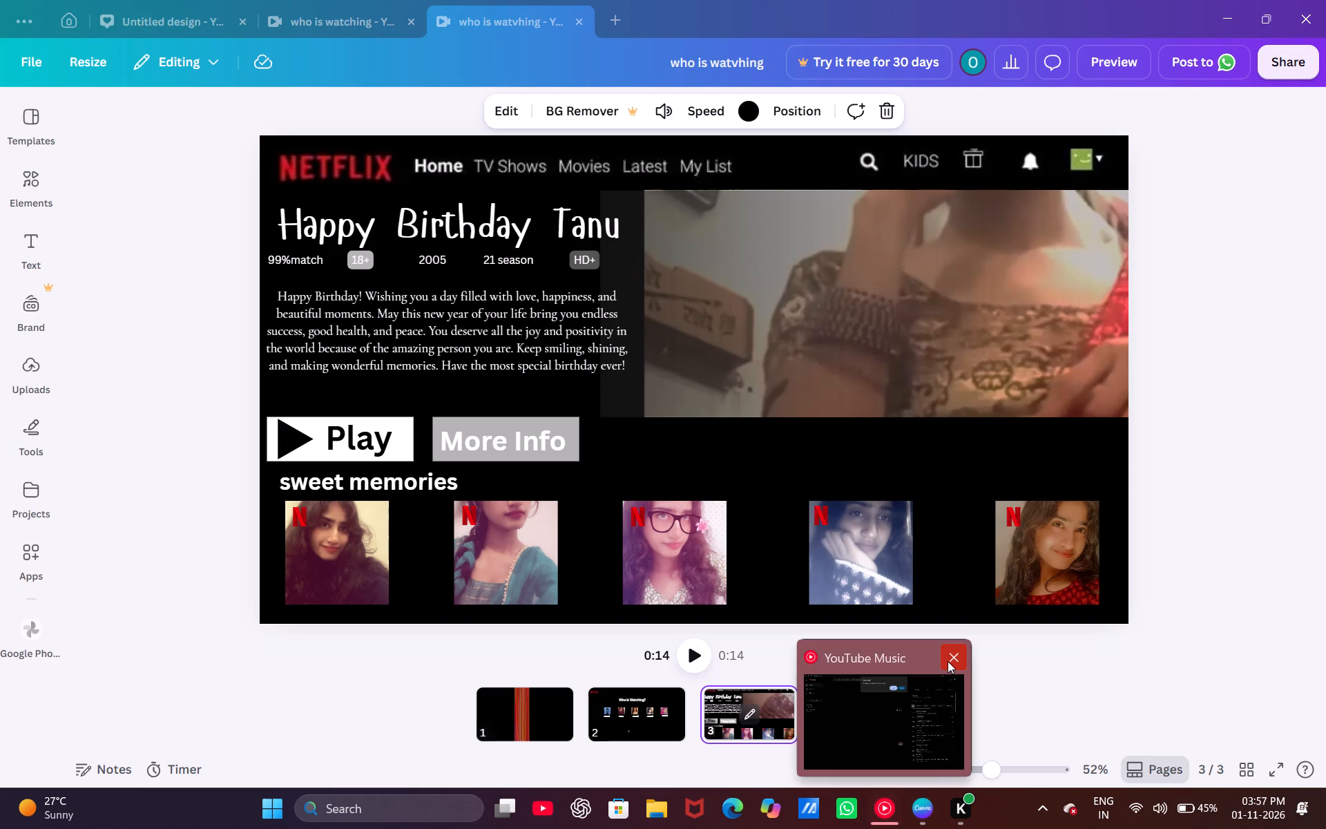
{"action": "left_click", "coordinate": [948, 661]}
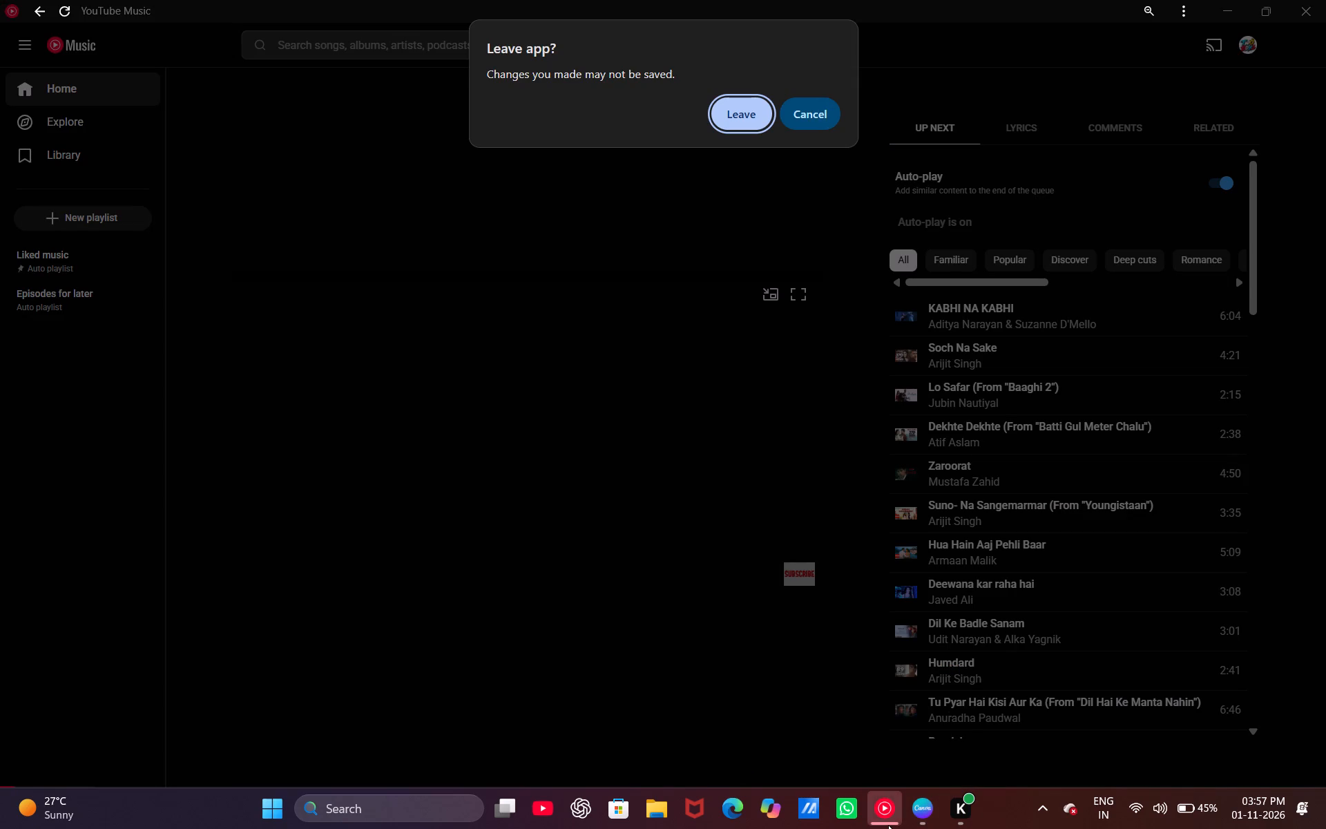
{"action": "left_click", "coordinate": [751, 114]}
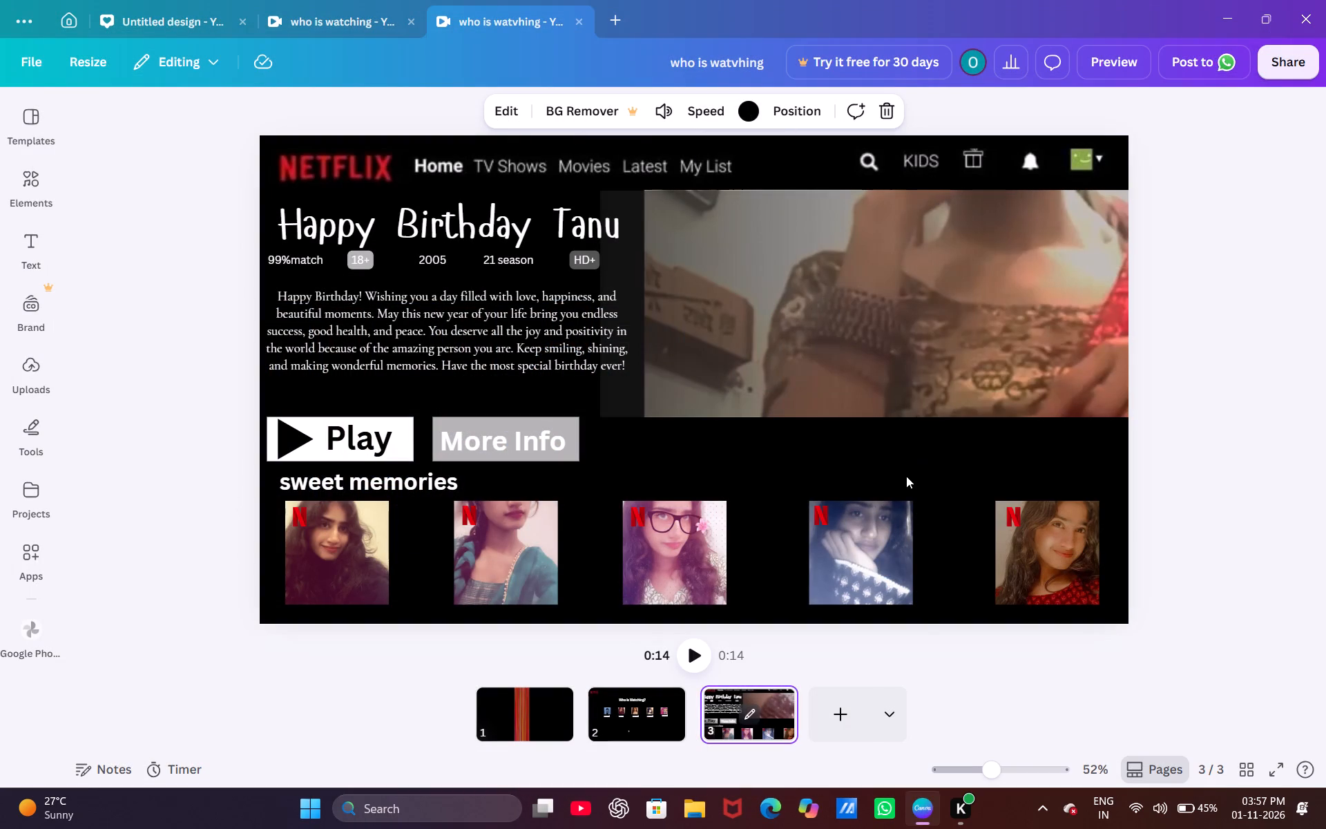
Add a new page after the birthday page and bring up the elements library.
{"action": "left_click", "coordinate": [841, 709]}
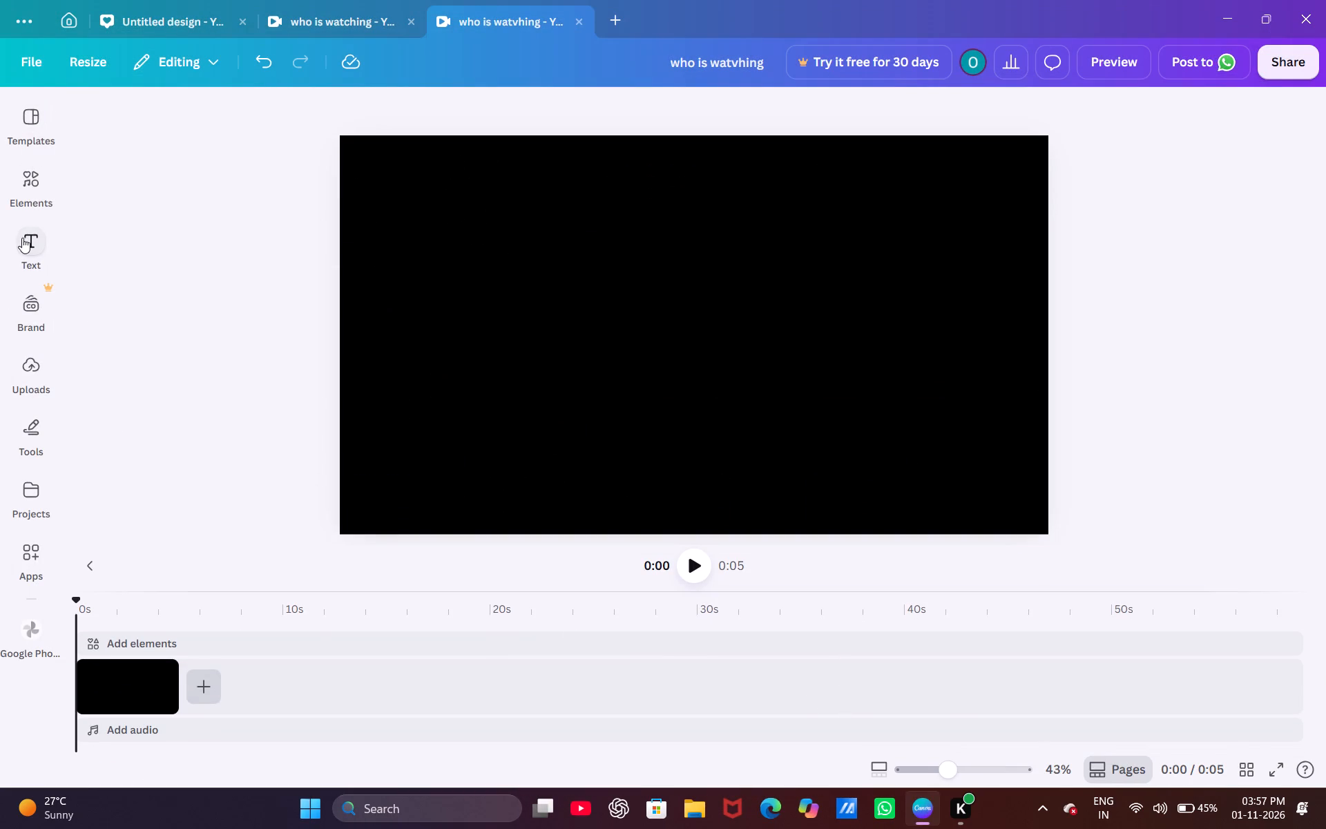
{"action": "left_click", "coordinate": [31, 174]}
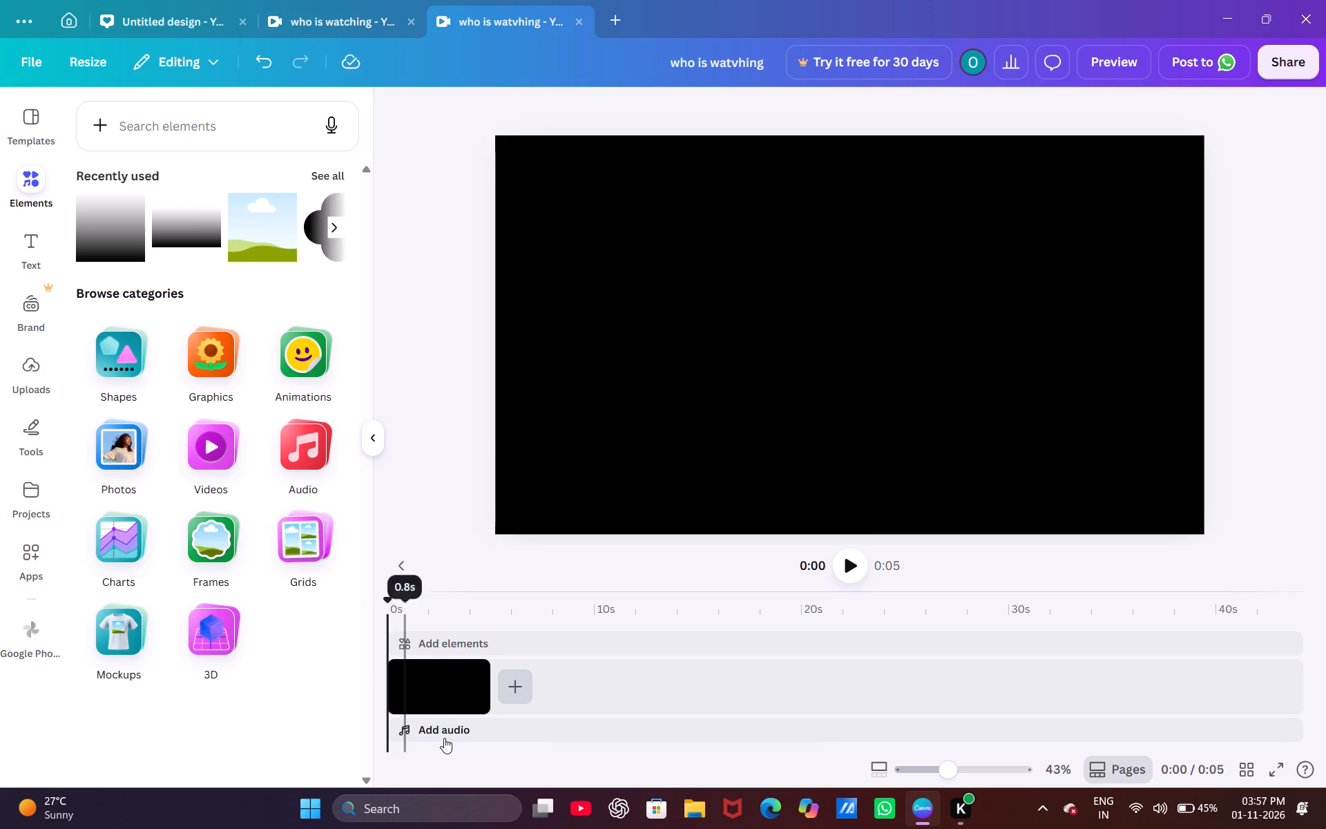
Switch to YouTube, search for "netflix happy birthday" and open the Netflix birthday video Canva tutorial.
{"action": "left_click", "coordinate": [582, 807]}
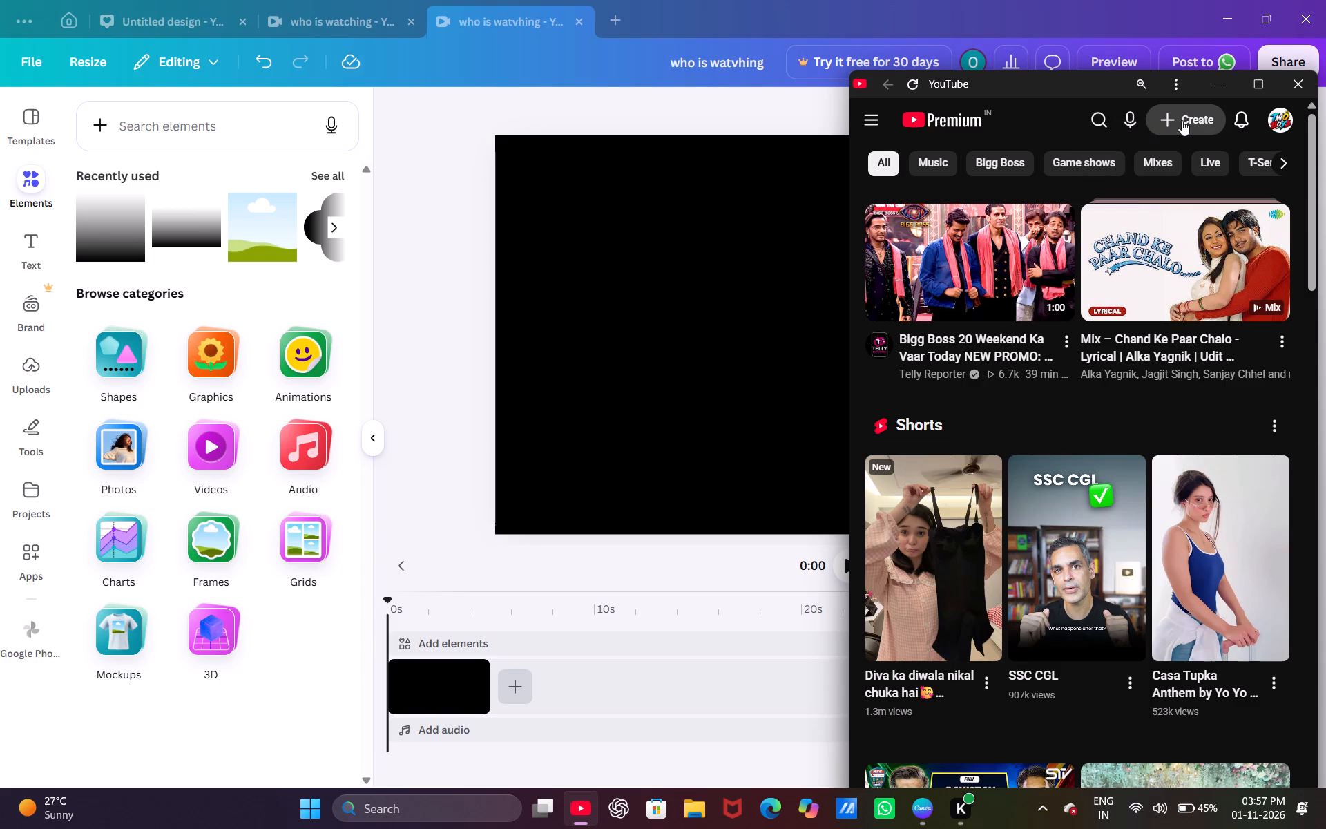
{"action": "left_click", "coordinate": [1281, 124]}
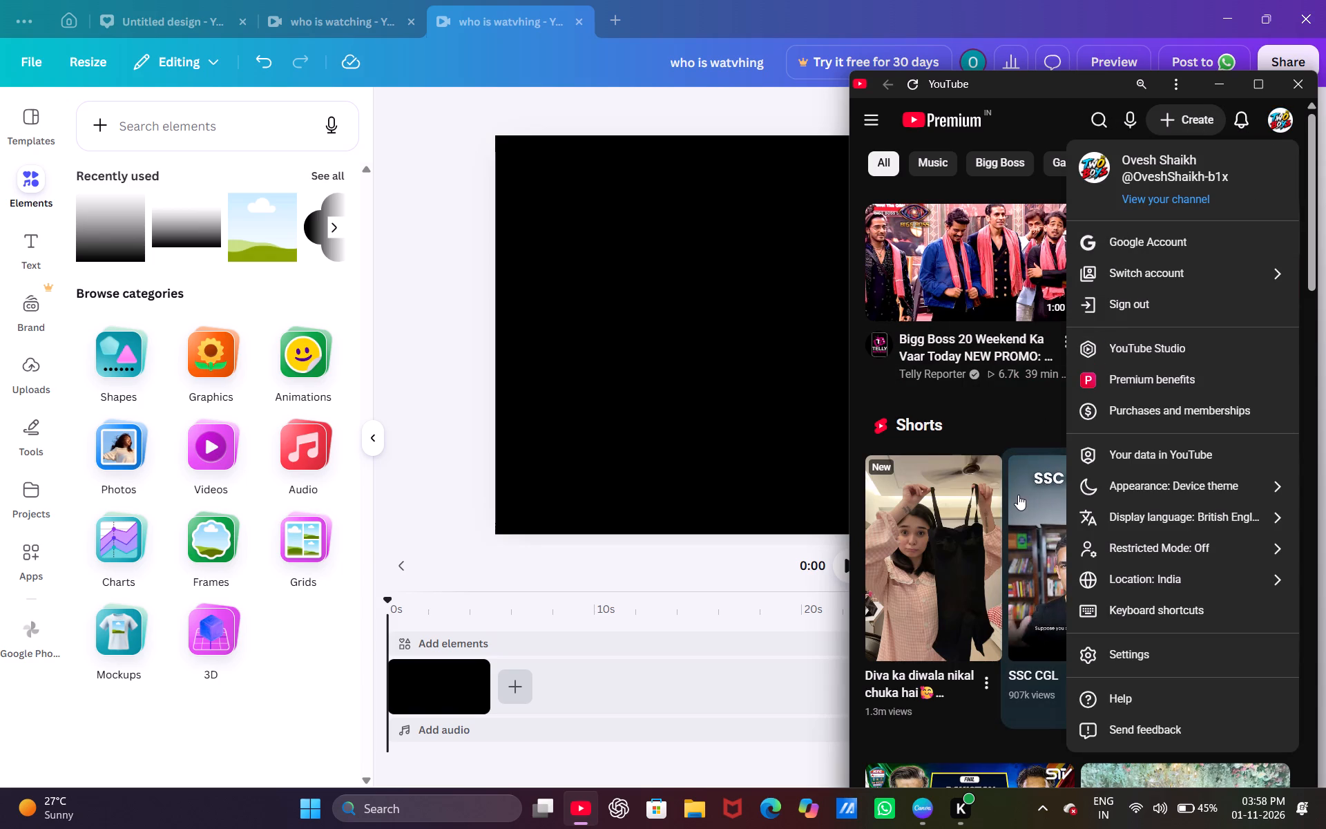
{"action": "left_click", "coordinate": [1099, 118]}
{"action": "left_click", "coordinate": [1099, 118]}
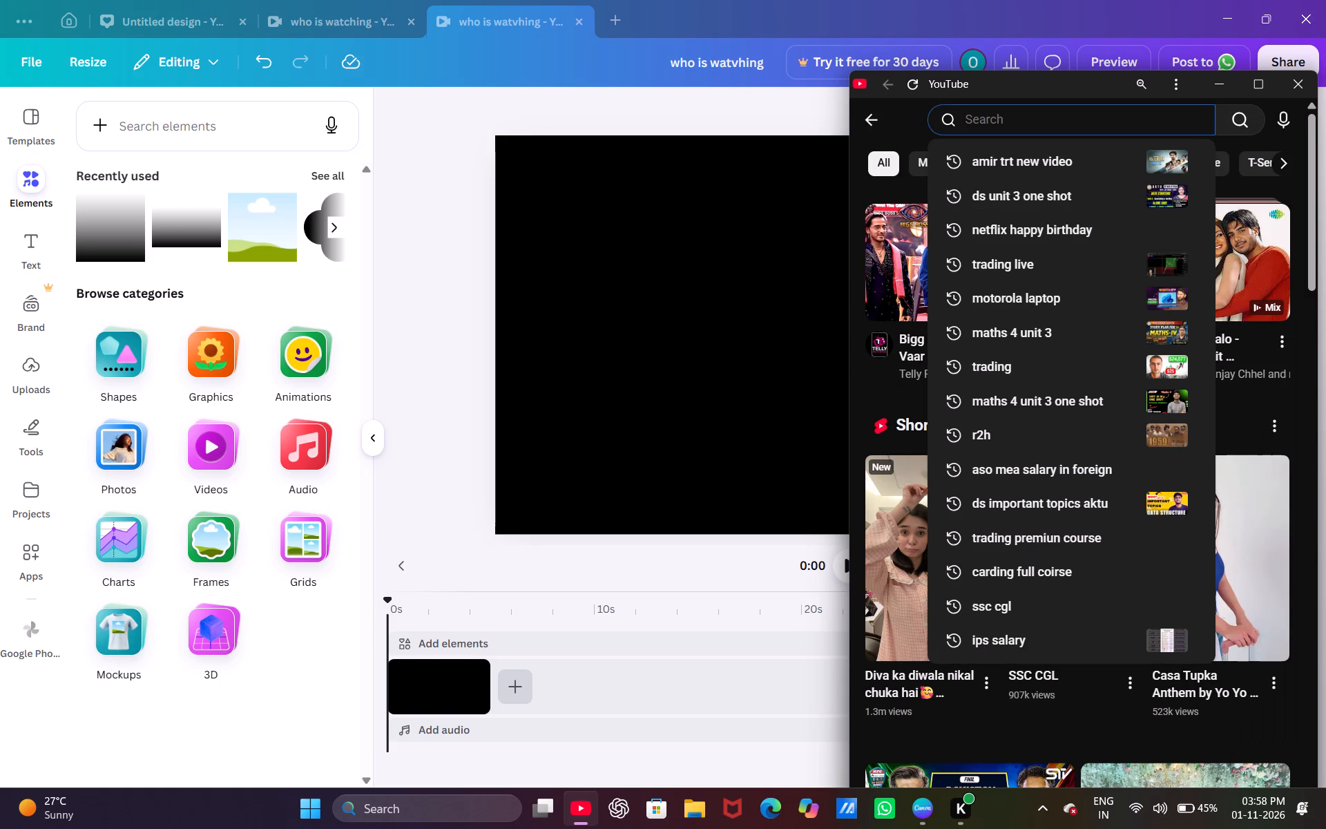
{"action": "left_click", "coordinate": [1068, 229]}
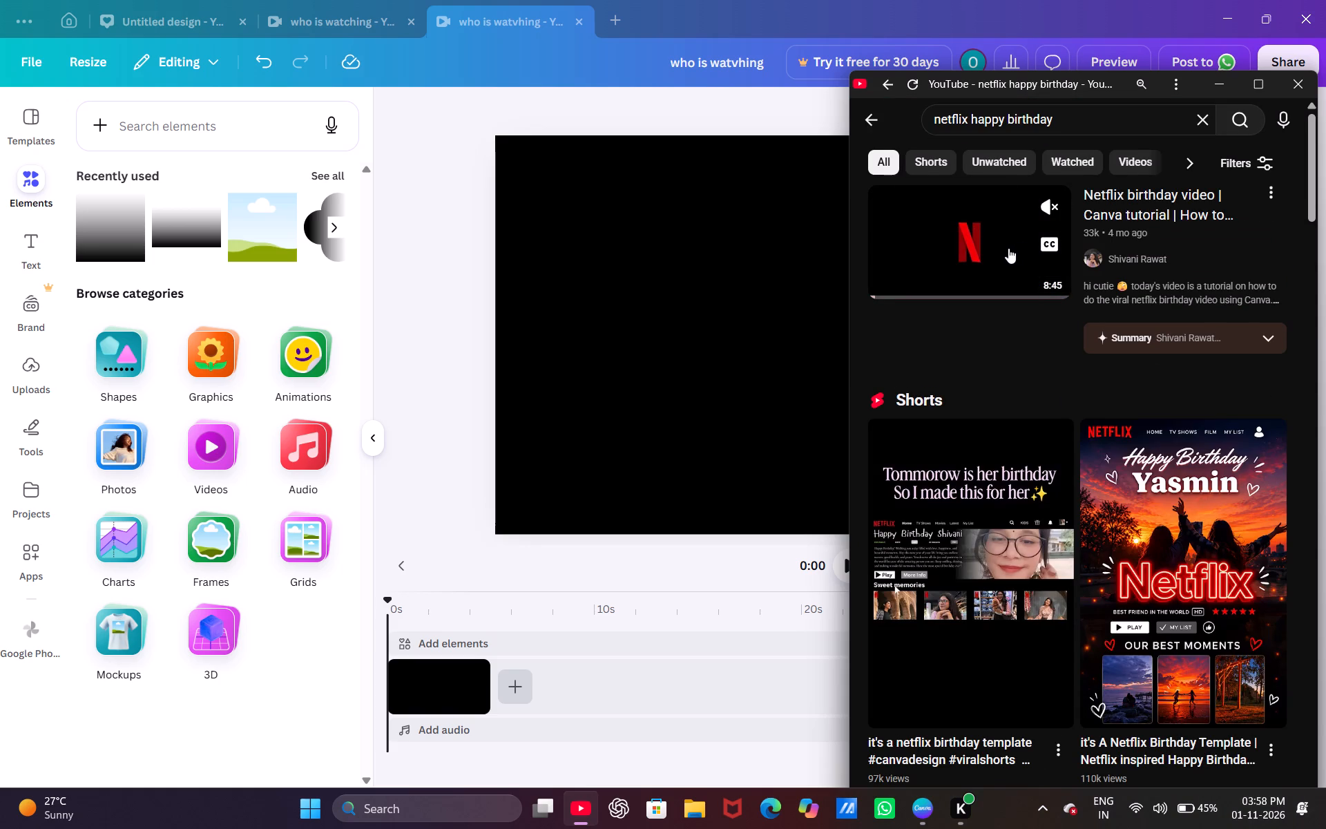
{"action": "left_click", "coordinate": [1049, 202]}
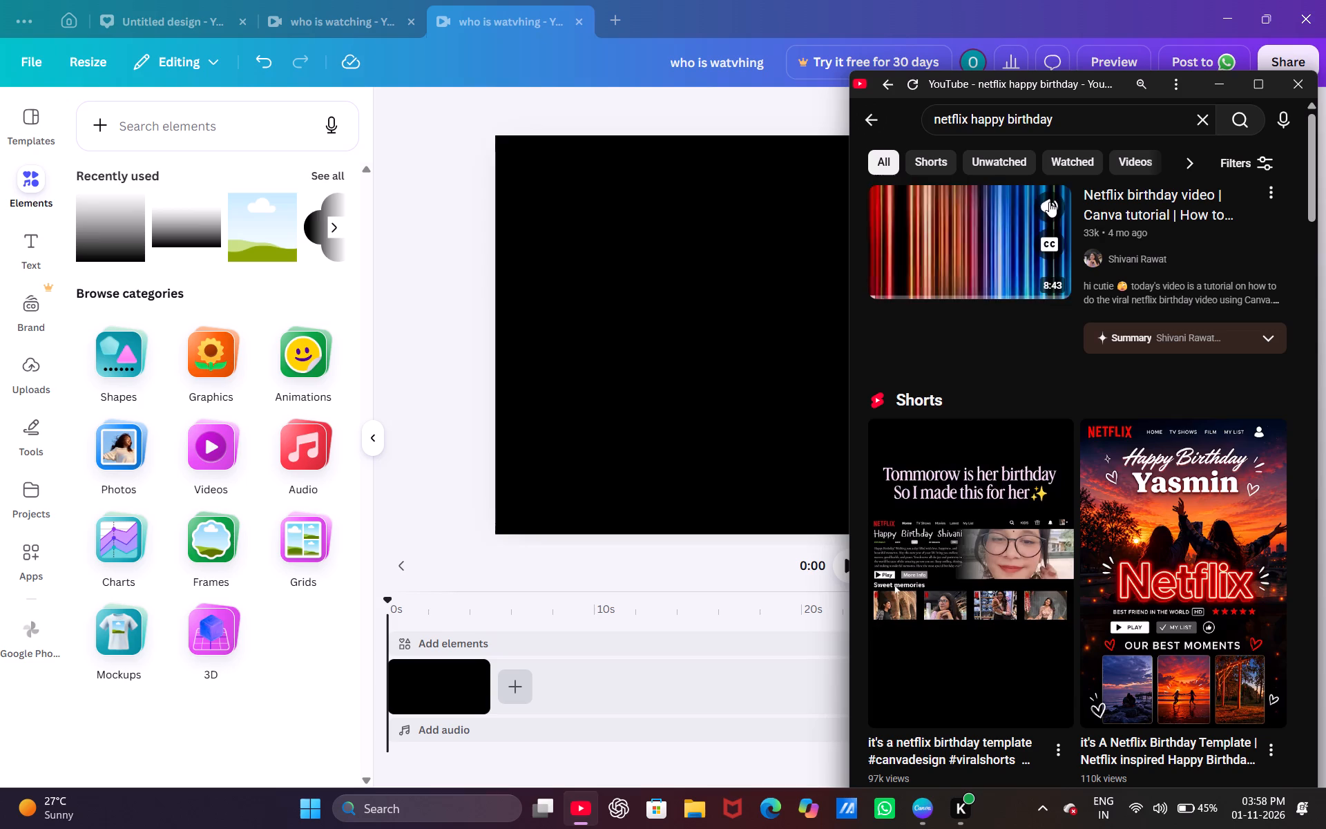
{"action": "left_click", "coordinate": [1010, 260]}
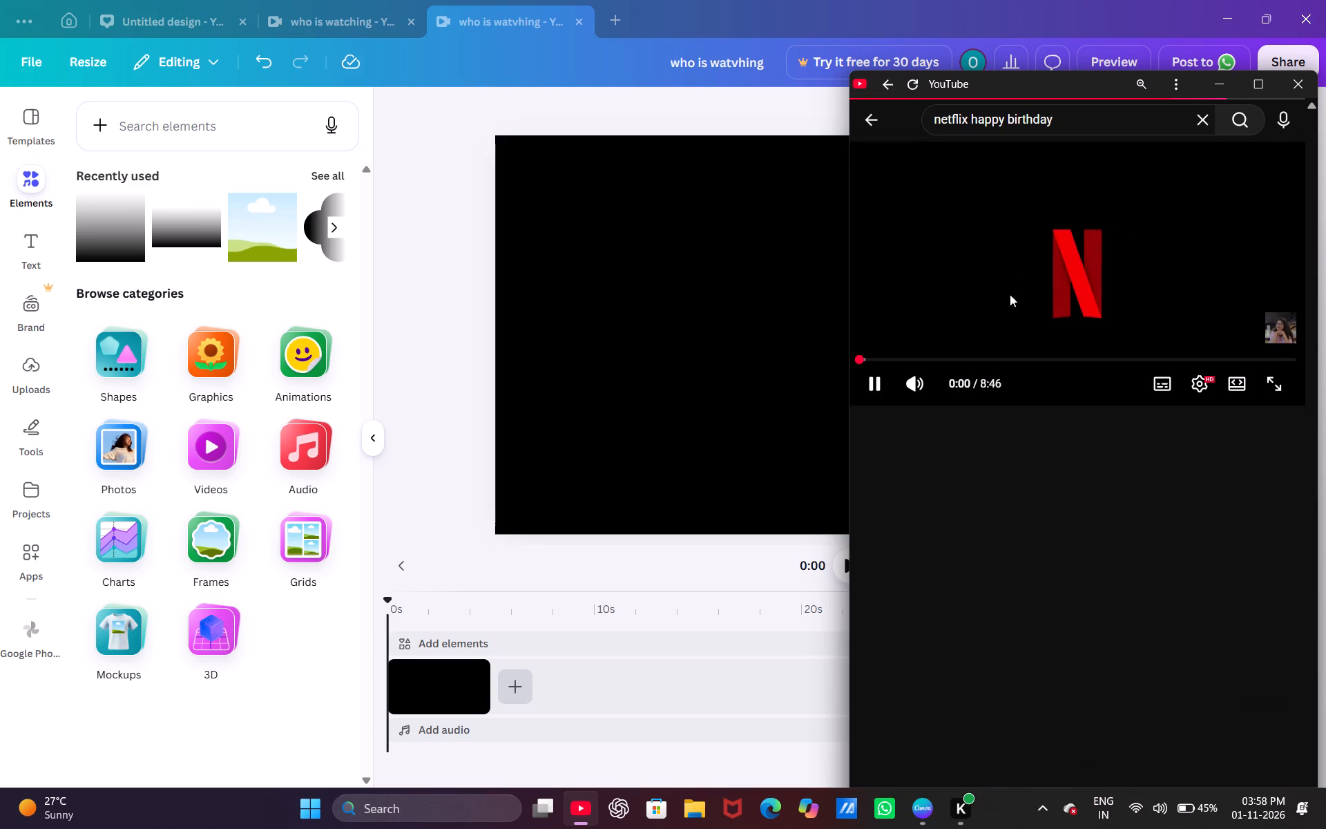
Jump to about 4:16 in the tutorial and skip forward through the main interface design part.
{"action": "left_click", "coordinate": [1075, 359]}
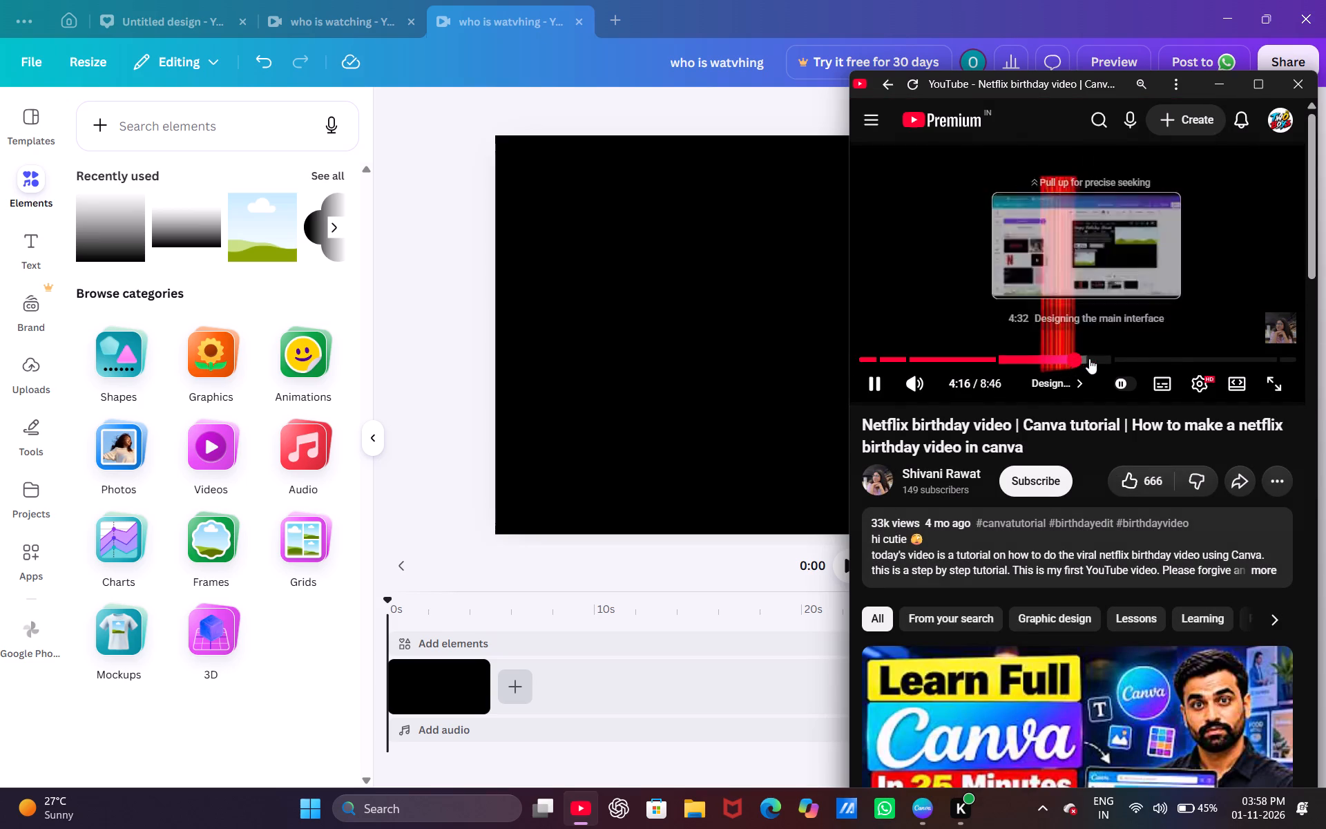
{"action": "key", "text": "space"}
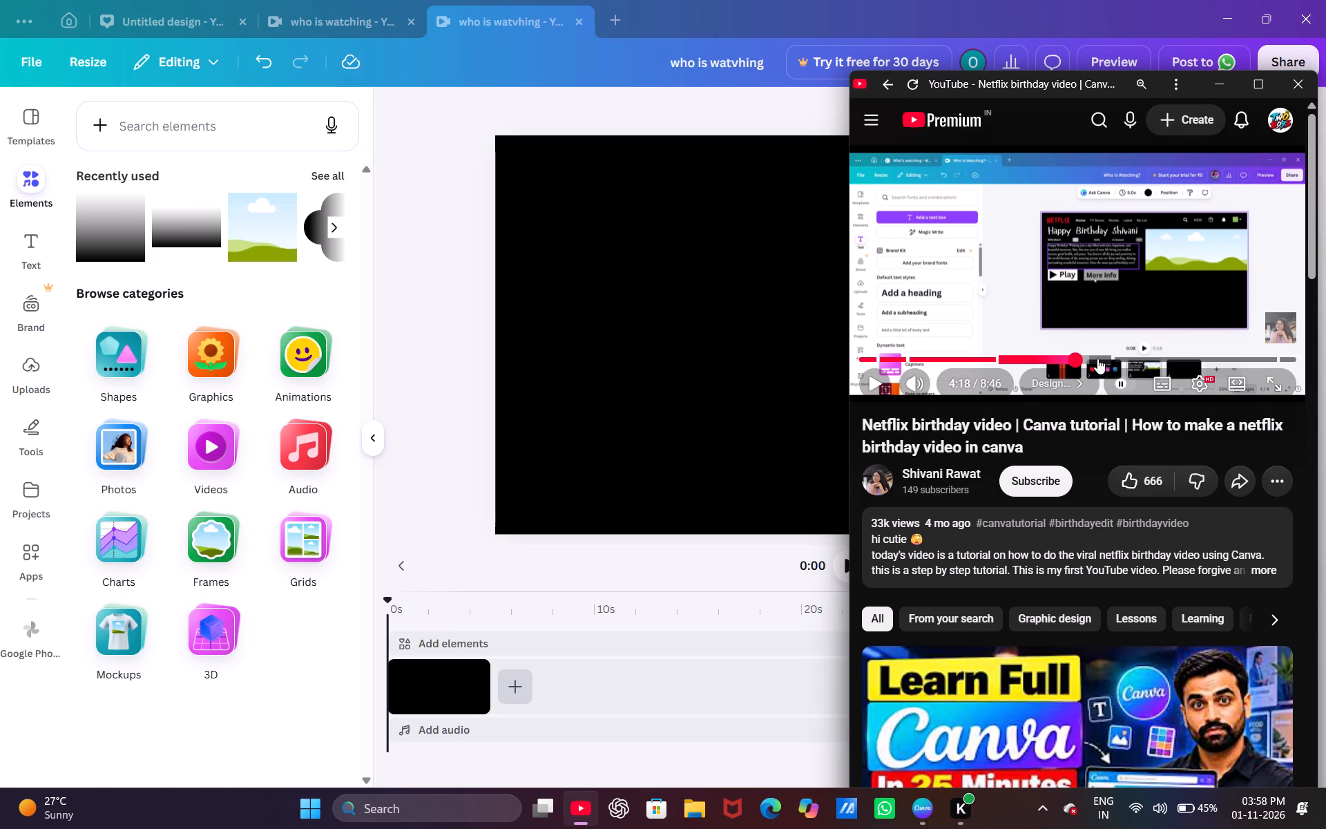
{"action": "key", "text": "space"}
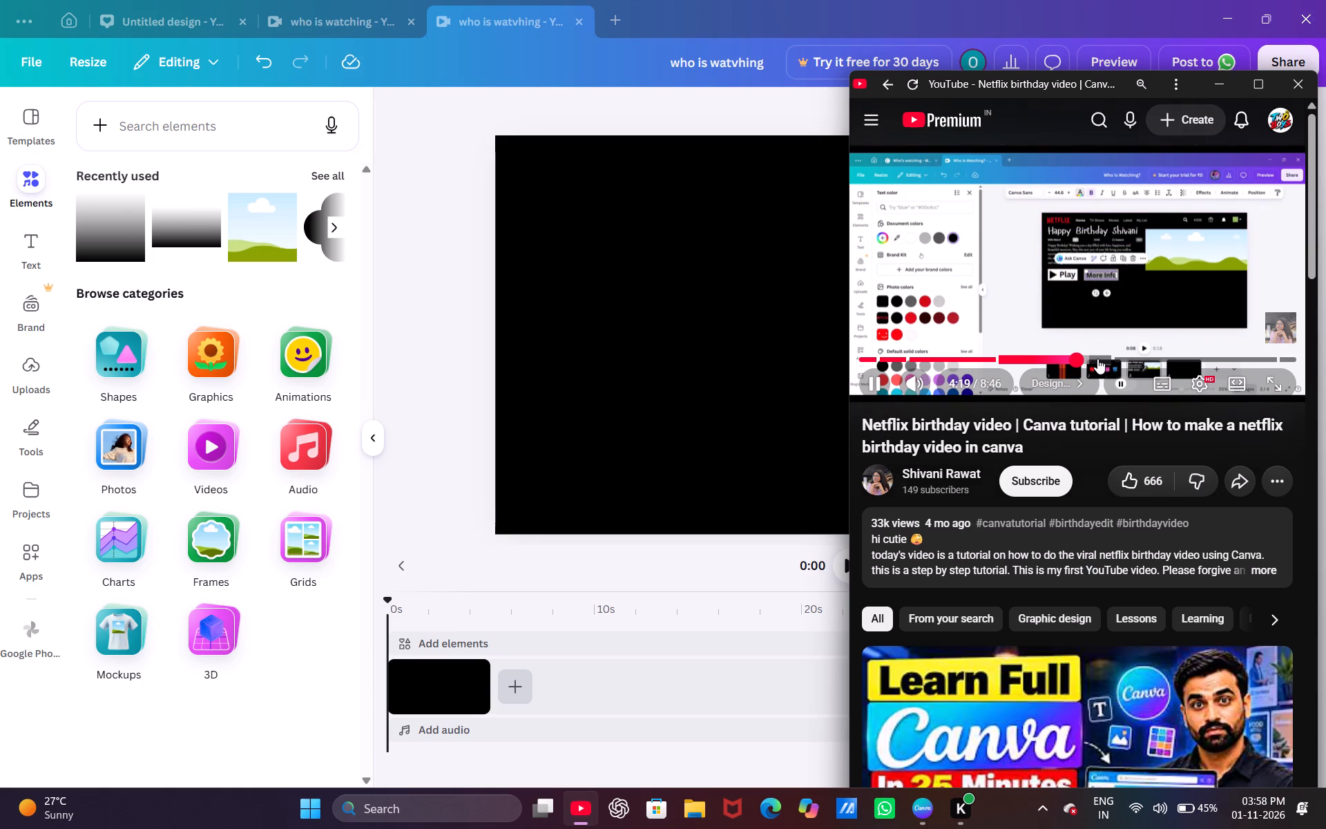
{"action": "key", "text": "space"}
{"action": "key", "text": "space"}
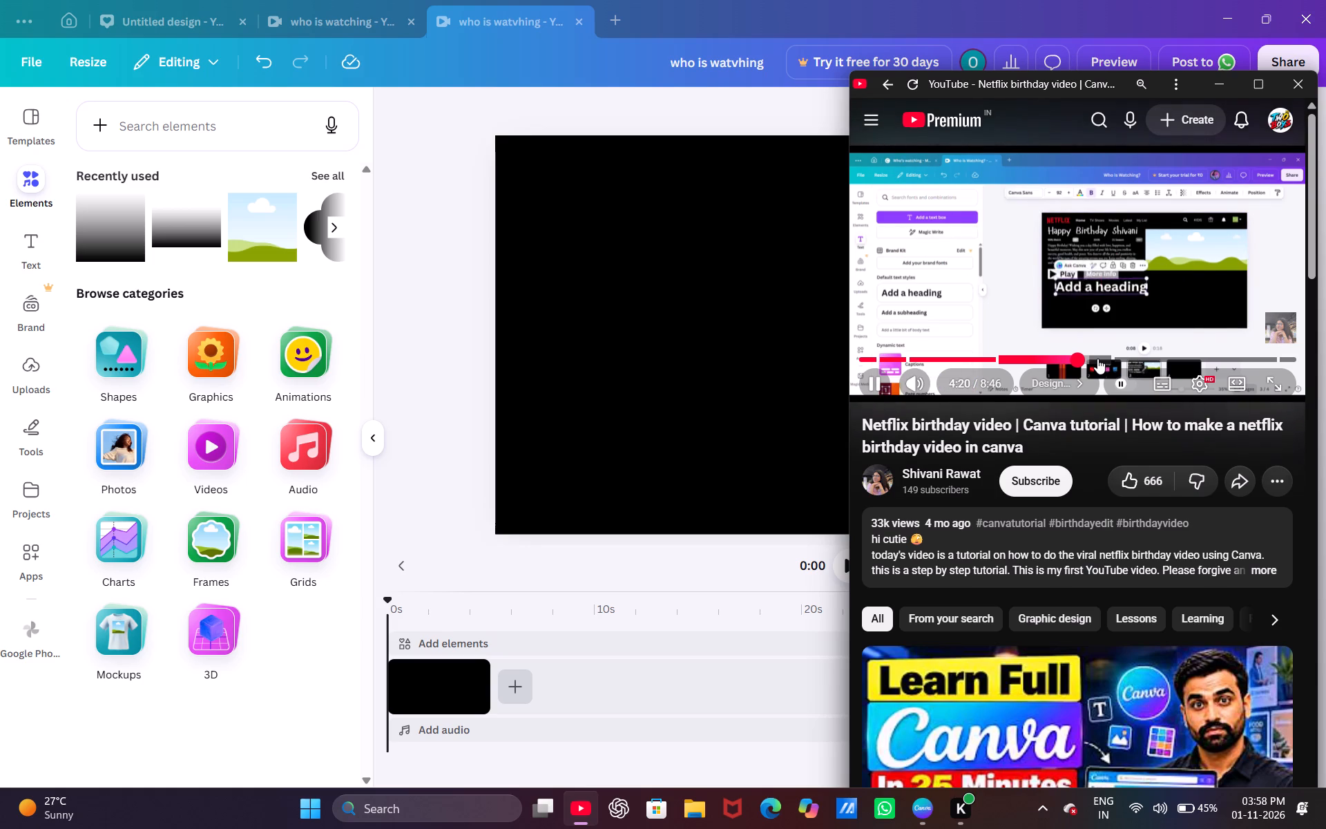
{"action": "key", "text": "Right"}
{"action": "key", "text": "Right"}
{"action": "key", "text": "Right"}
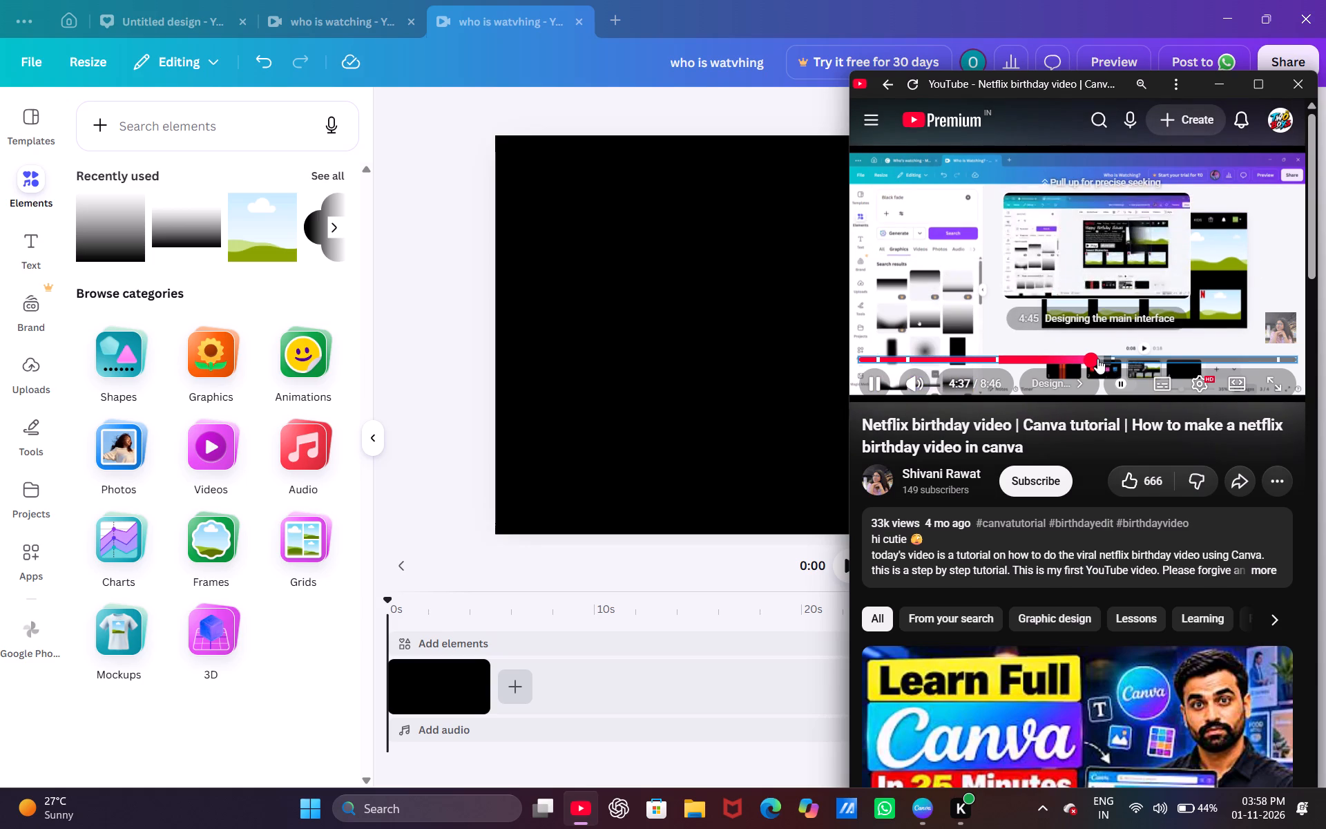
Return to Canva, collapse the timeline to page thumbnails and view page 3 for comparison with the tutorial.
{"action": "left_click", "coordinate": [403, 570]}
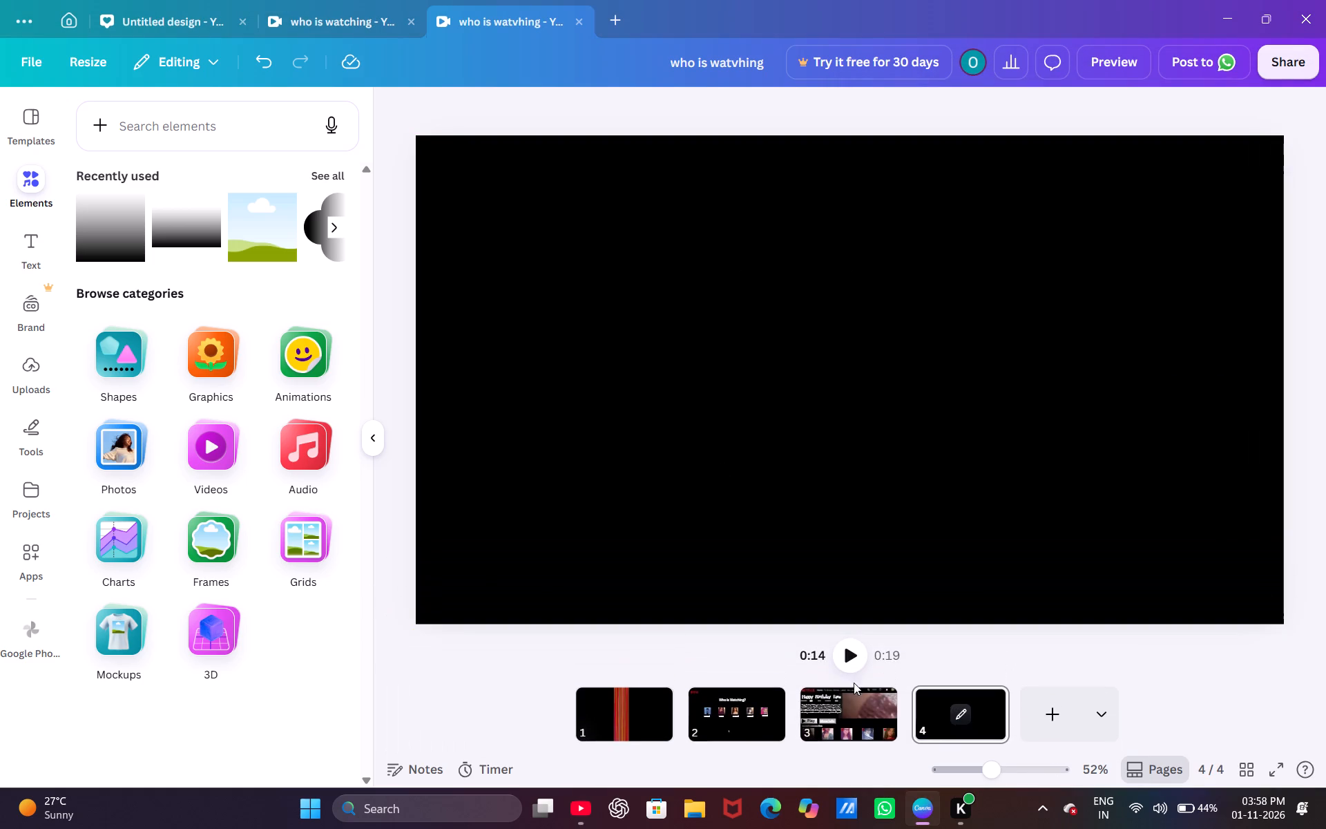
{"action": "left_click", "coordinate": [857, 703]}
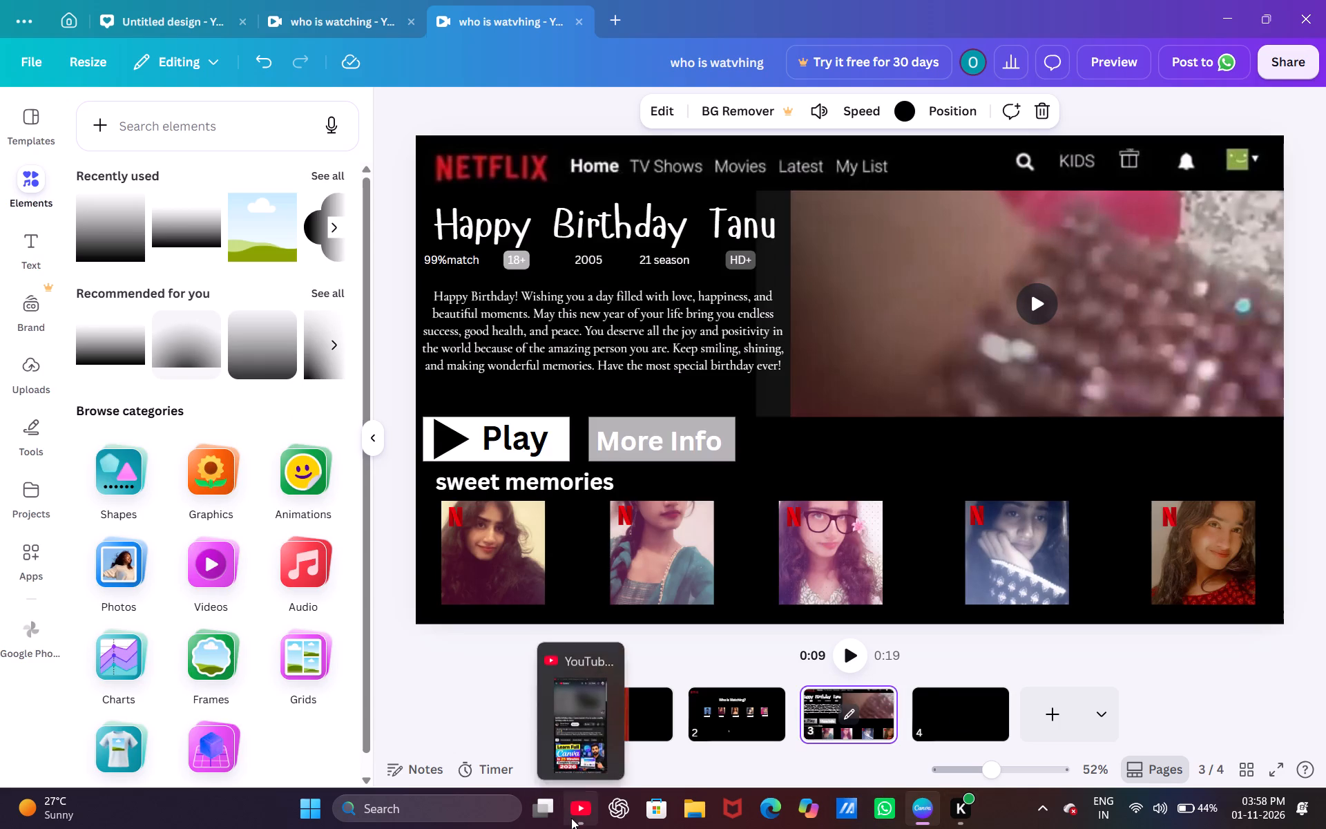
Go back to the YouTube tutorial, skip ahead to the full-page frame part, pause at 5:15 and minimize the window.
{"action": "left_click", "coordinate": [587, 734]}
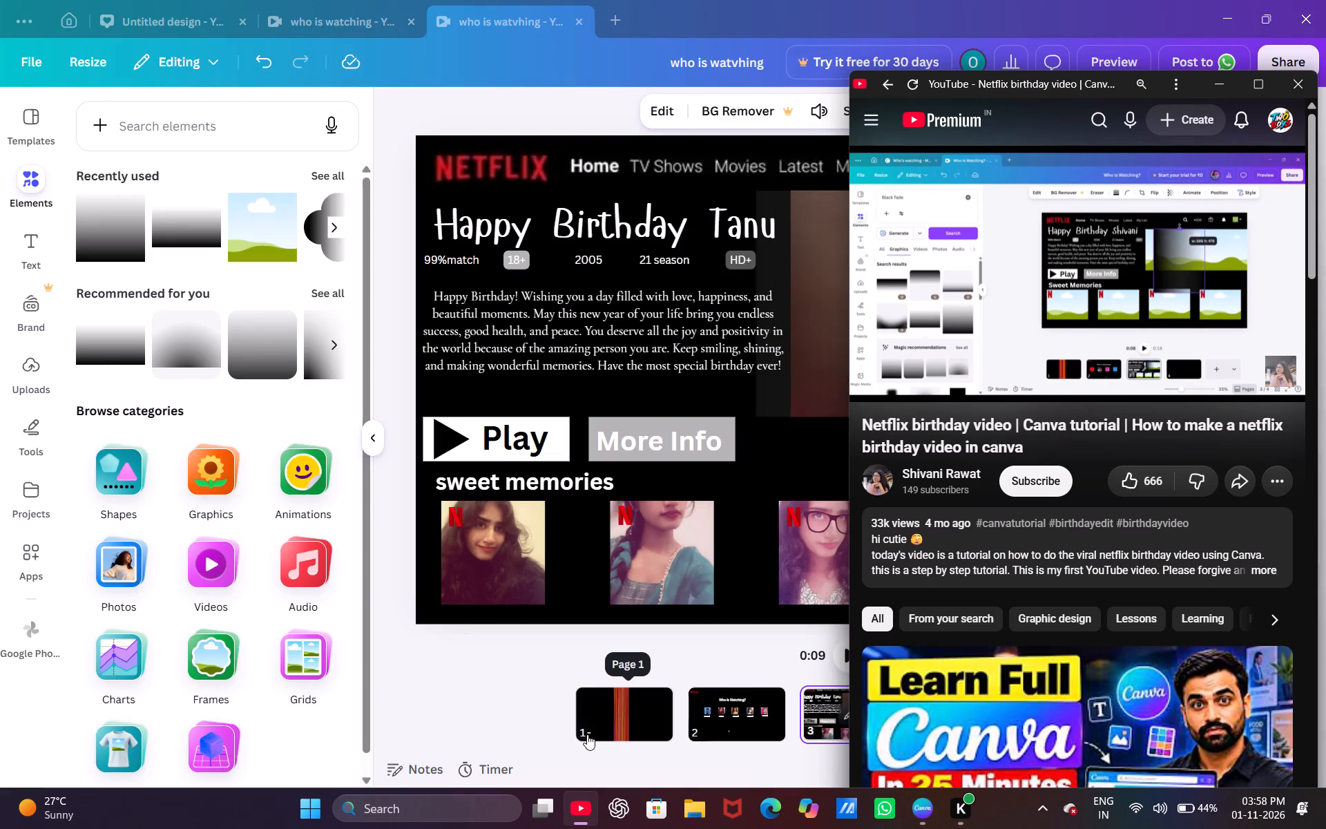
{"action": "key", "text": "Right"}
{"action": "key", "text": "Right"}
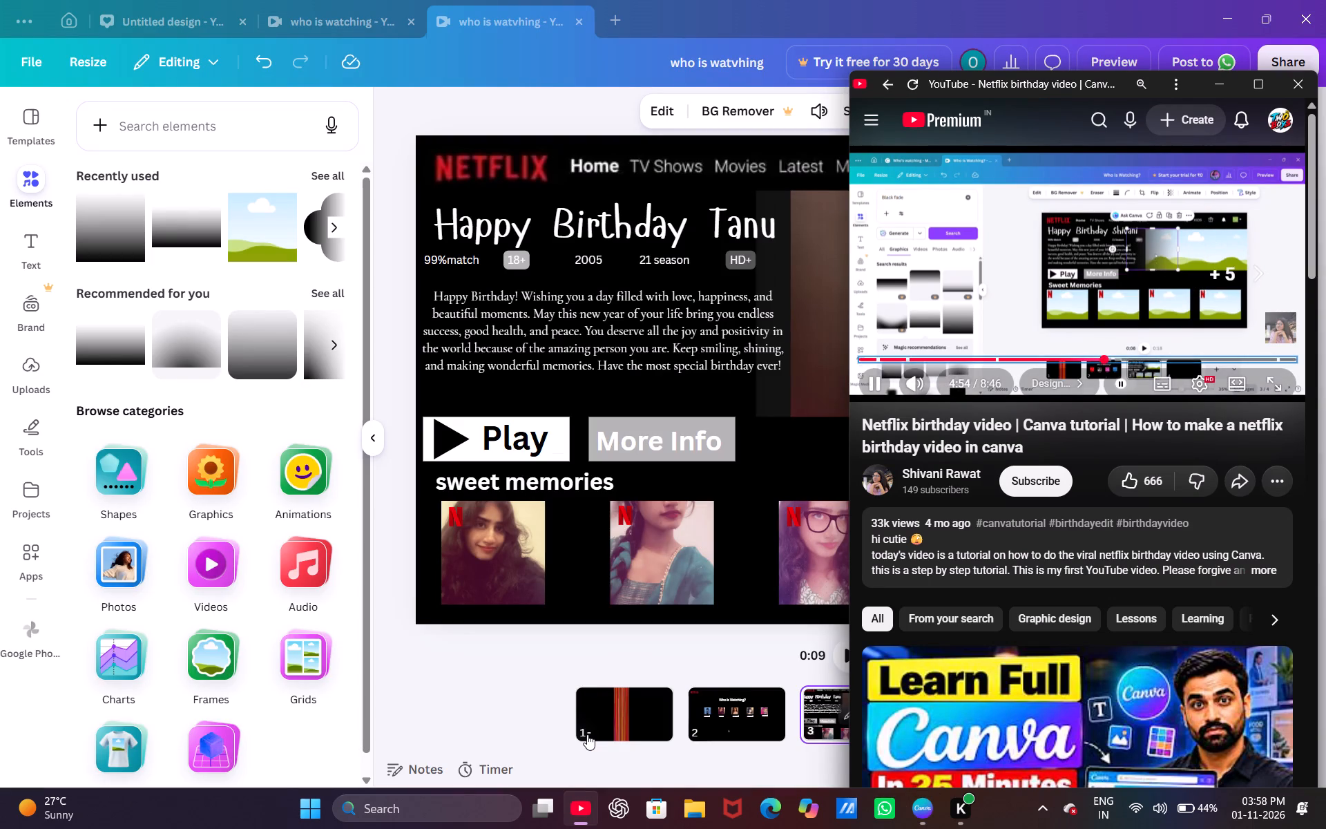
{"action": "key", "text": "Right"}
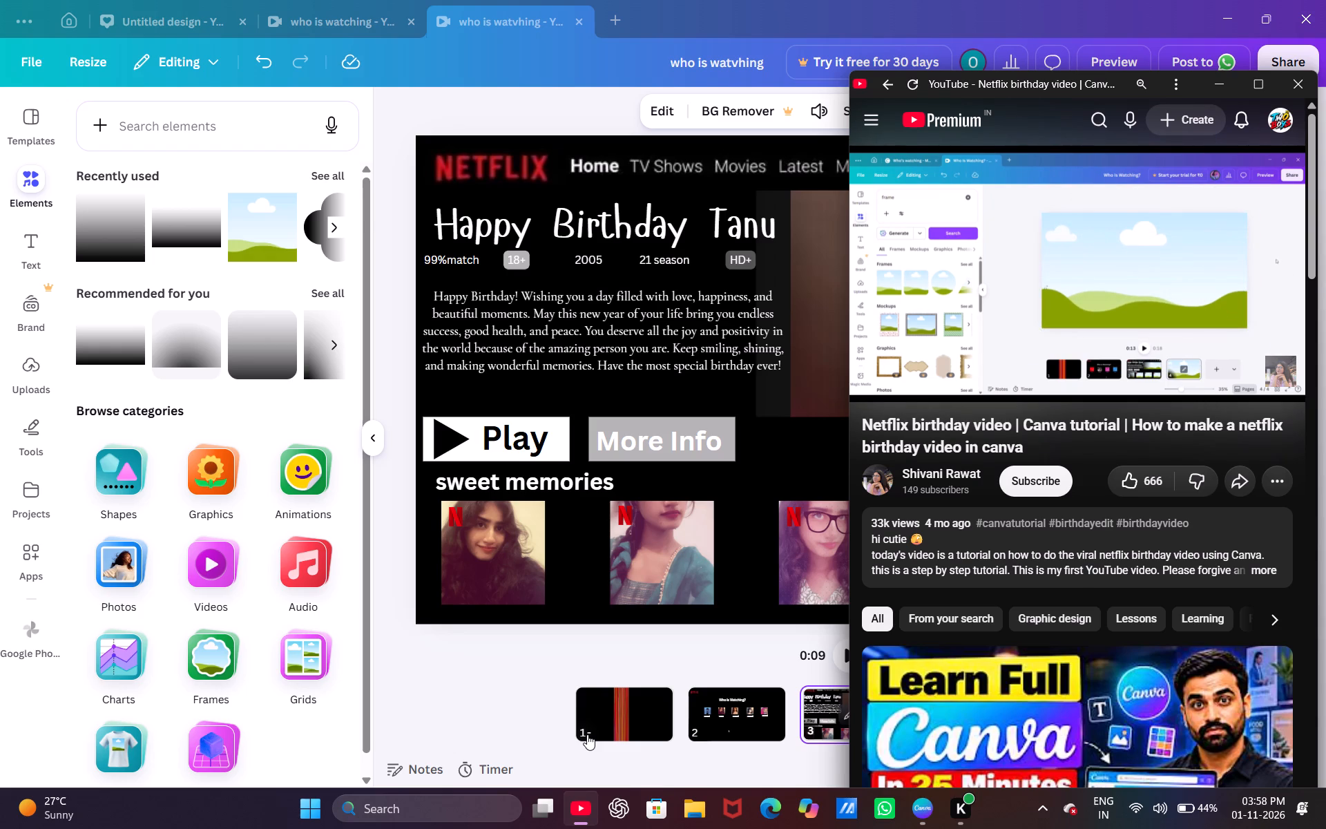
{"action": "key", "text": "space"}
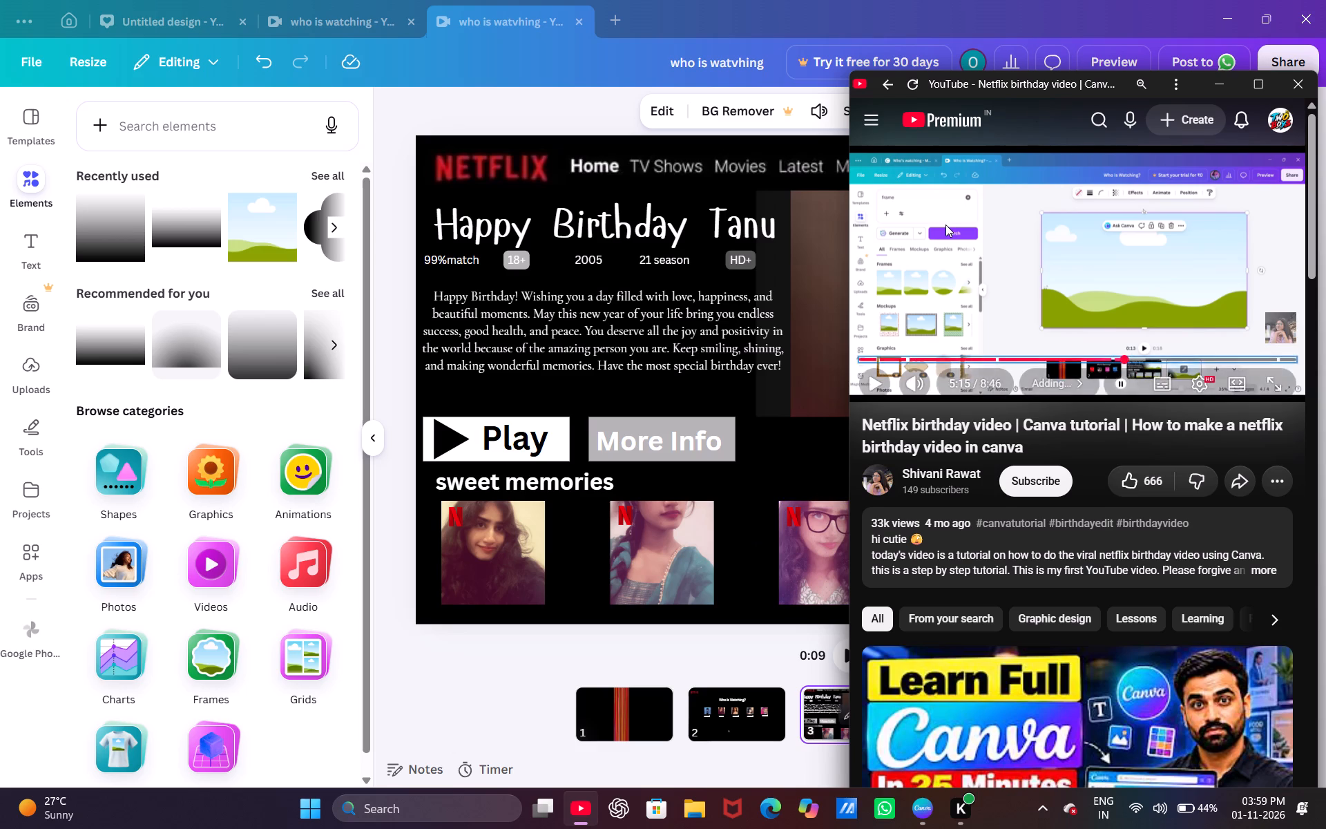
{"action": "left_click", "coordinate": [1216, 77]}
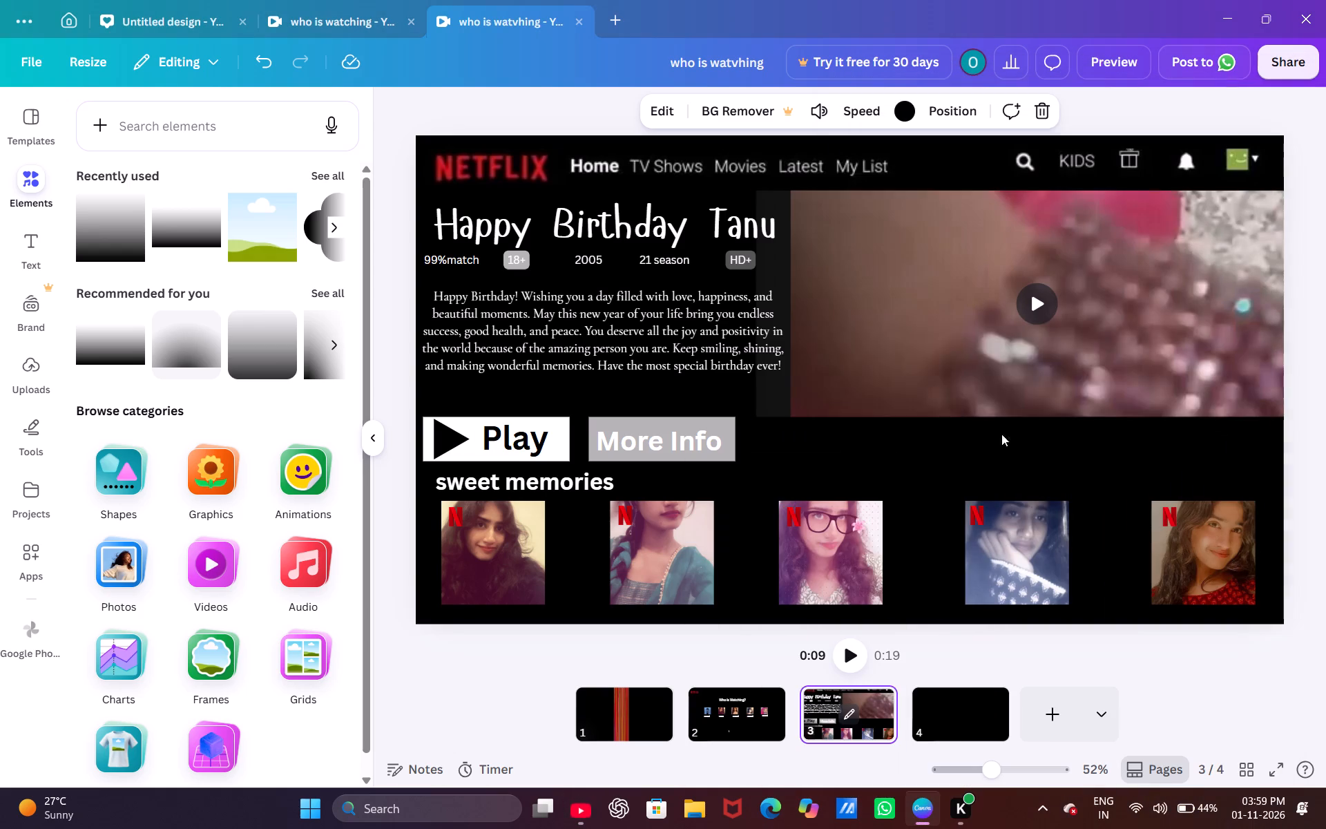
Add the recently used landscape frame to page 4 and stretch it to the page's left and top edges, about 1,223 wide.
{"action": "left_click", "coordinate": [960, 718]}
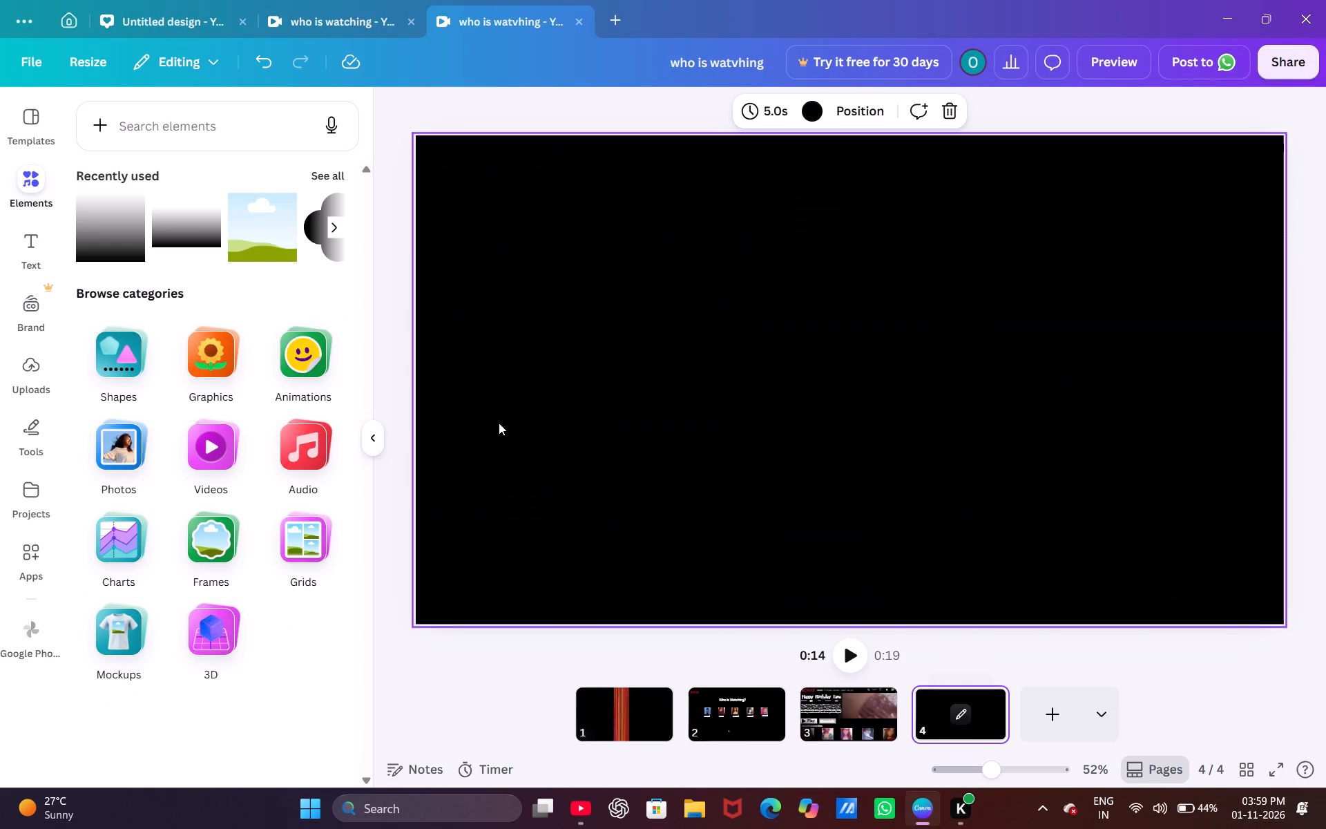
{"action": "left_click", "coordinate": [256, 240]}
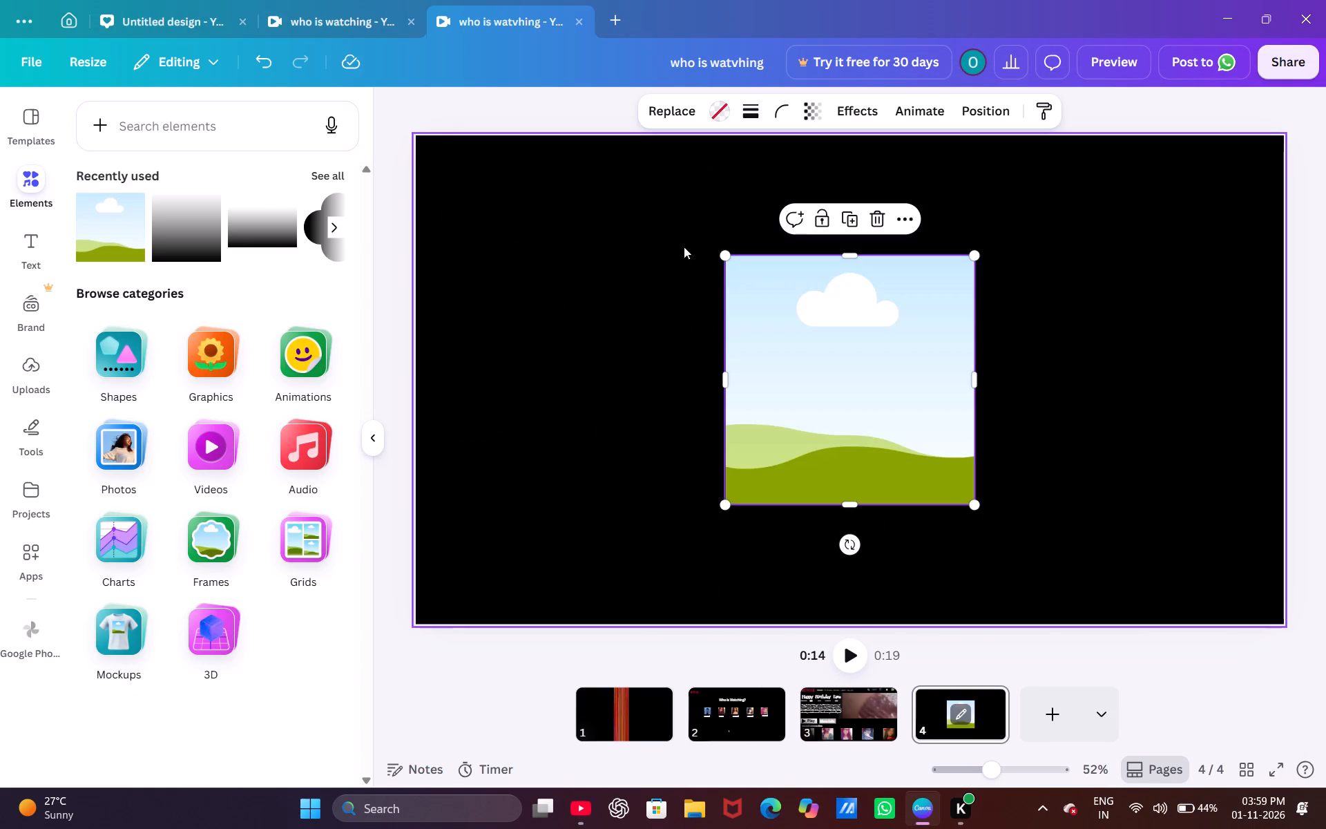
{"action": "left_click_drag", "start_coordinate": [725, 253], "coordinate": [468, 187]}
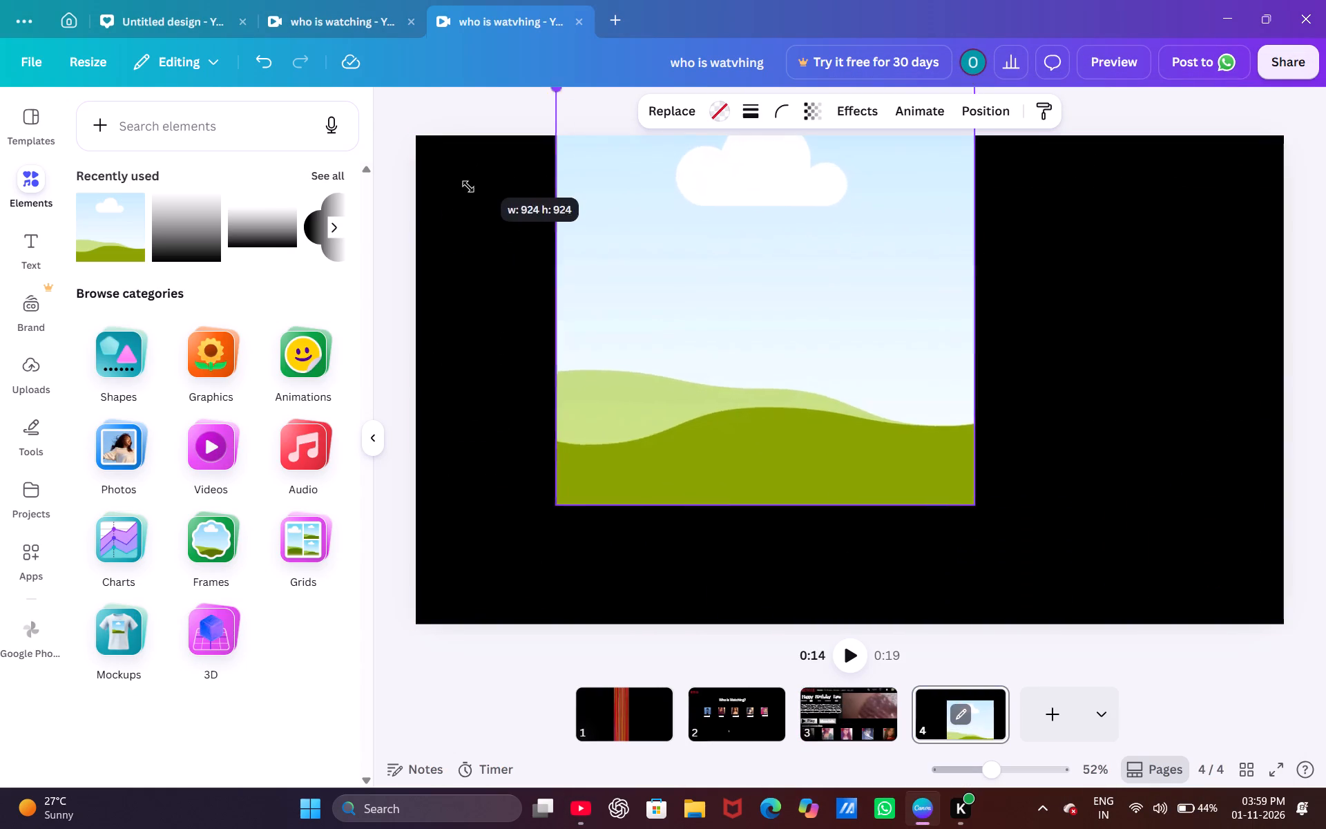
{"action": "left_click_drag", "start_coordinate": [468, 187], "coordinate": [488, 269]}
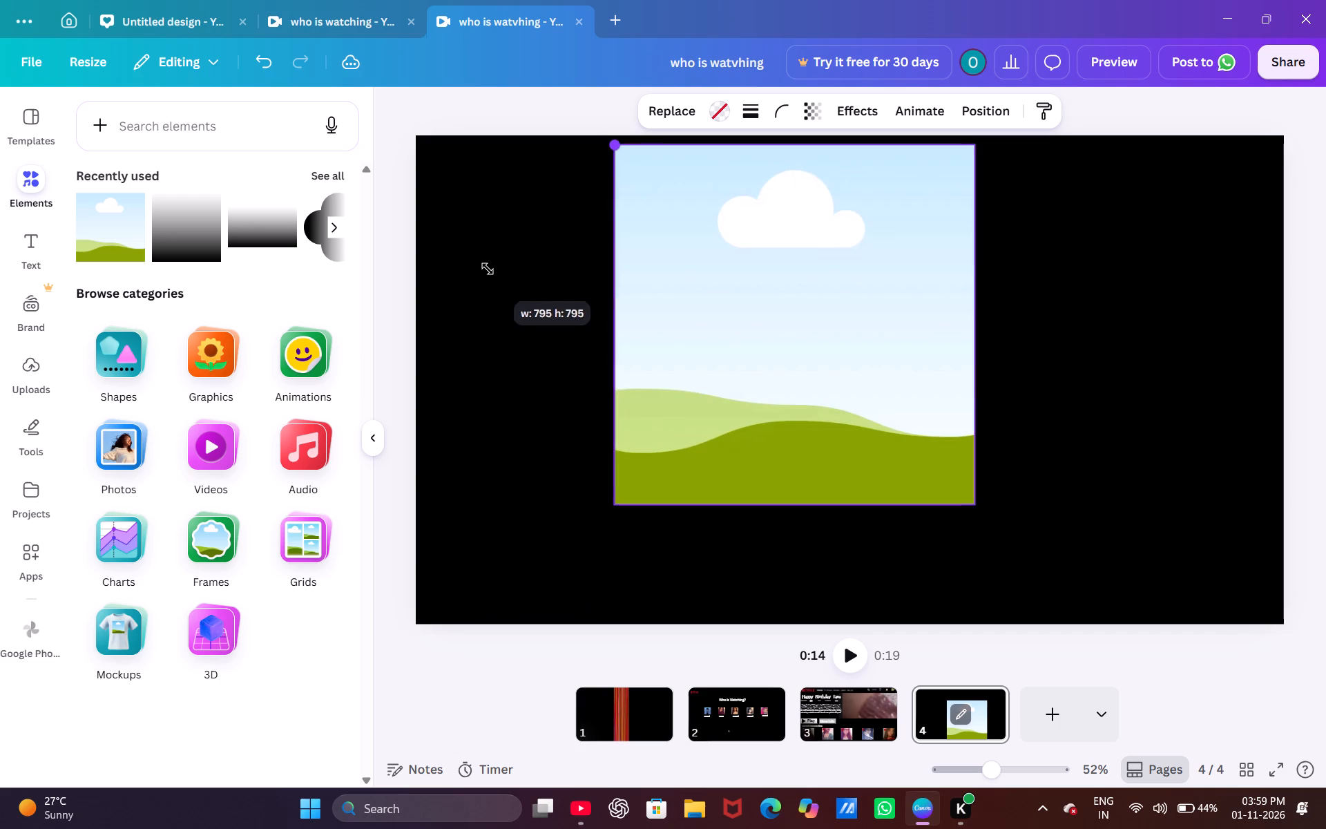
{"action": "left_click_drag", "start_coordinate": [488, 269], "coordinate": [499, 255]}
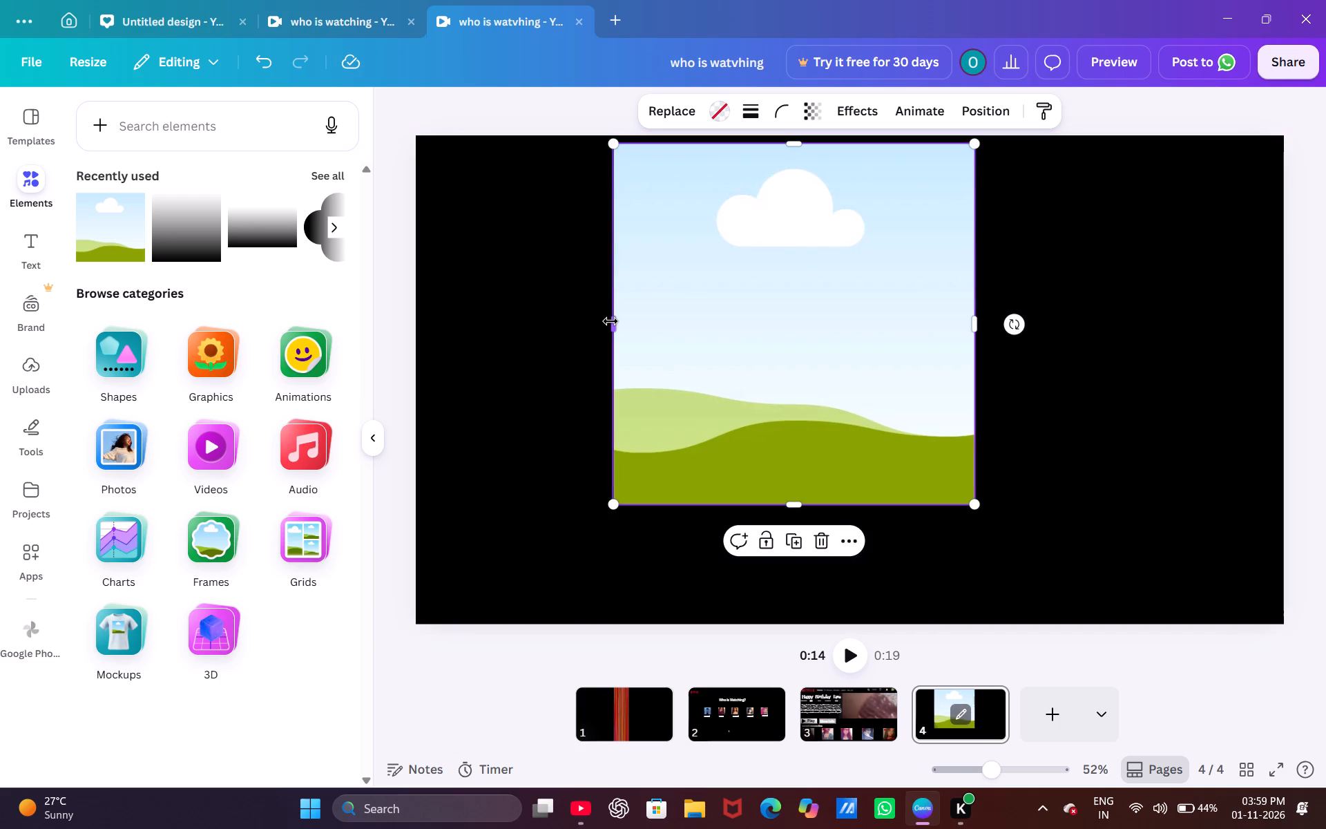
{"action": "left_click_drag", "start_coordinate": [611, 321], "coordinate": [429, 315]}
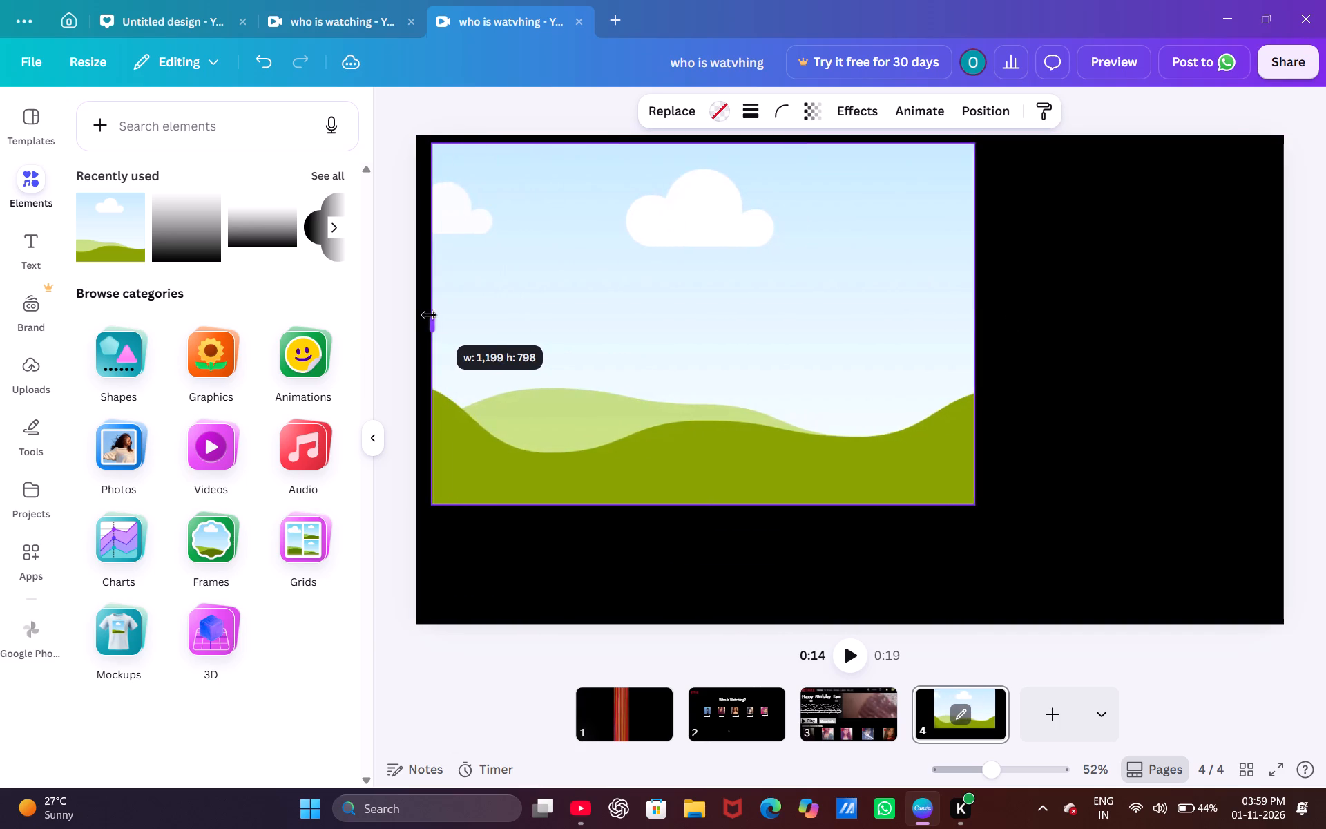
{"action": "left_click_drag", "start_coordinate": [429, 315], "coordinate": [419, 316]}
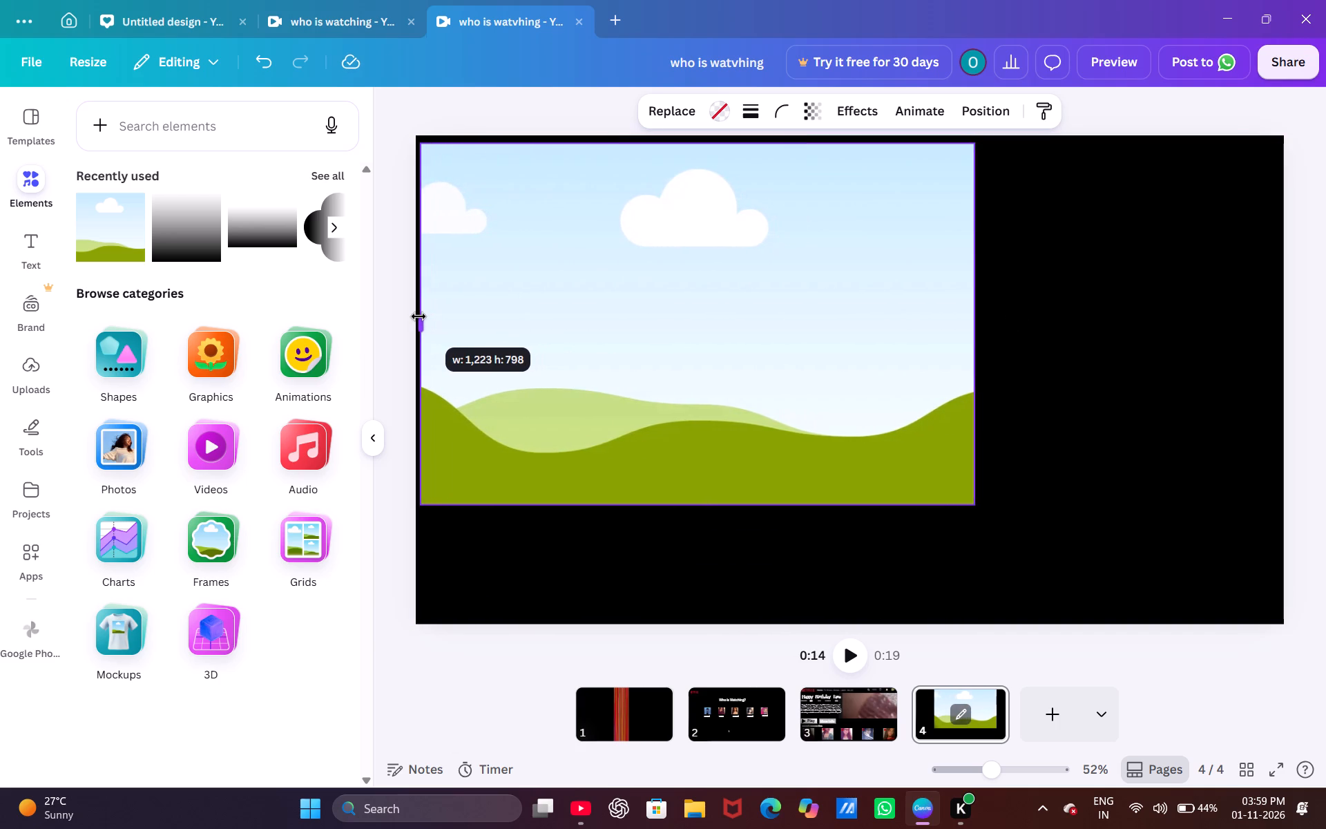
{"action": "left_click_drag", "start_coordinate": [419, 316], "coordinate": [416, 316]}
{"action": "left_click_drag", "start_coordinate": [416, 316], "coordinate": [419, 318]}
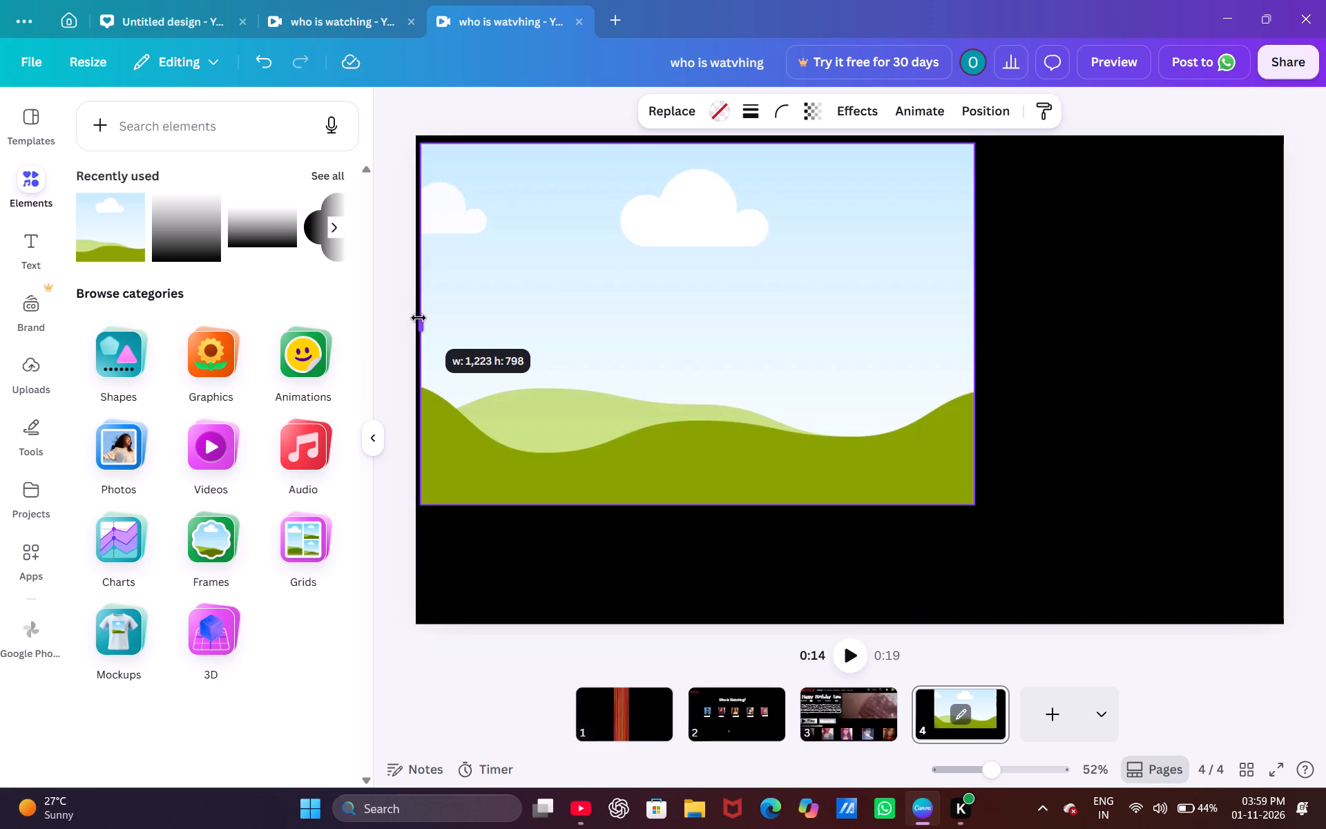
{"action": "left_click_drag", "start_coordinate": [419, 318], "coordinate": [418, 318]}
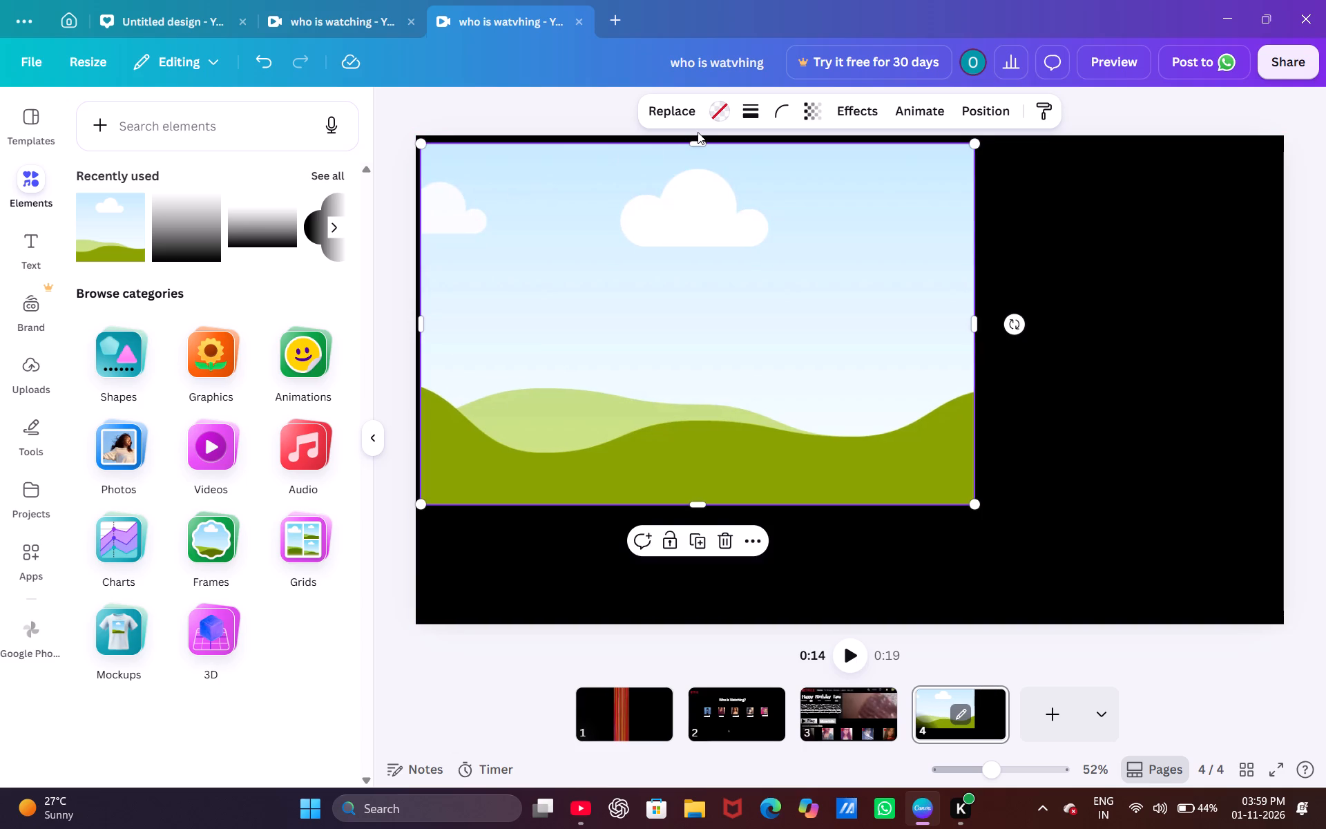
{"action": "left_click", "coordinate": [698, 140]}
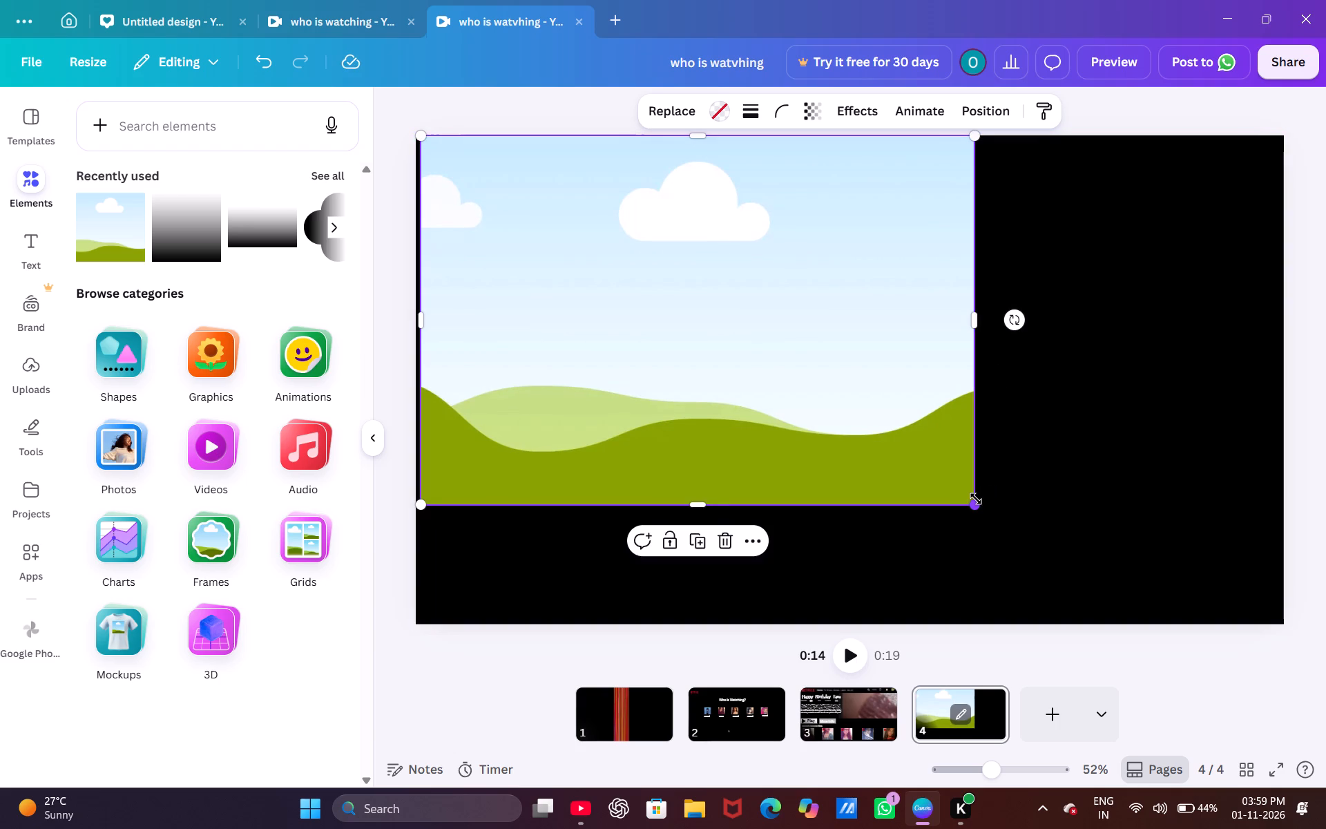
Enlarge the frame on page 4 until it covers the whole page, 1,080 high, and lock it.
{"action": "left_click_drag", "start_coordinate": [976, 499], "coordinate": [1090, 522]}
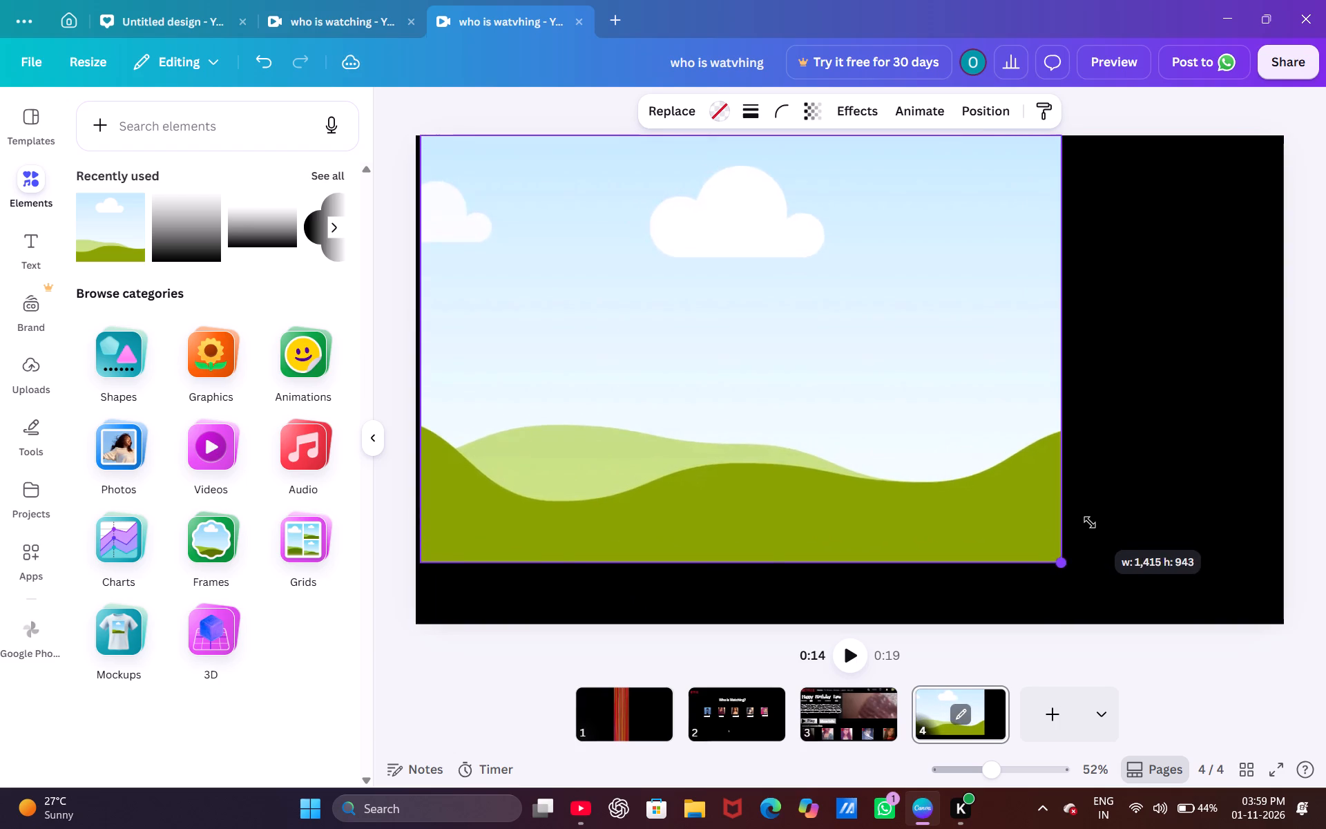
{"action": "left_click_drag", "start_coordinate": [1090, 522], "coordinate": [1139, 604]}
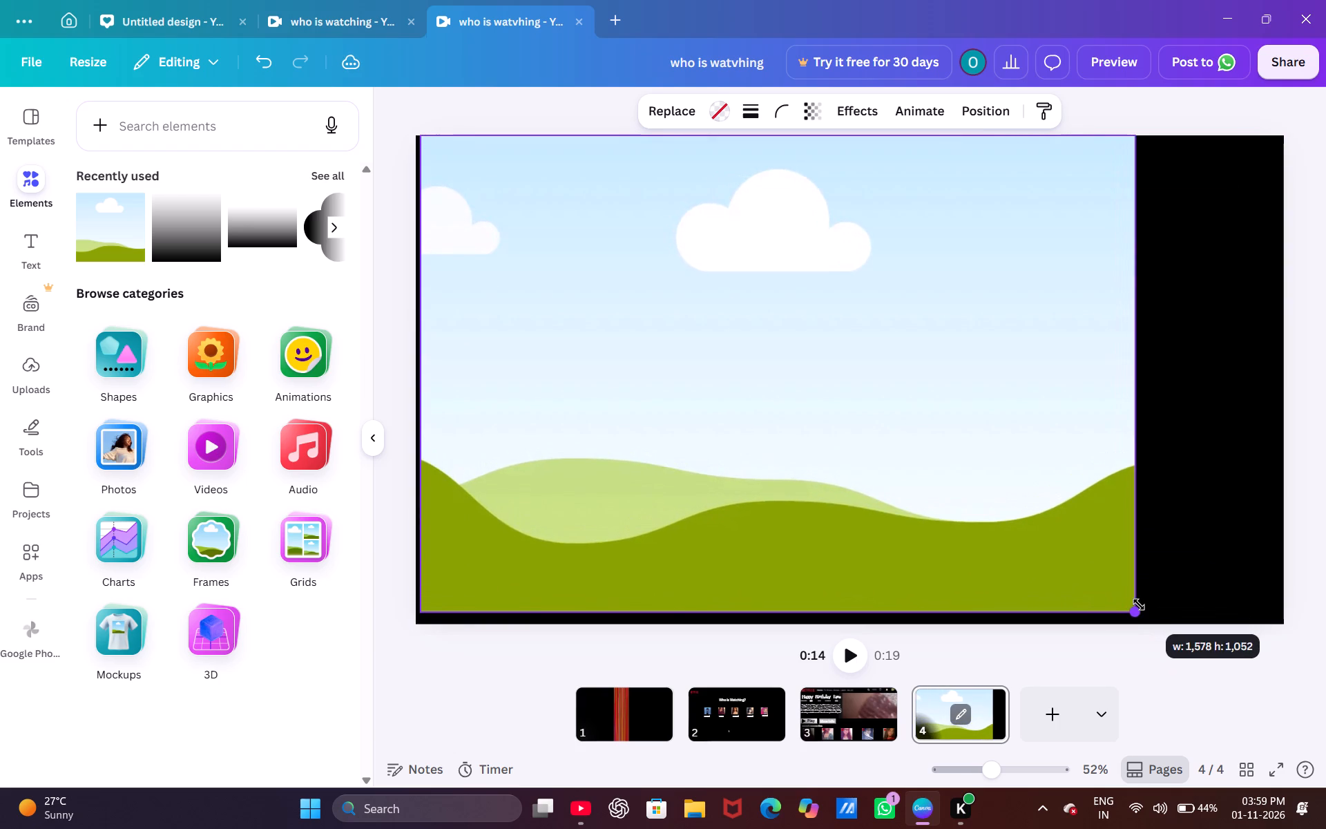
{"action": "left_click_drag", "start_coordinate": [1139, 604], "coordinate": [1146, 625]}
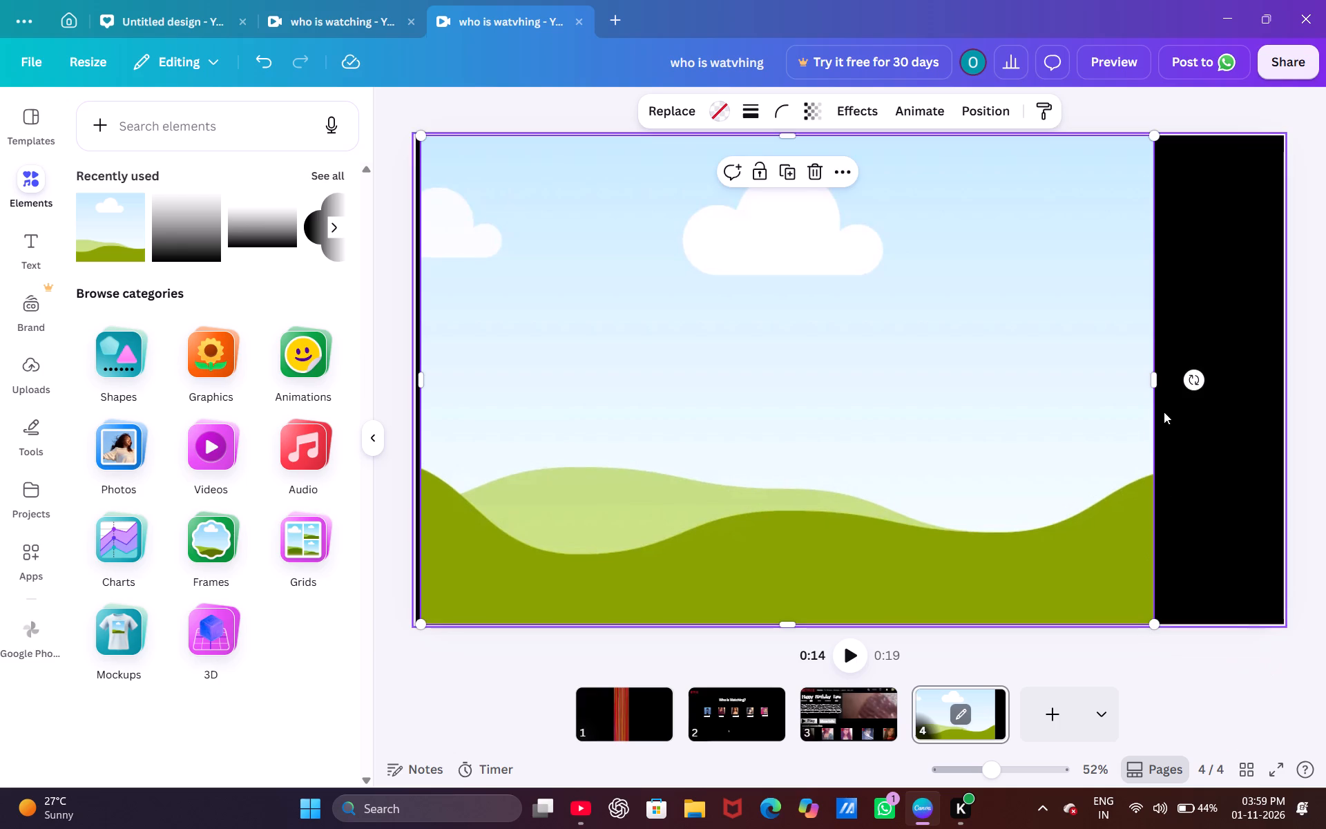
{"action": "left_click_drag", "start_coordinate": [1153, 387], "coordinate": [1223, 390]}
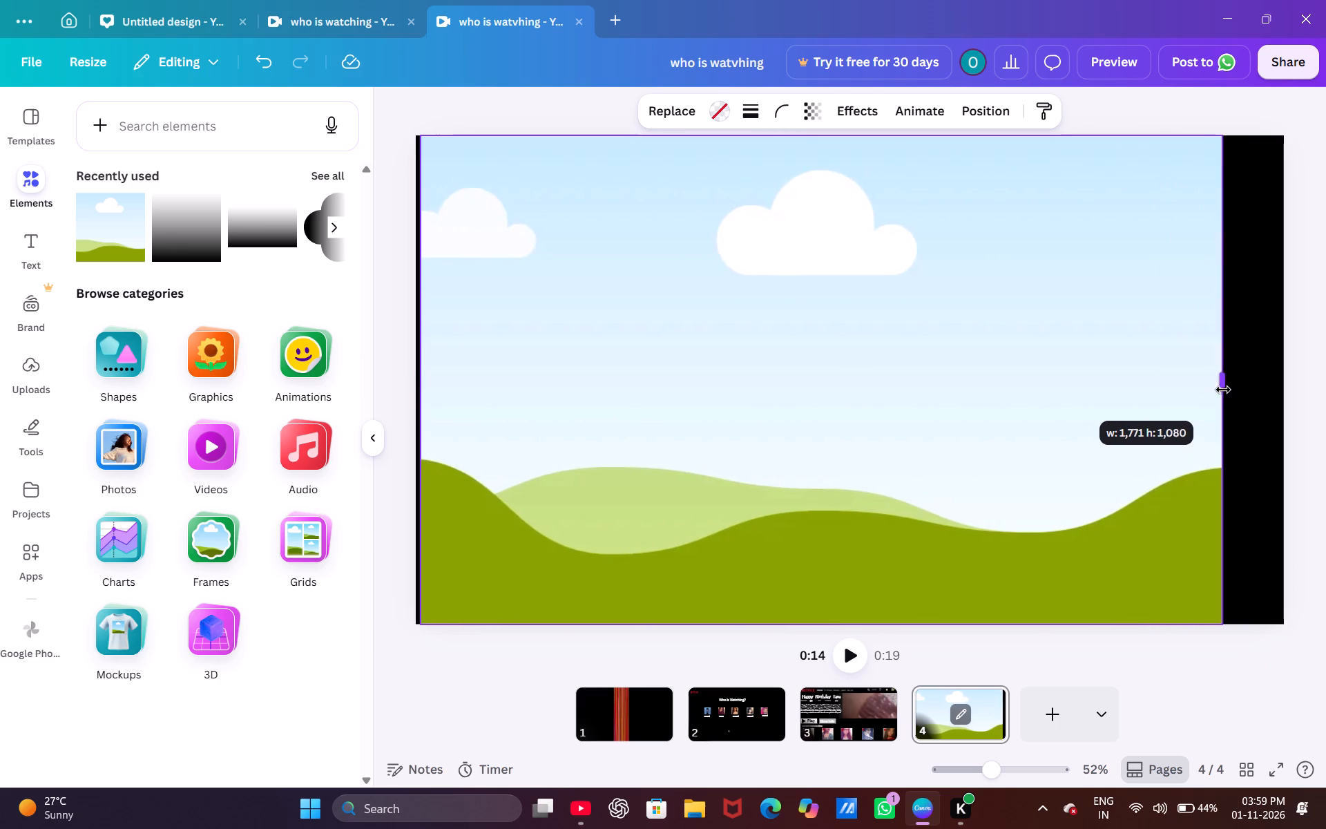
{"action": "left_click_drag", "start_coordinate": [1223, 390], "coordinate": [1265, 381]}
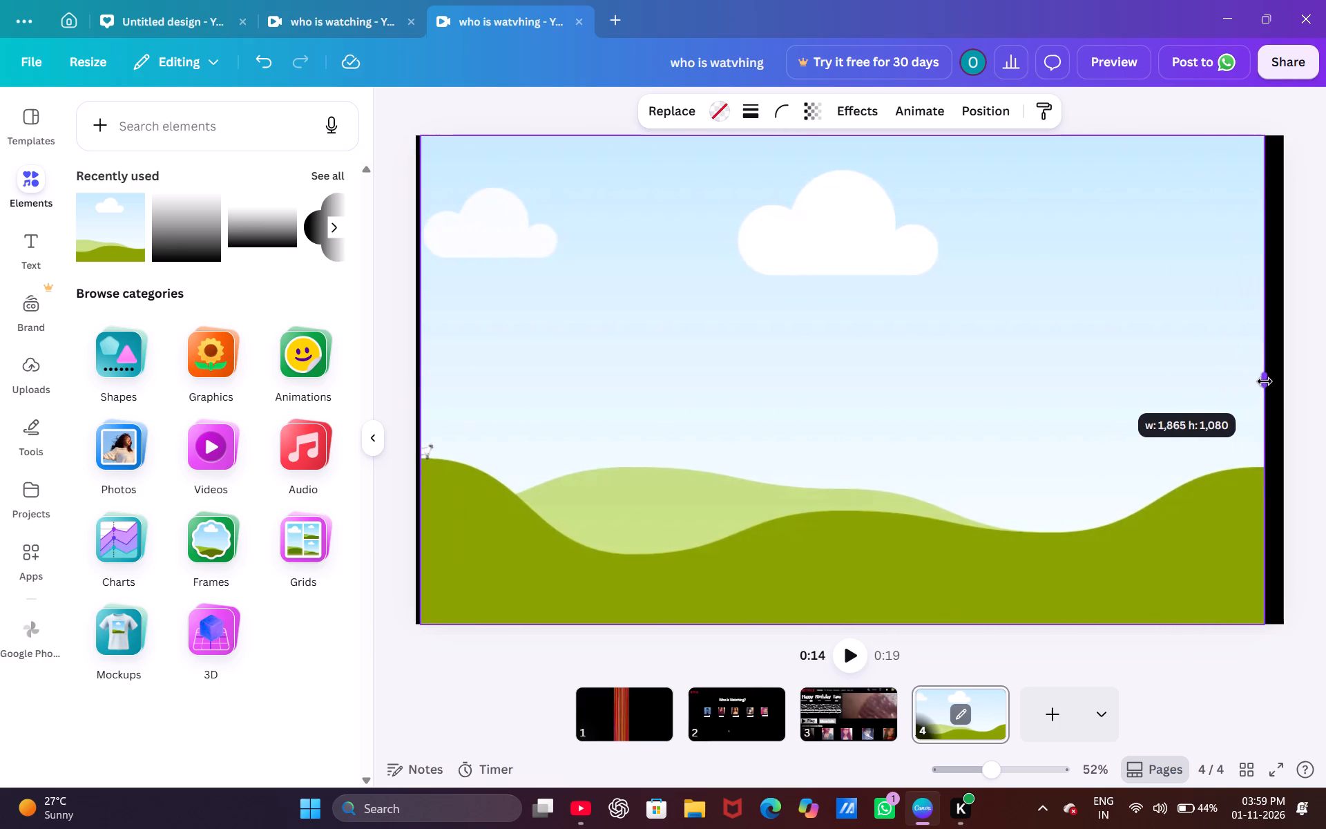
{"action": "left_click_drag", "start_coordinate": [1265, 381], "coordinate": [1282, 375]}
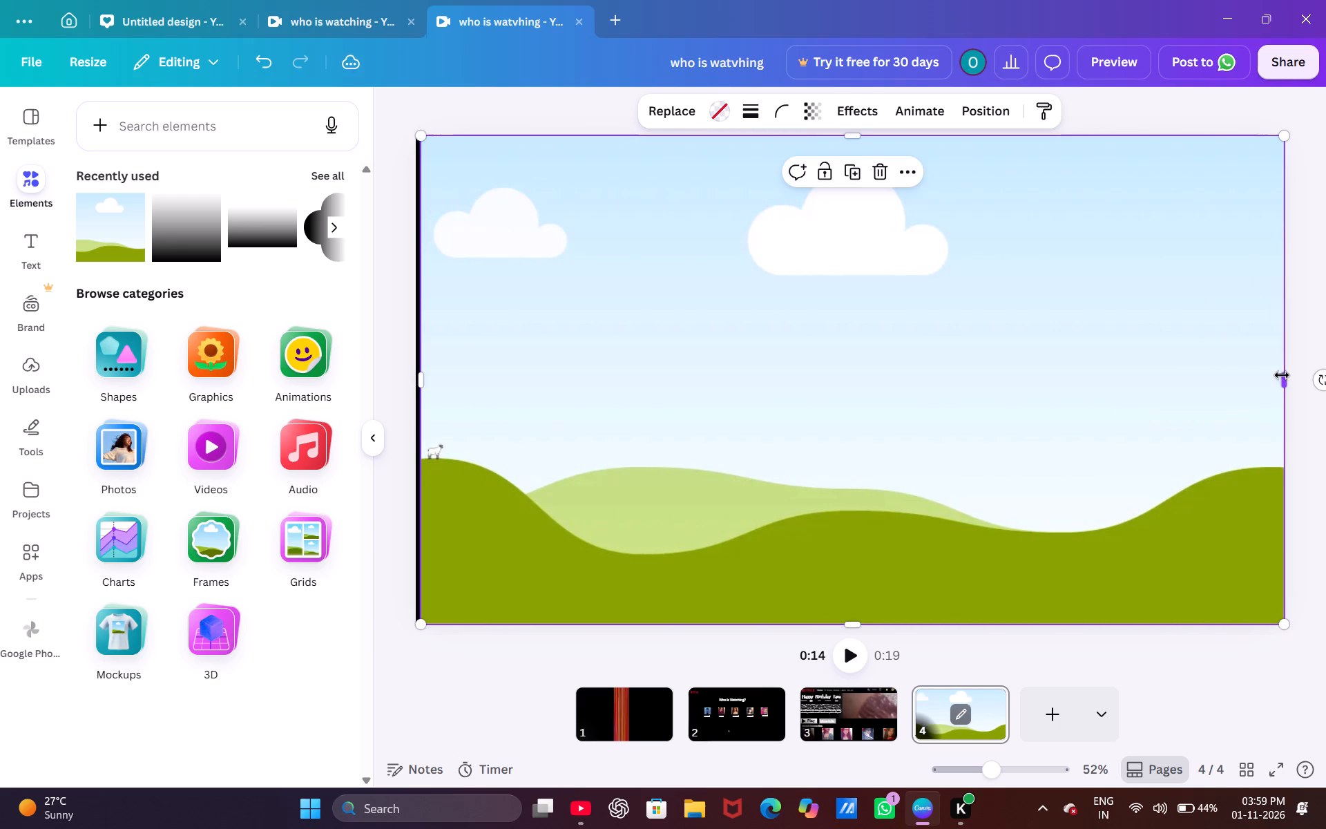
{"action": "left_click", "coordinate": [423, 379]}
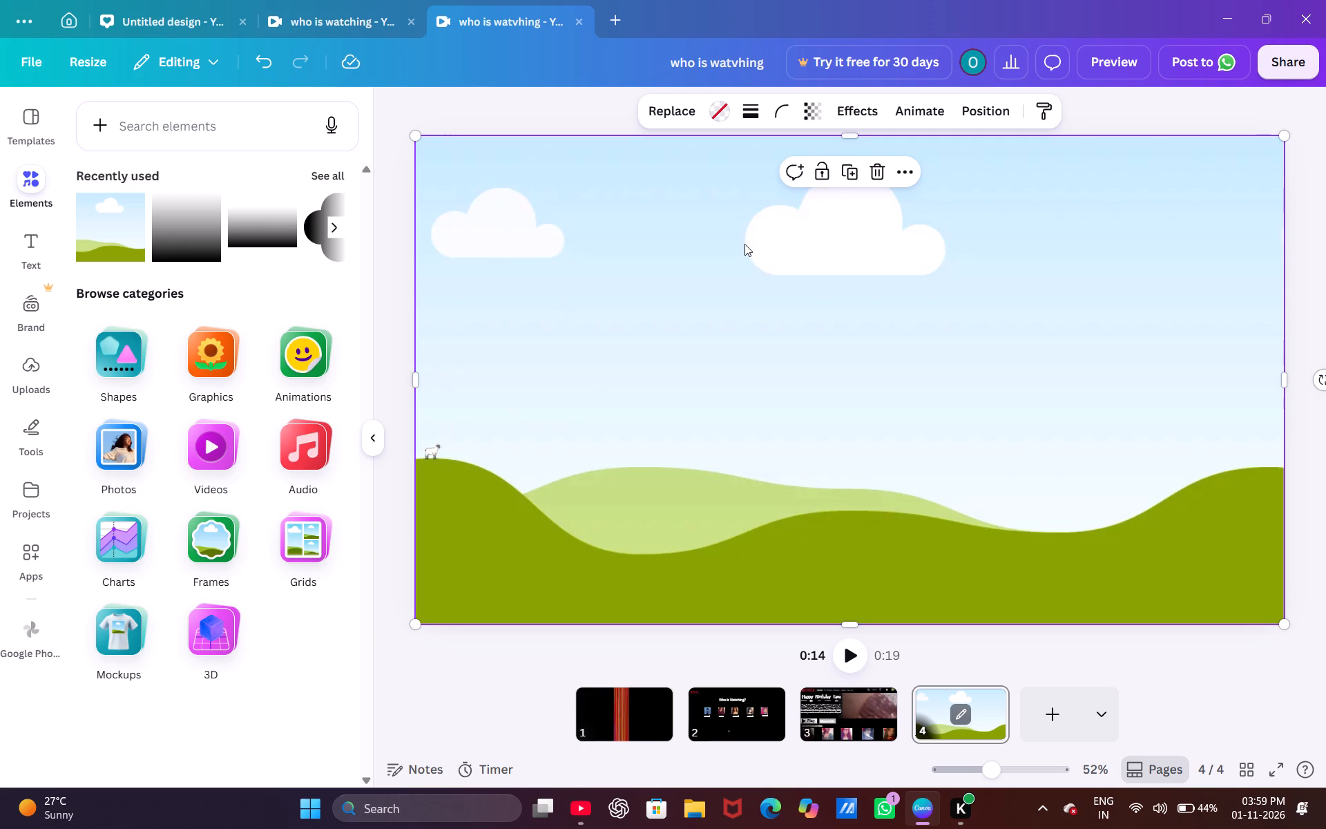
{"action": "left_click", "coordinate": [823, 172]}
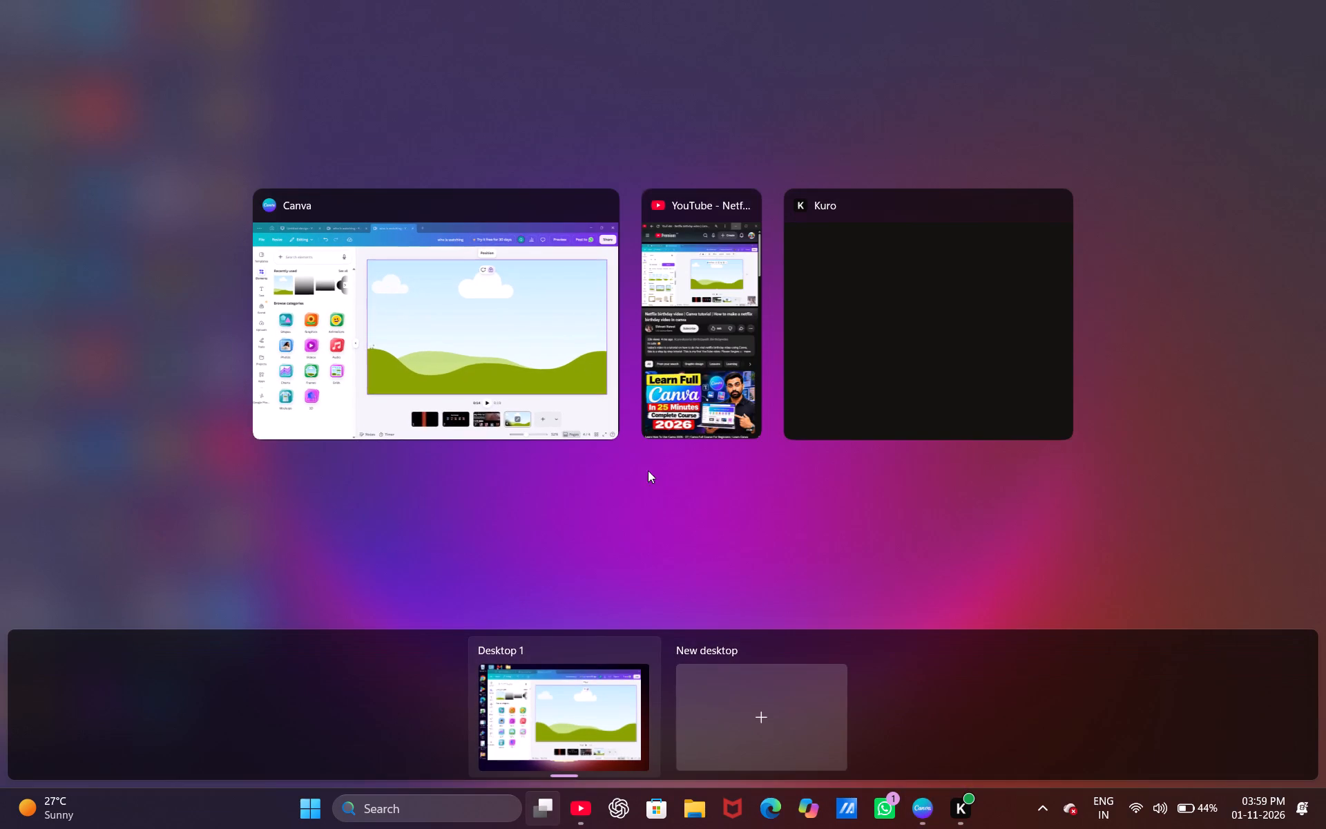
Switch to the YouTube tutorial, play it to the "element- cross" part and pause at 5:21.
{"action": "left_click", "coordinate": [727, 378]}
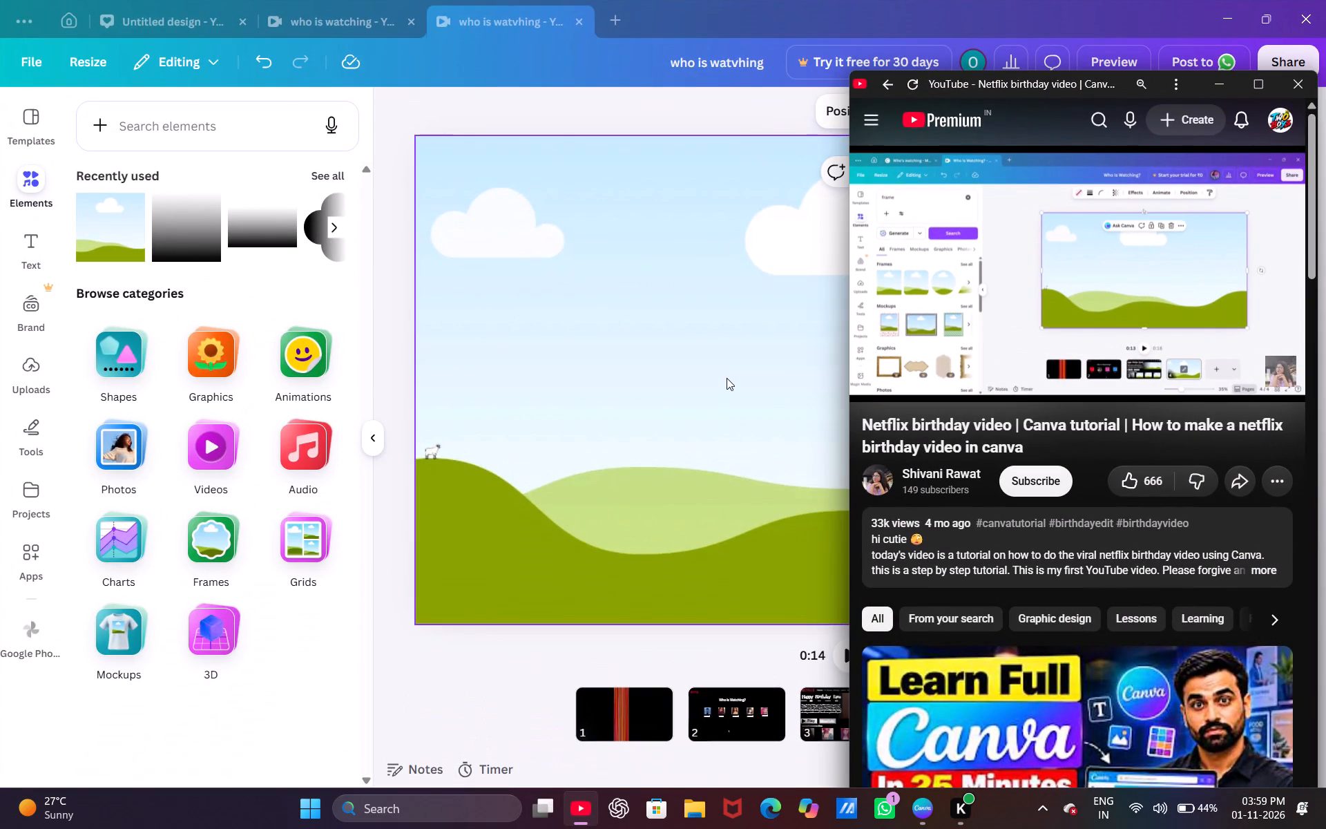
{"action": "key", "text": "space"}
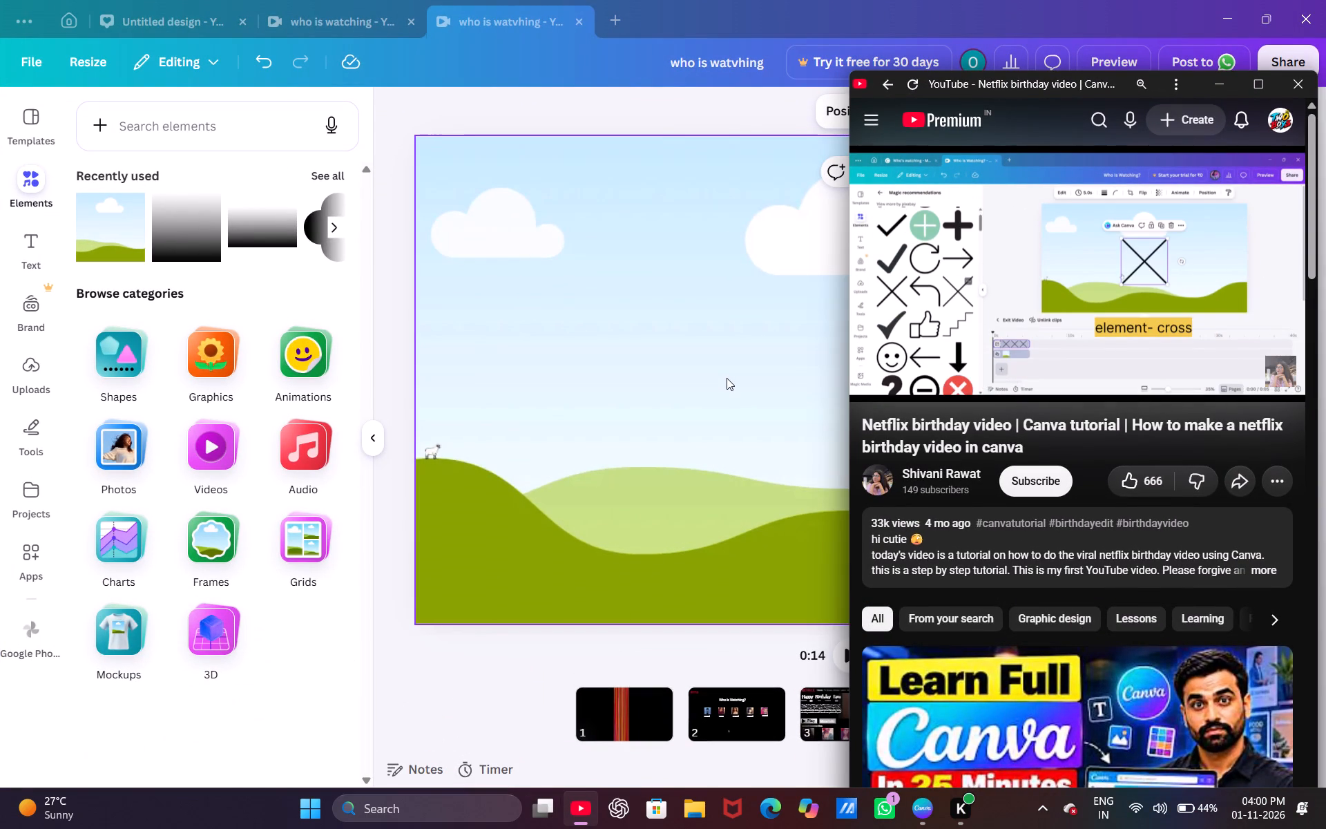
{"action": "key", "text": "space"}
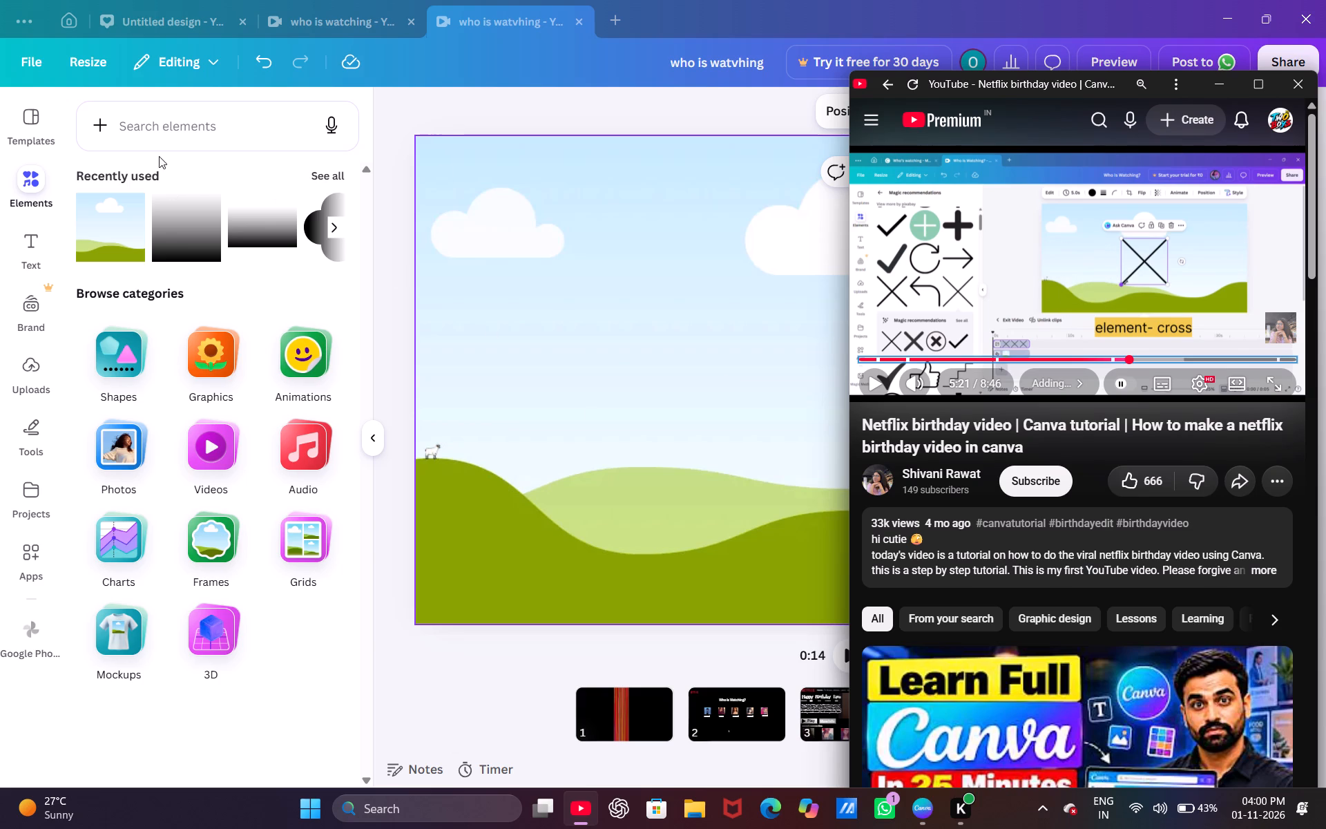
In Canva, search the graphics for "cross", compare with the full-screen tutorial, and add the matching thin black X to page 4.
{"action": "left_click", "coordinate": [169, 115]}
{"action": "type", "text": "cross"}
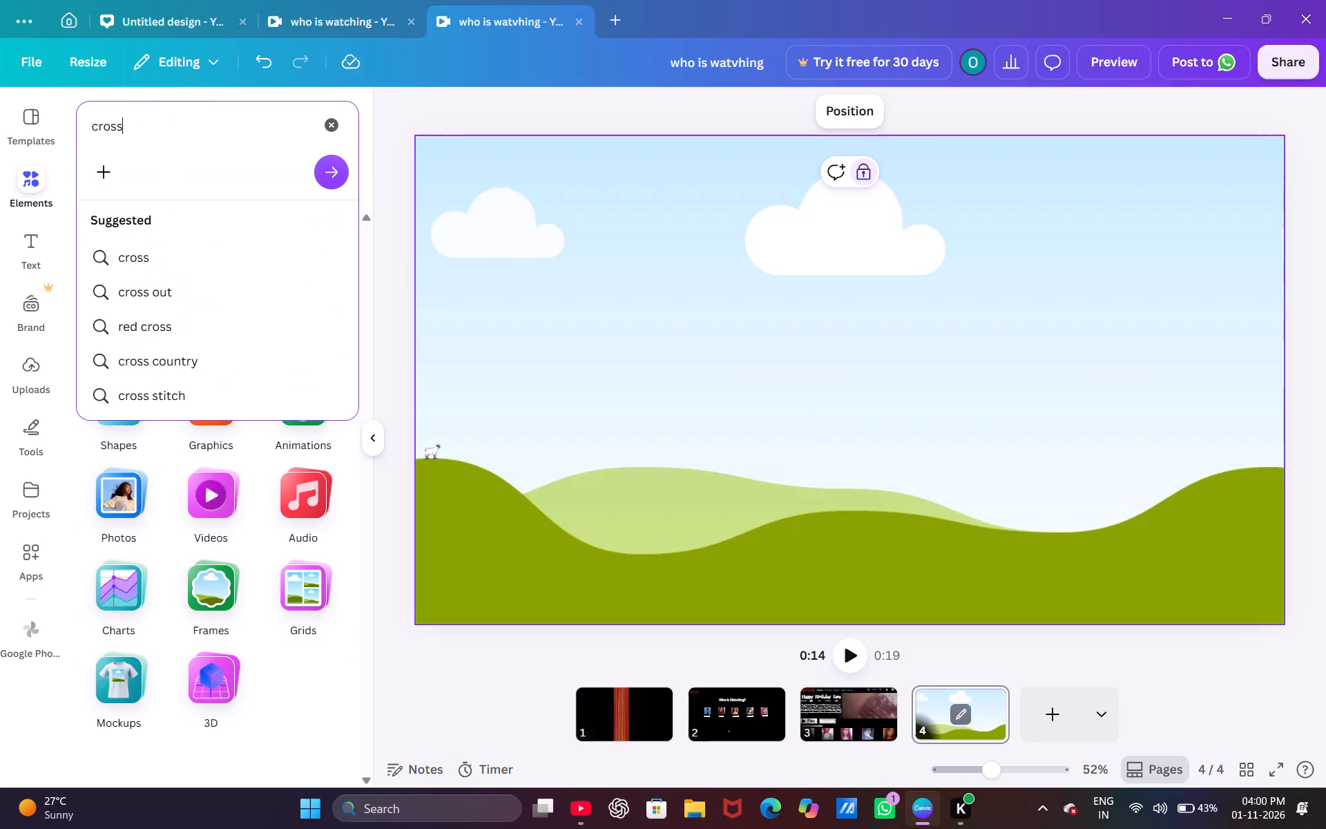
{"action": "key", "text": "Return"}
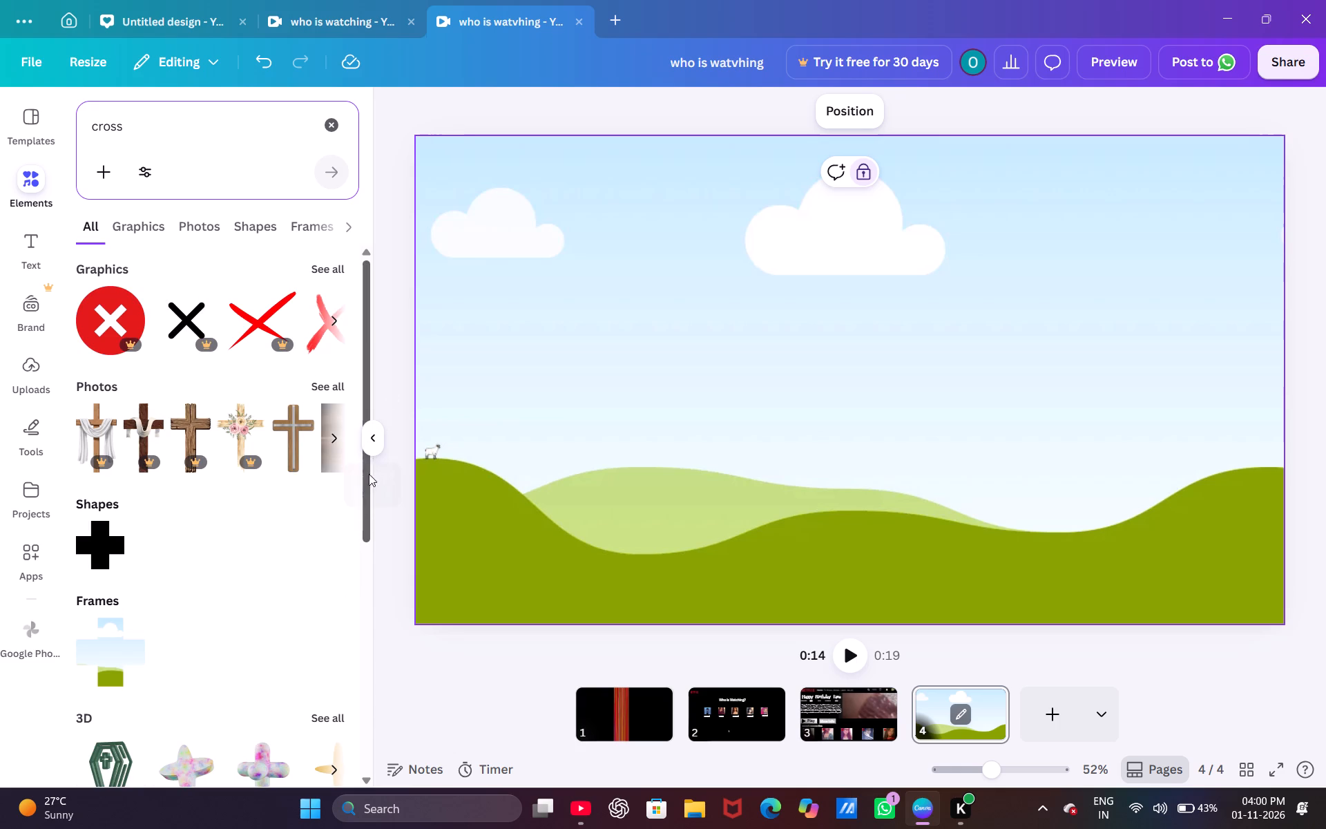
{"action": "left_click_drag", "start_coordinate": [366, 475], "coordinate": [376, 811]}
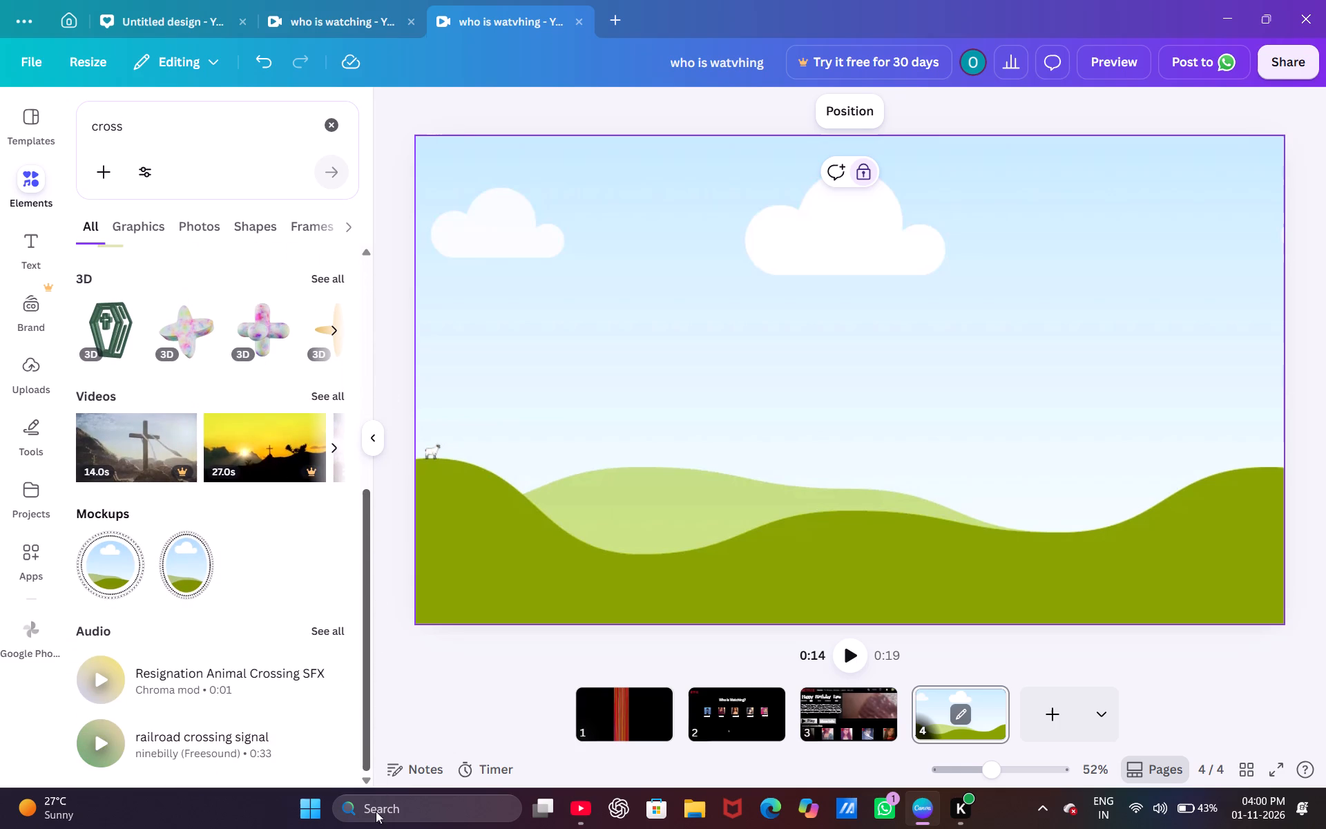
{"action": "left_click_drag", "start_coordinate": [376, 811], "coordinate": [337, 389]}
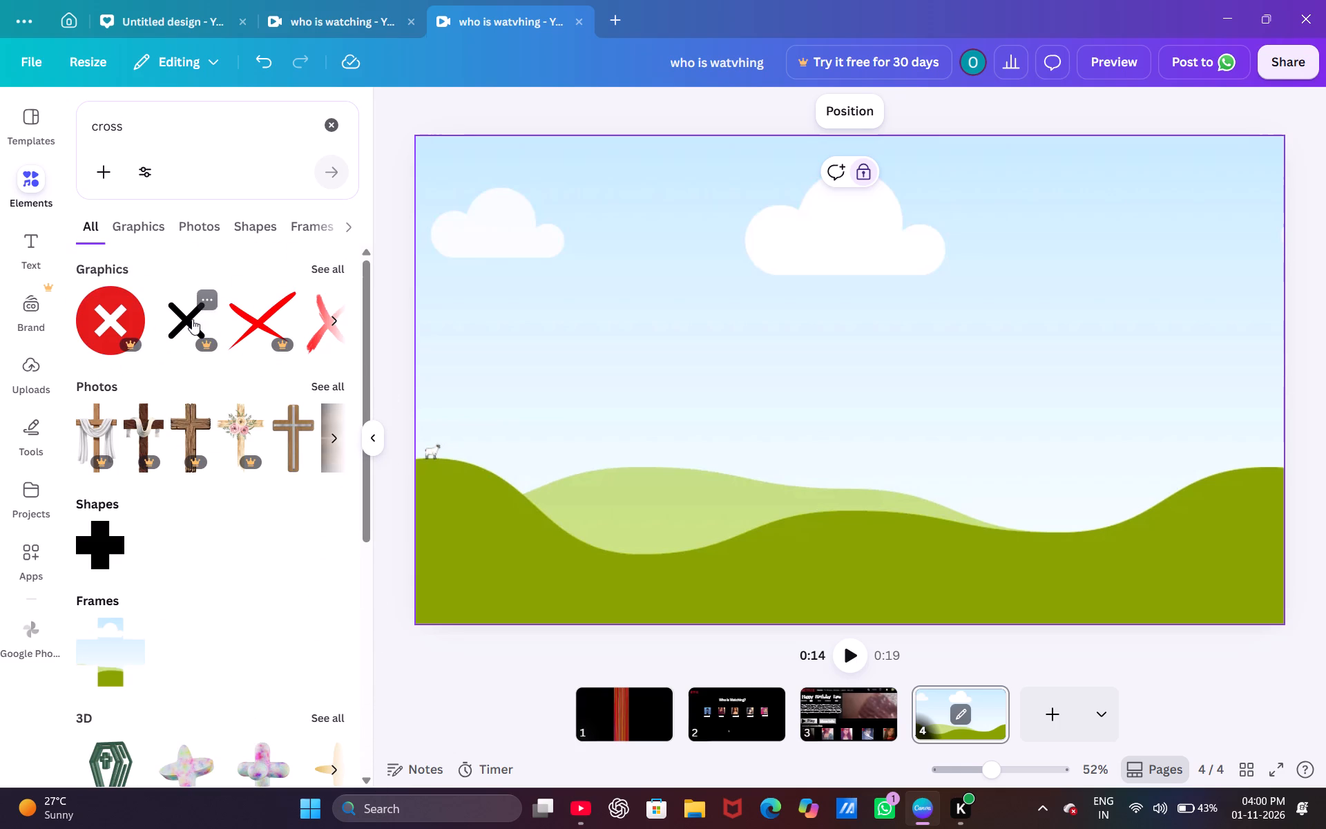
{"action": "left_click", "coordinate": [338, 267]}
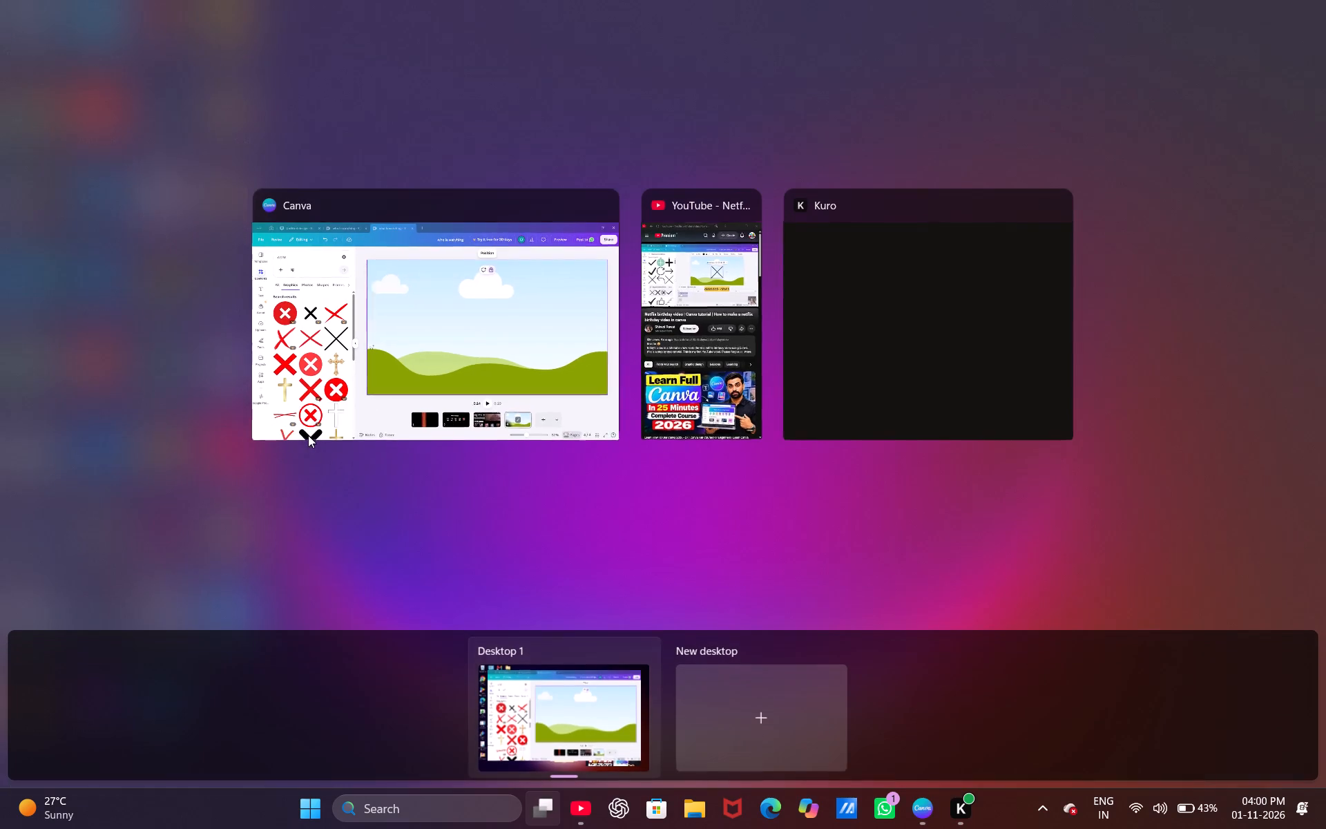
{"action": "left_click", "coordinate": [708, 334]}
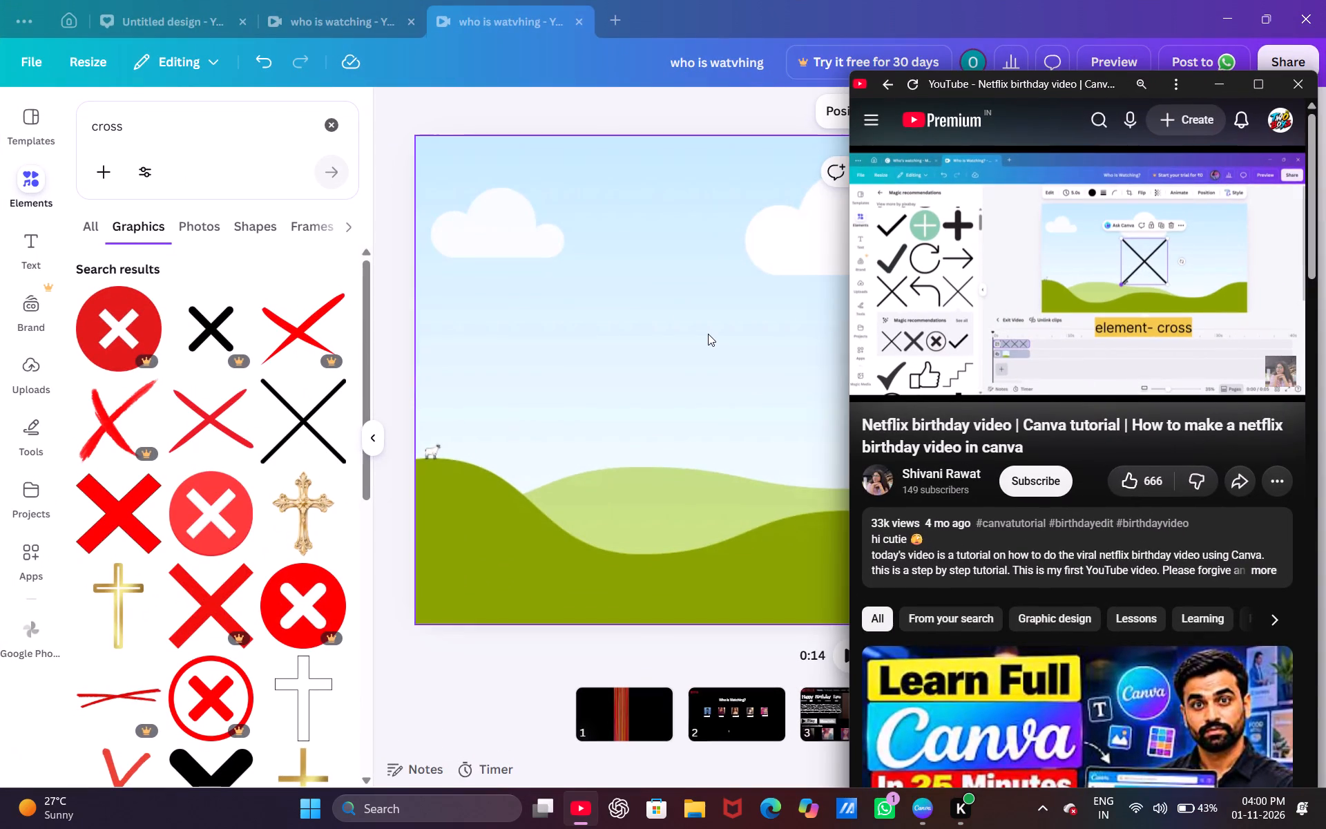
{"action": "key", "text": "f"}
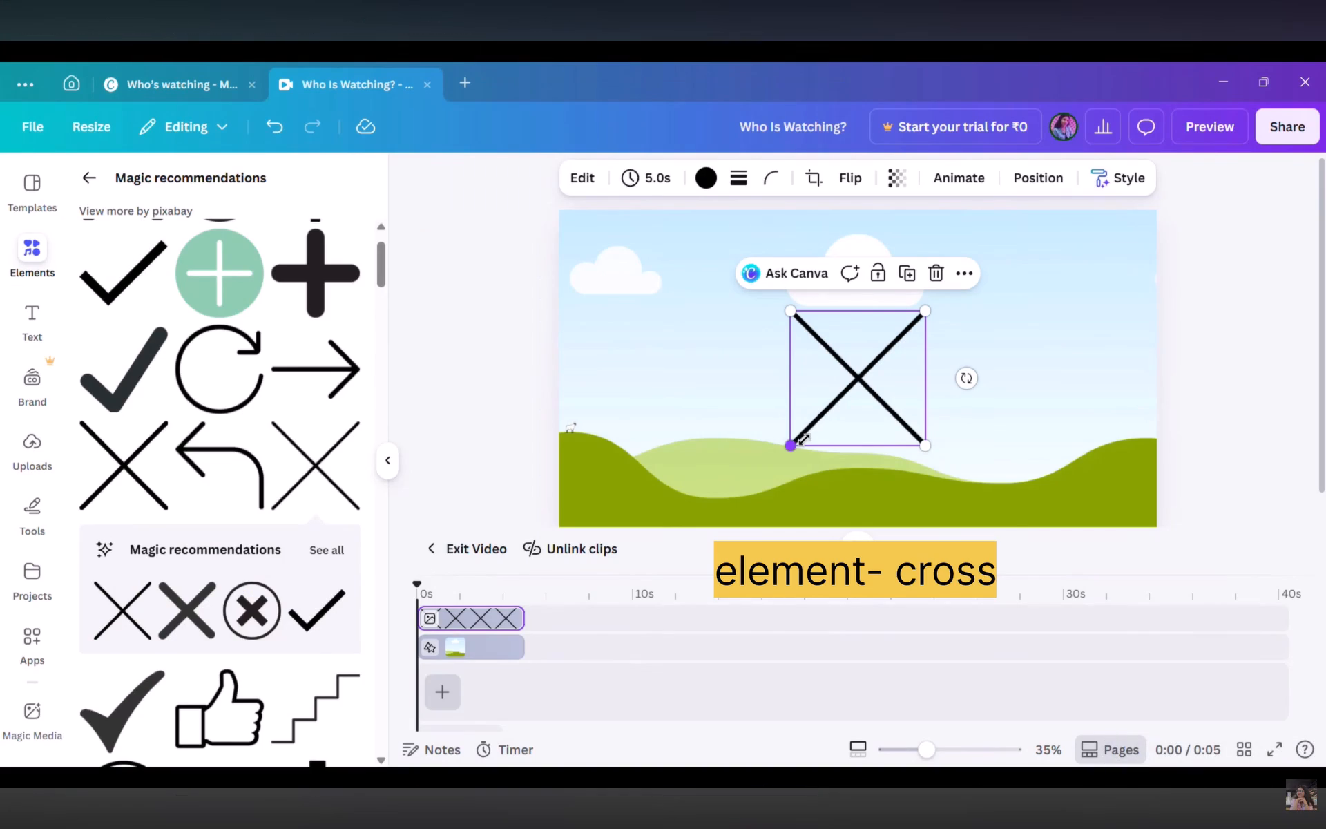
{"action": "left_click", "coordinate": [720, 278]}
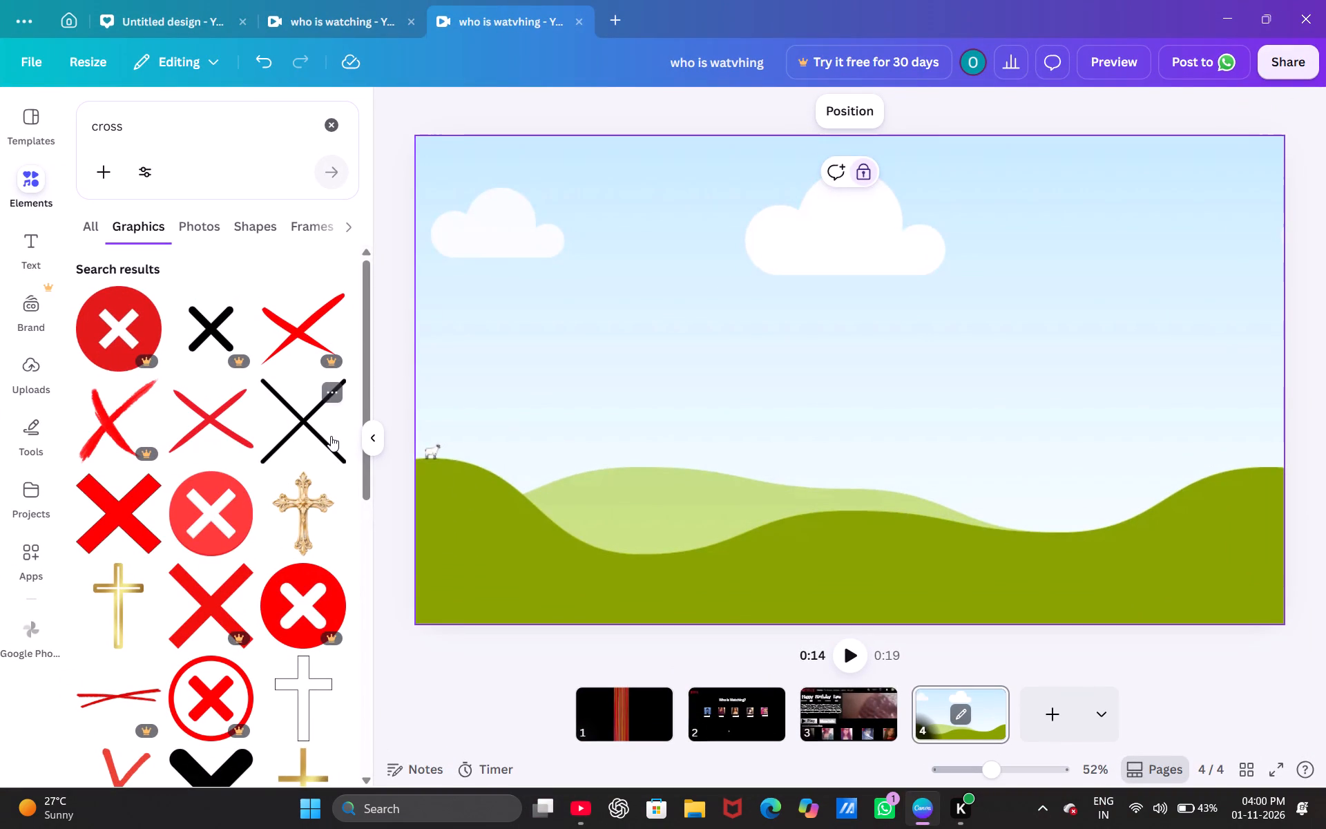
{"action": "left_click", "coordinate": [327, 424]}
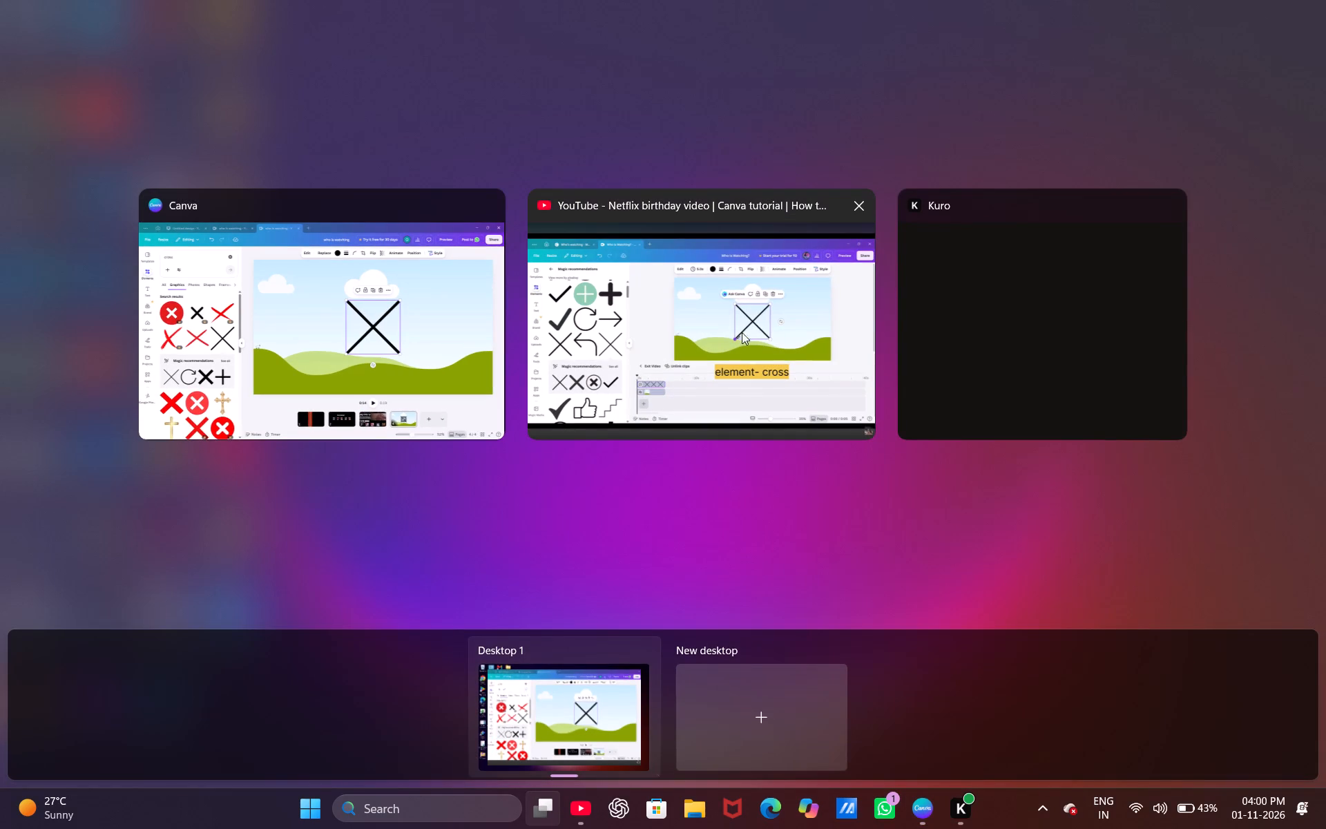
Switch to the YouTube tutorial, watch through the "element- screen cast" part, pause at 5:40 and return to Canva.
{"action": "left_click", "coordinate": [649, 322]}
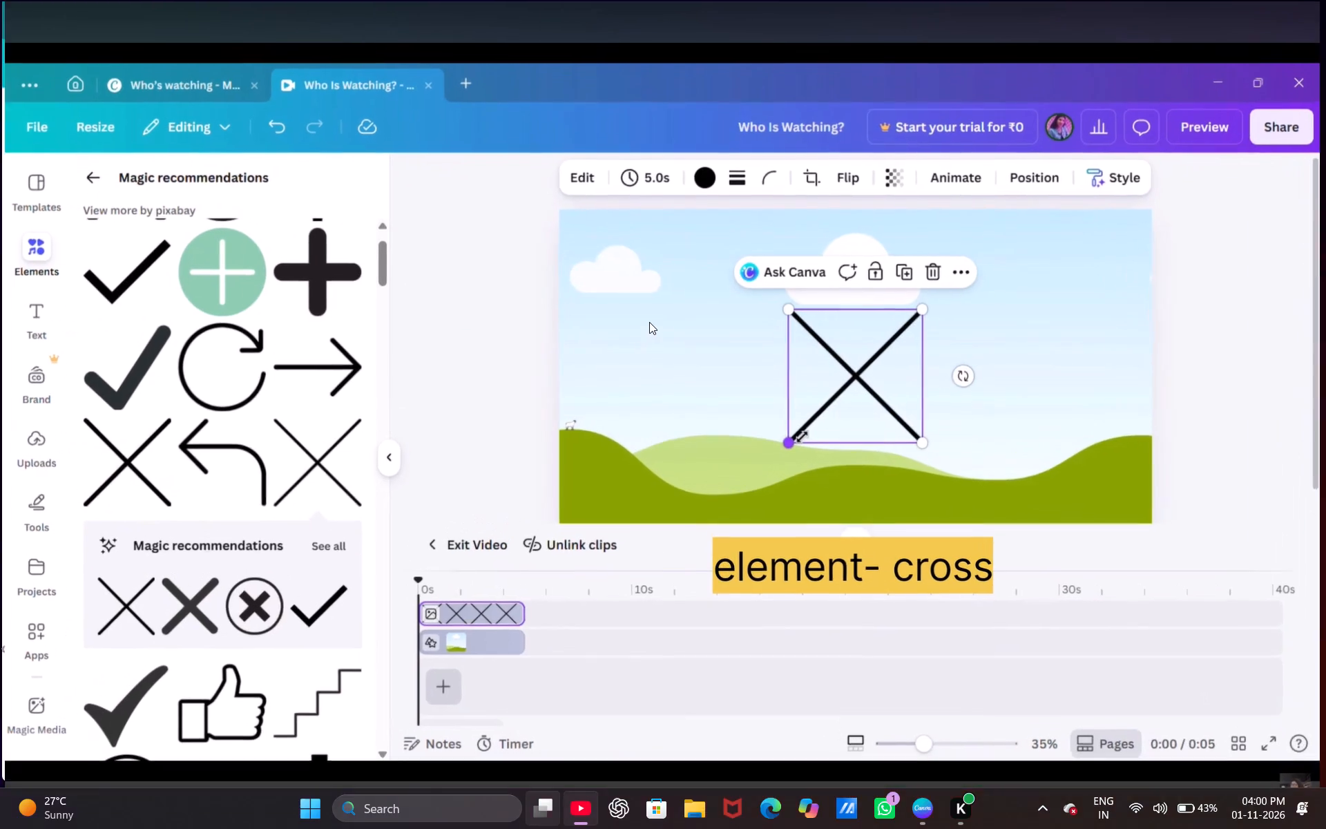
{"action": "key", "text": "space"}
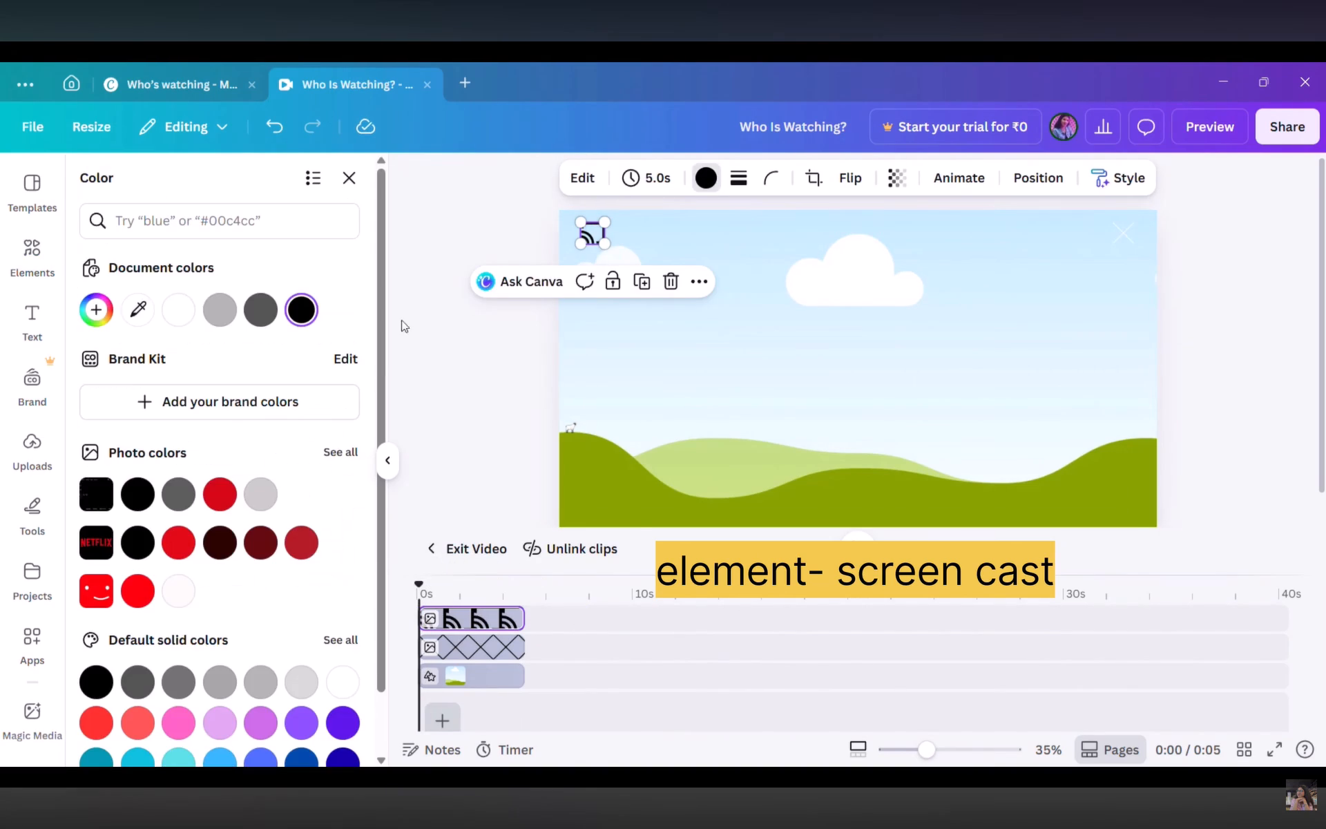
{"action": "key", "text": "space"}
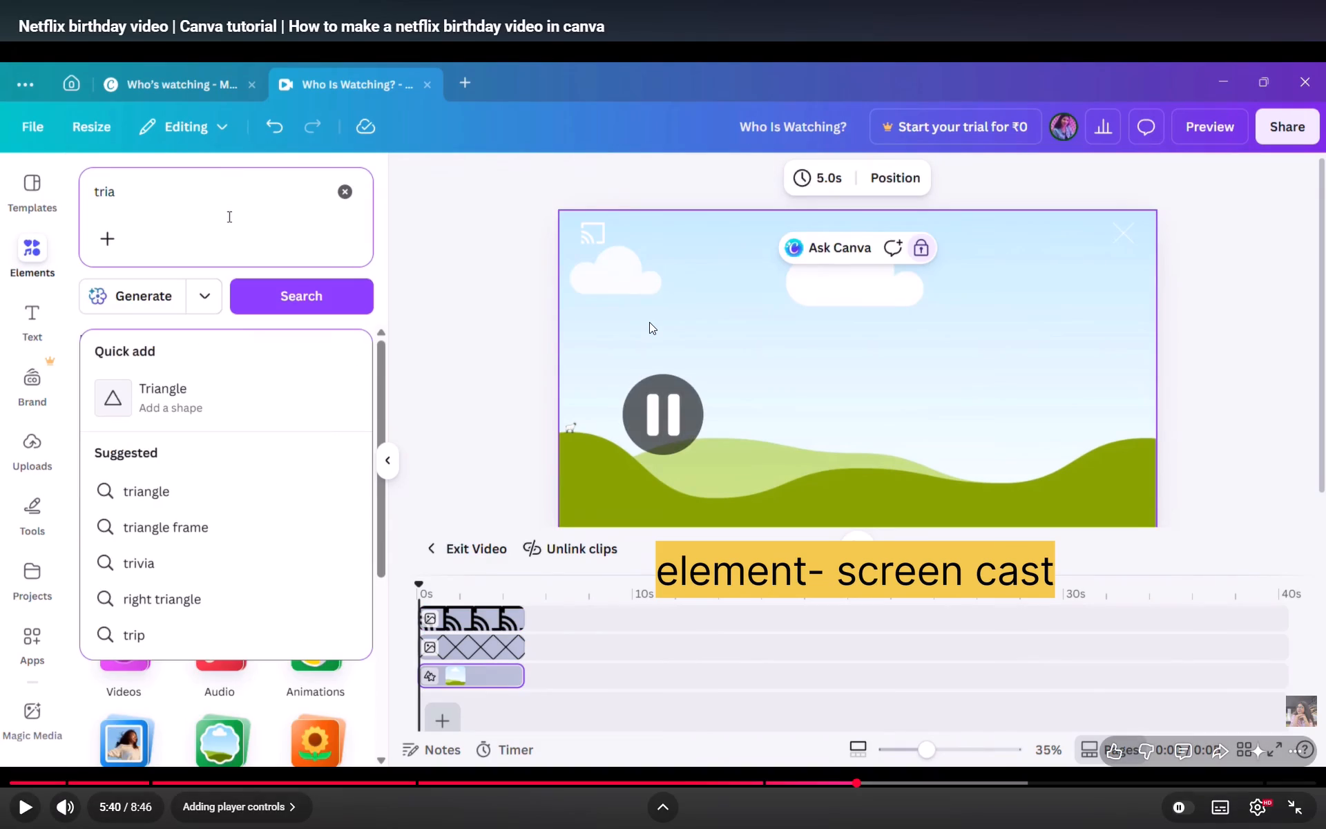
{"action": "left_click", "coordinate": [729, 314]}
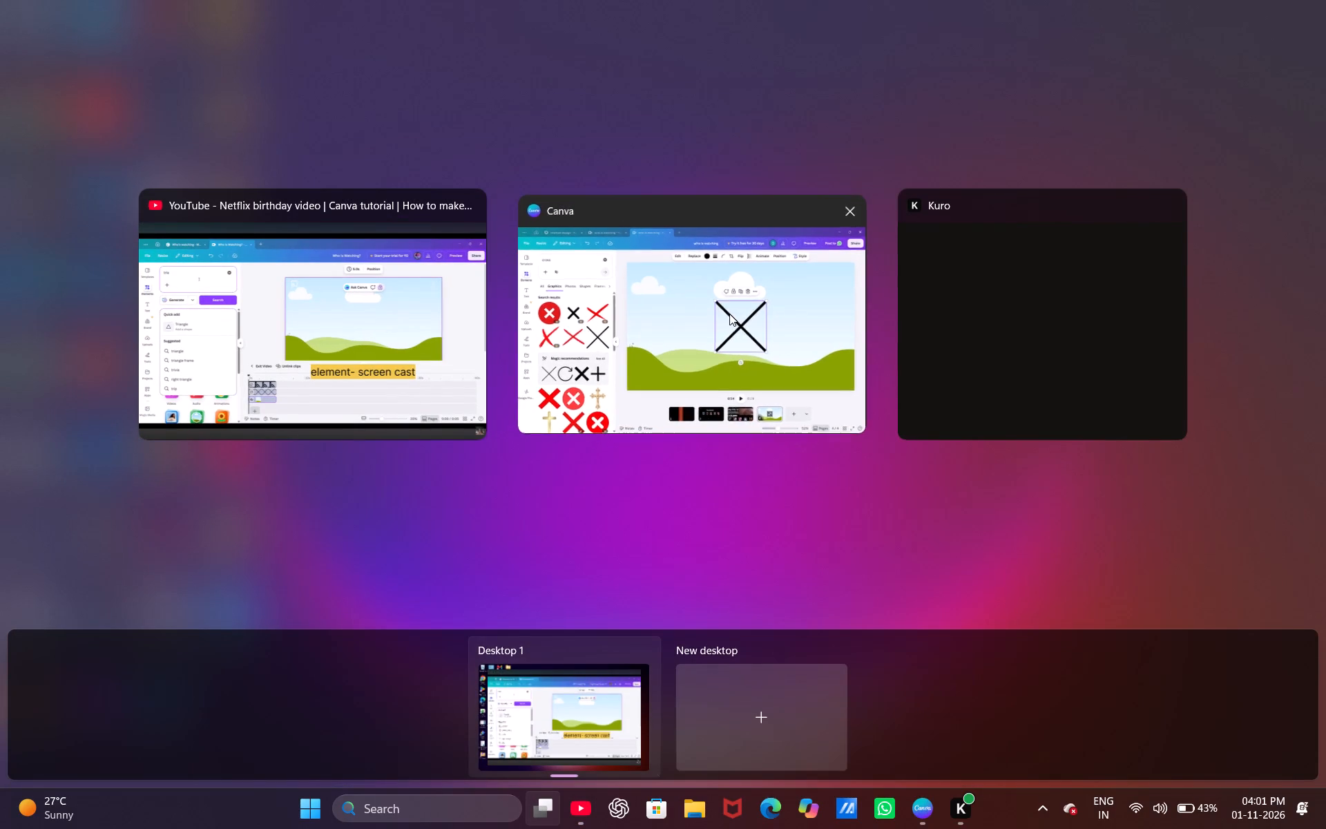
Shrink the black X on page 4 to a small icon and place it just inside the page's top-right corner.
{"action": "left_click_drag", "start_coordinate": [836, 363], "coordinate": [1116, 236]}
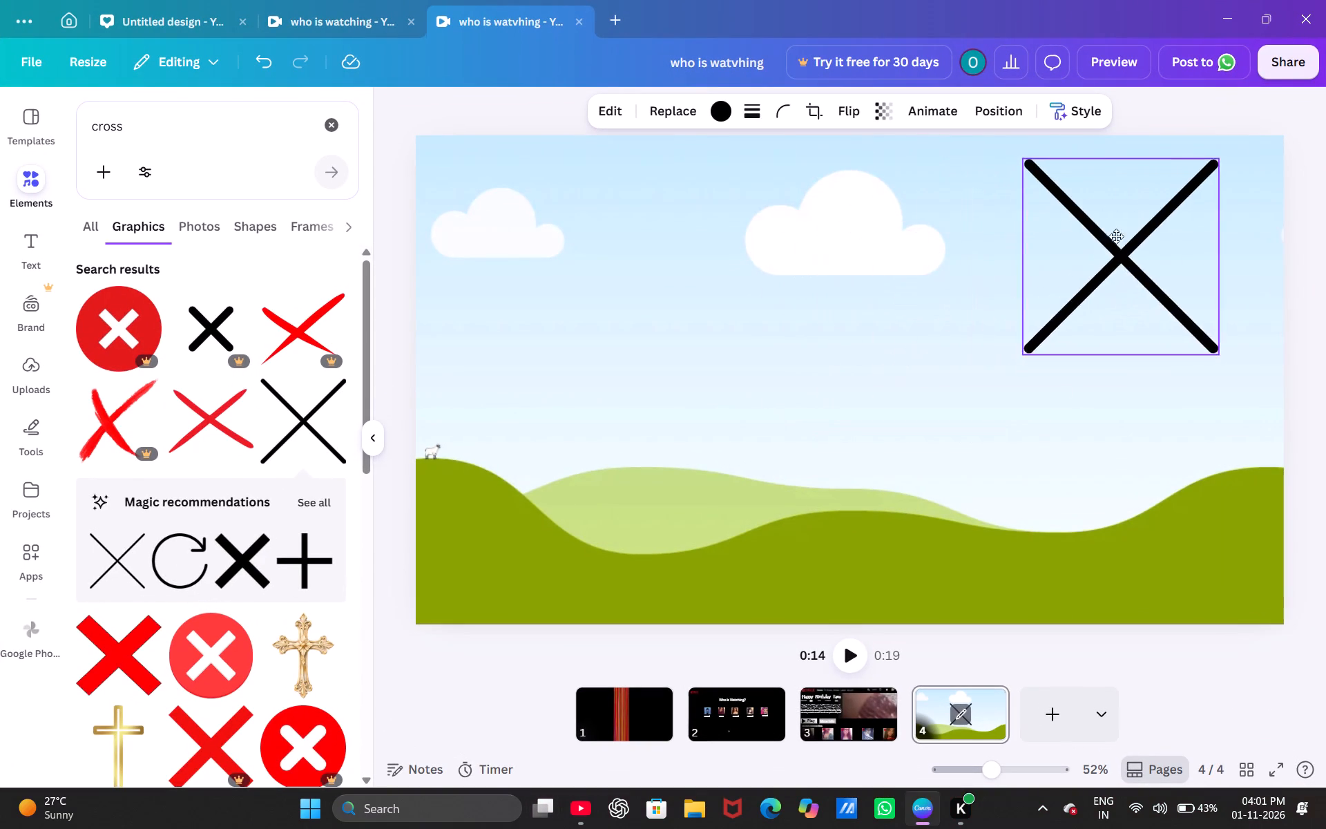
{"action": "left_click_drag", "start_coordinate": [1116, 236], "coordinate": [1160, 222]}
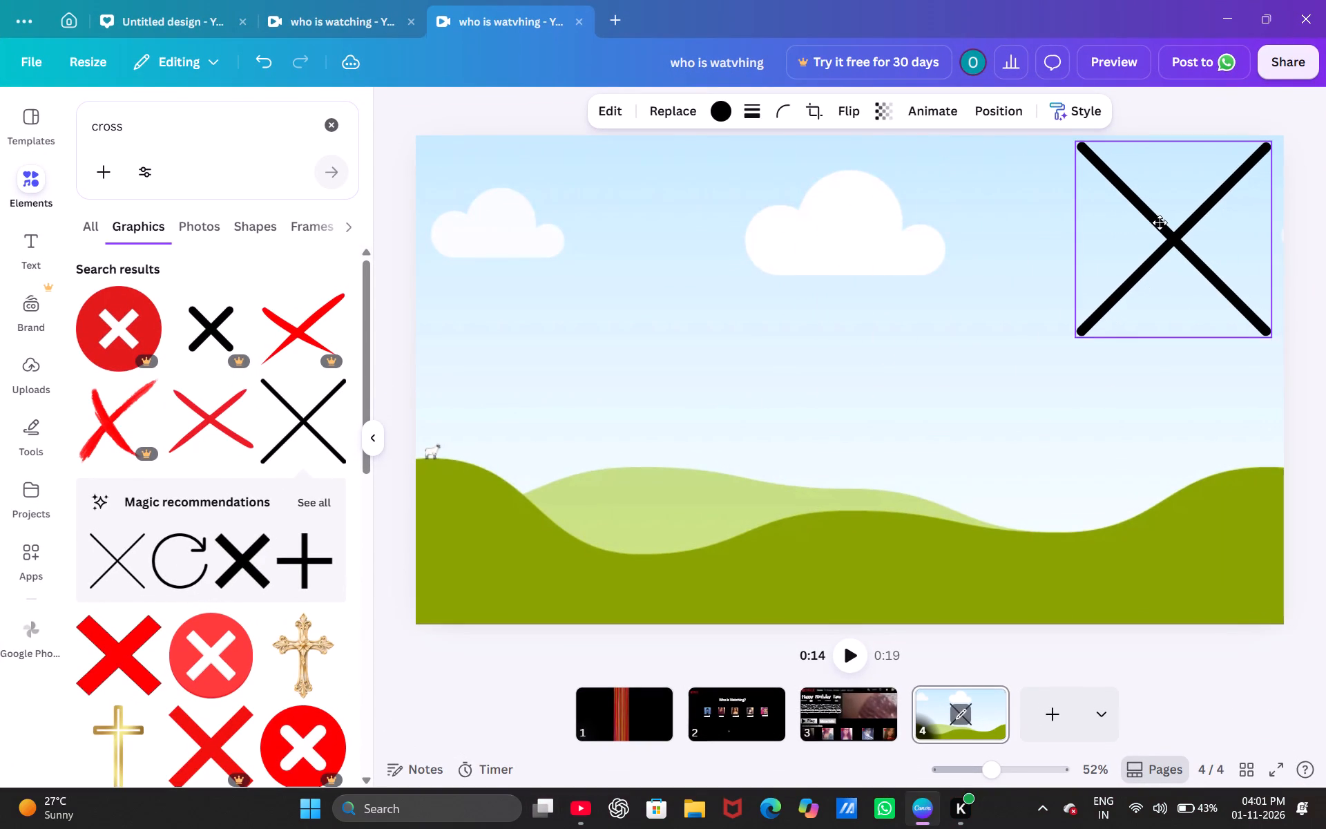
{"action": "left_click_drag", "start_coordinate": [1160, 222], "coordinate": [1160, 222]}
{"action": "left_click_drag", "start_coordinate": [1073, 327], "coordinate": [1102, 293]}
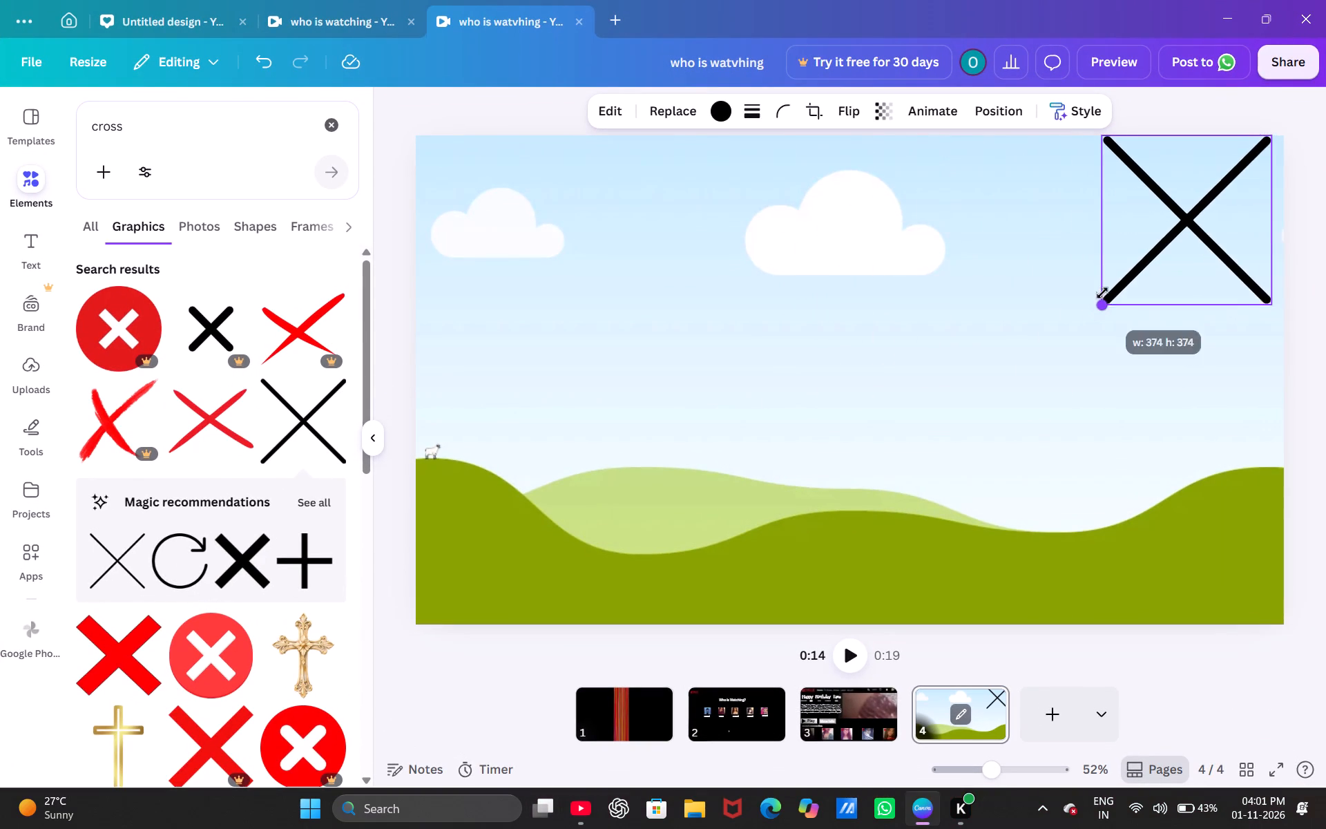
{"action": "left_click_drag", "start_coordinate": [1102, 293], "coordinate": [1242, 193]}
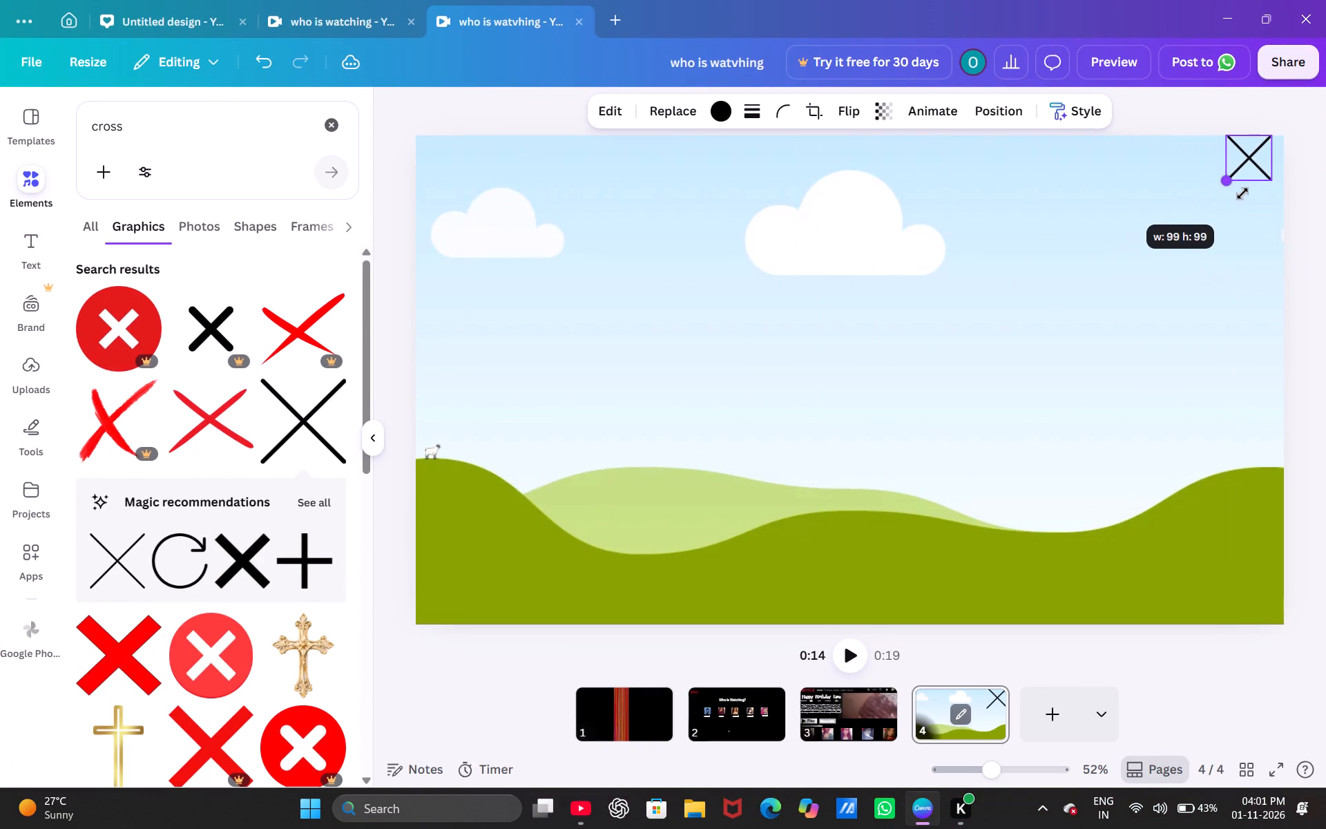
{"action": "left_click_drag", "start_coordinate": [1242, 193], "coordinate": [1256, 184]}
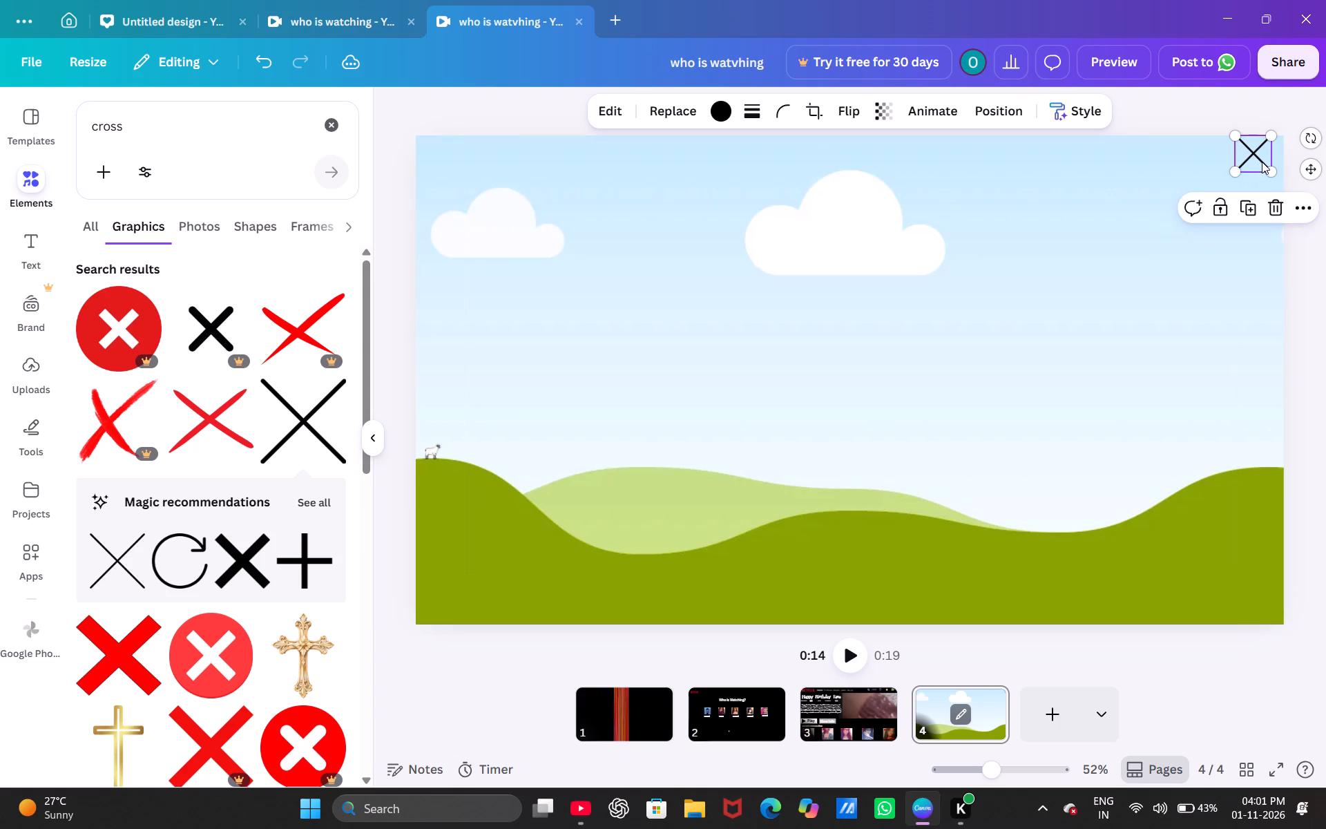
{"action": "left_click_drag", "start_coordinate": [1262, 159], "coordinate": [1243, 169]}
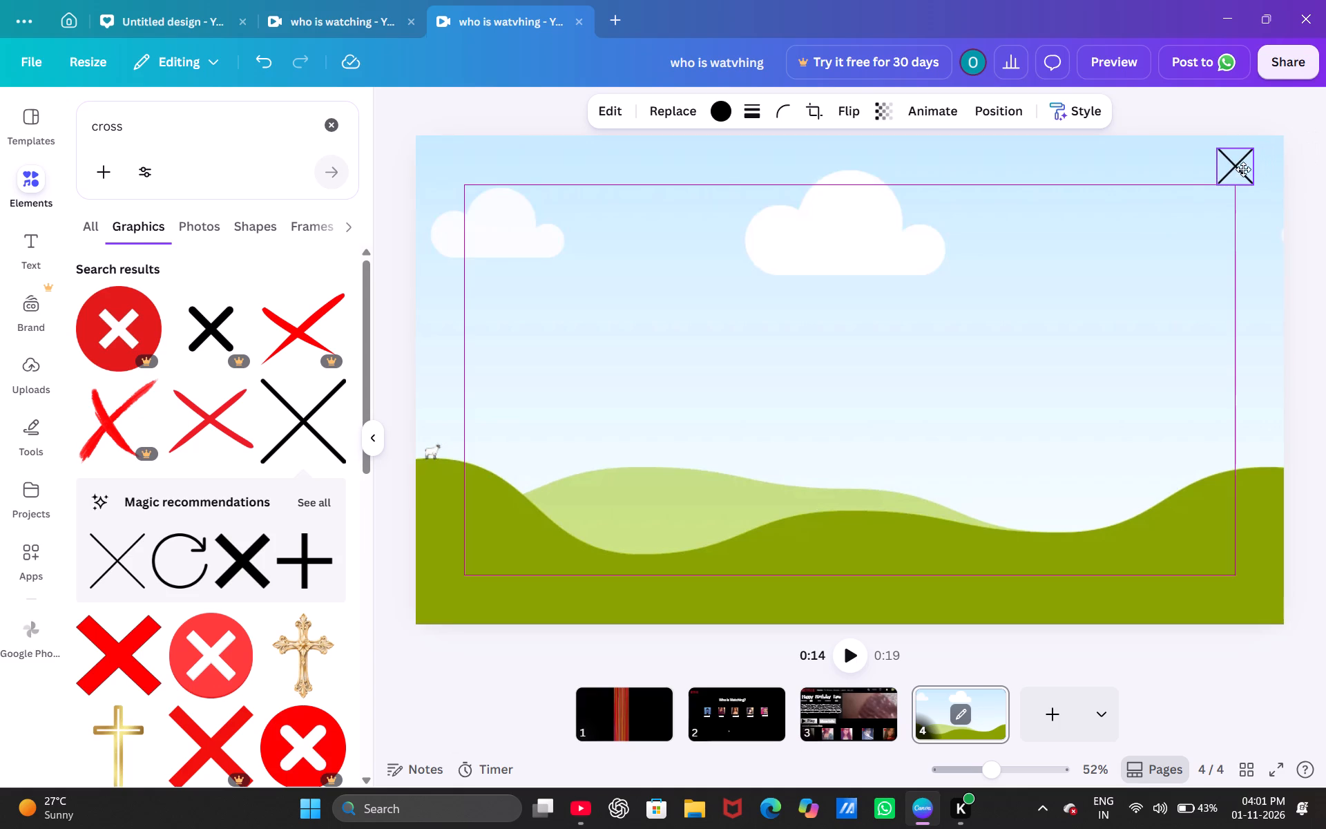
{"action": "left_click_drag", "start_coordinate": [1243, 169], "coordinate": [1229, 169]}
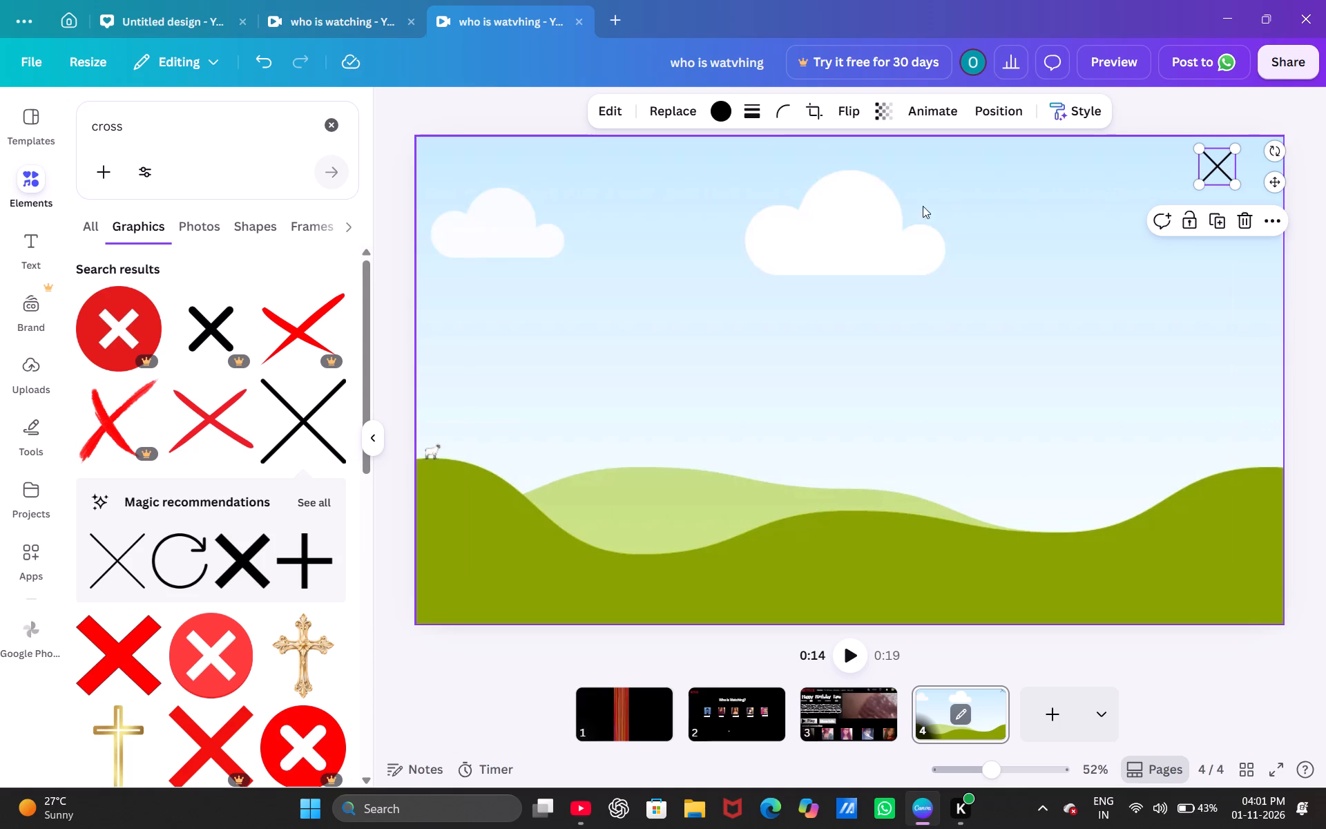
Recolor the X on page 4 to white (#ffffff) and deselect it.
{"action": "left_click", "coordinate": [719, 110]}
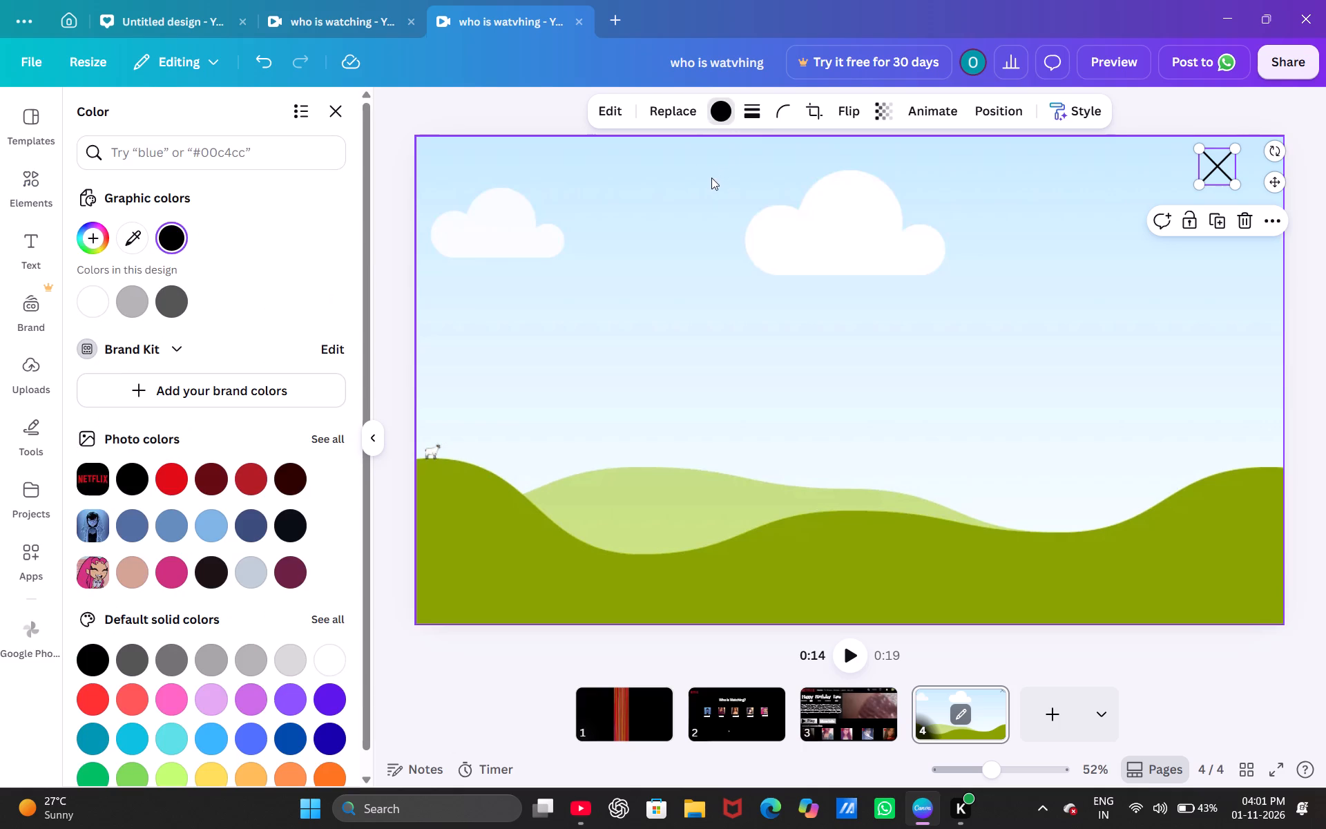
{"action": "left_click", "coordinate": [94, 292]}
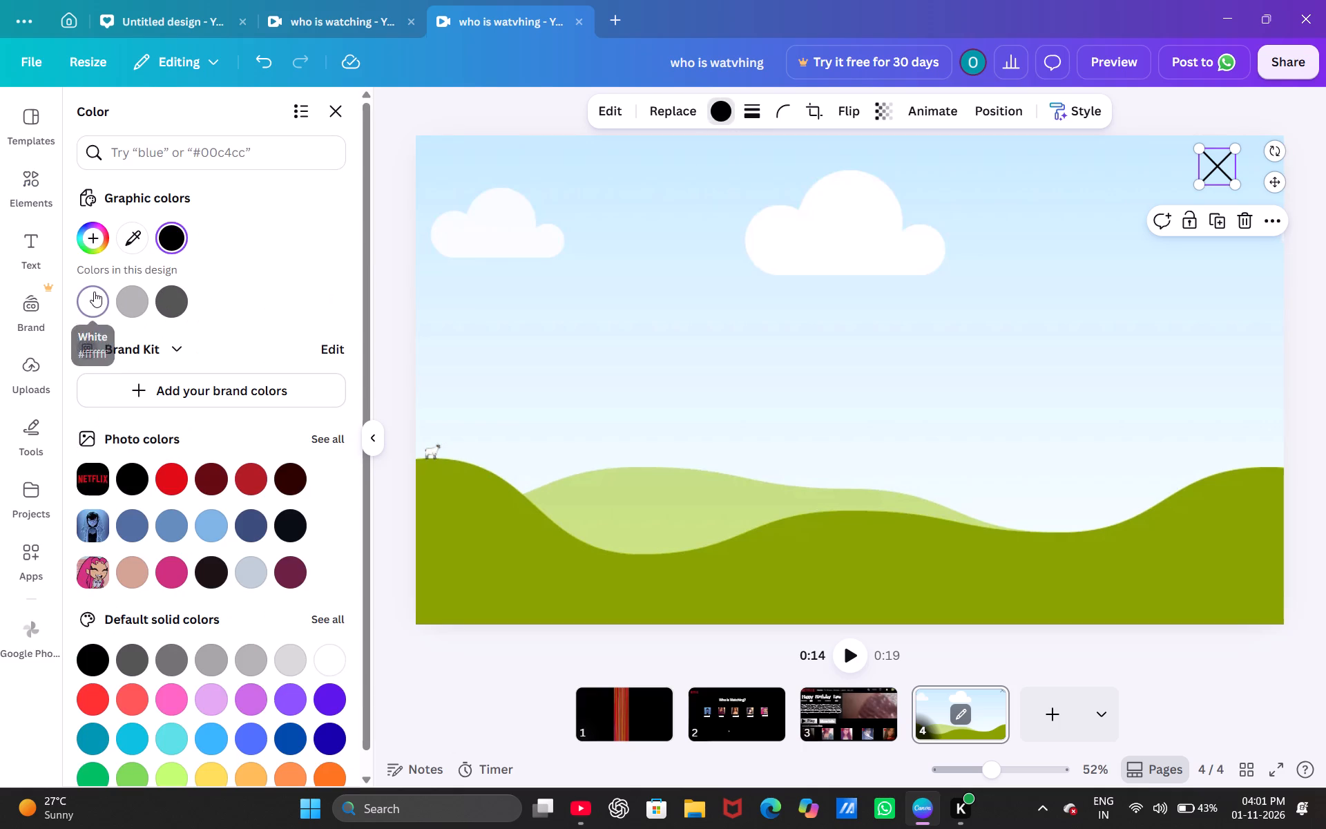
{"action": "left_click", "coordinate": [541, 266]}
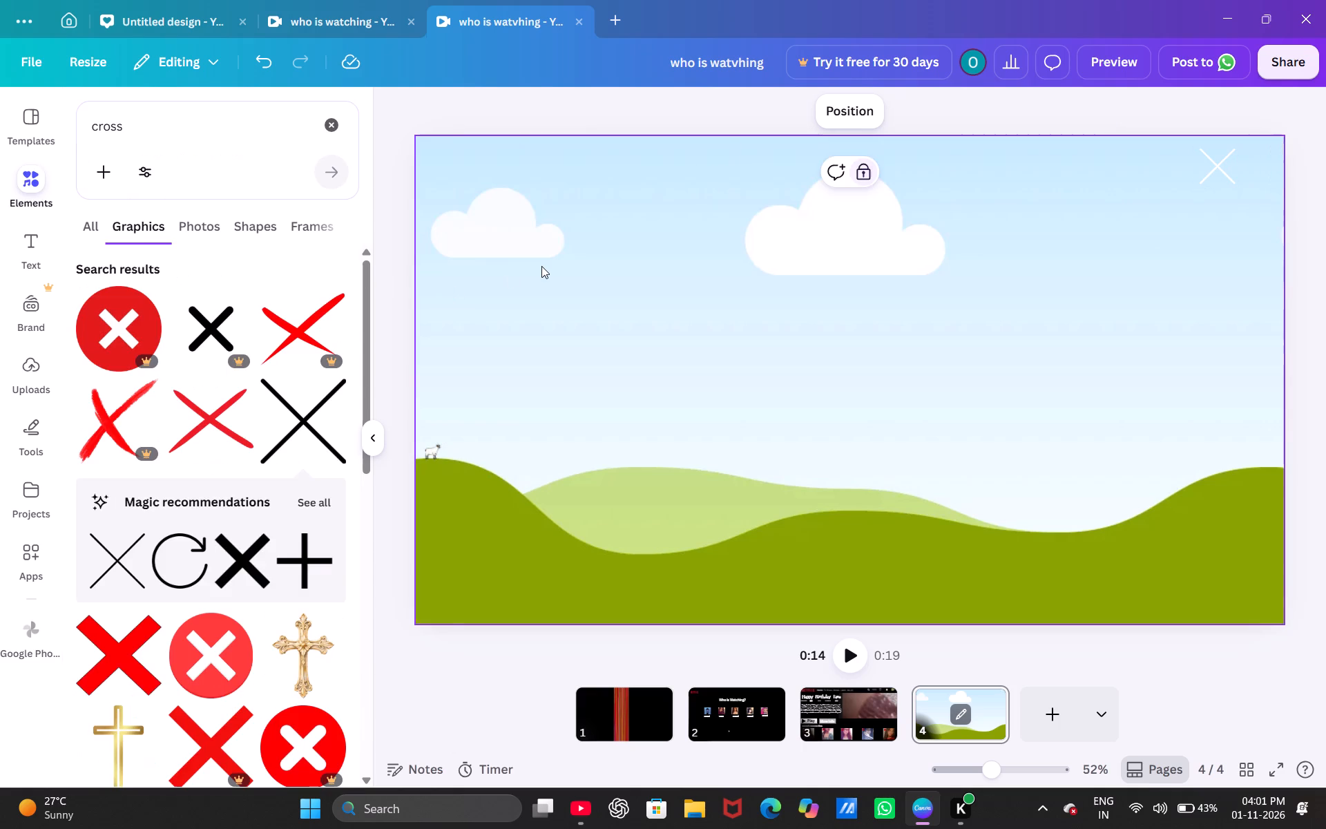
Search the graphics for "screencast" and add the first black cast icon with rounded corners to page 4.
{"action": "left_click", "coordinate": [143, 133]}
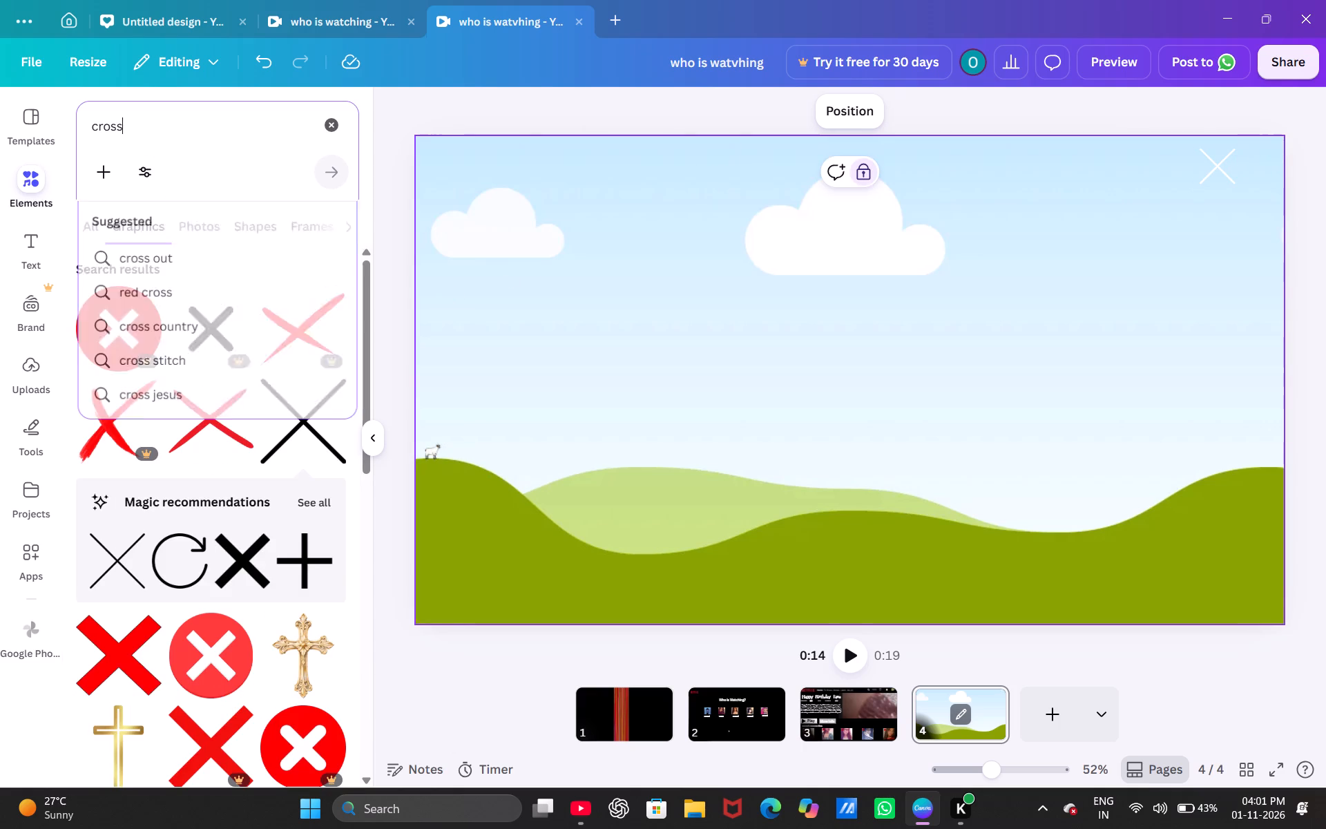
{"action": "key", "text": "BackSpace"}
{"action": "key", "text": "BackSpace"}
{"action": "key", "text": "BackSpace"}
{"action": "key", "text": "BackSpace"}
{"action": "key", "text": "BackSpace"}
{"action": "key", "text": "BackSpace"}
{"action": "key", "text": "BackSpace"}
{"action": "key", "text": "BackSpace"}
{"action": "key", "text": "BackSpace"}
{"action": "key", "text": "BackSpace"}
{"action": "key", "text": "BackSpace"}
{"action": "key", "text": "BackSpace"}
{"action": "key", "text": "BackSpace"}
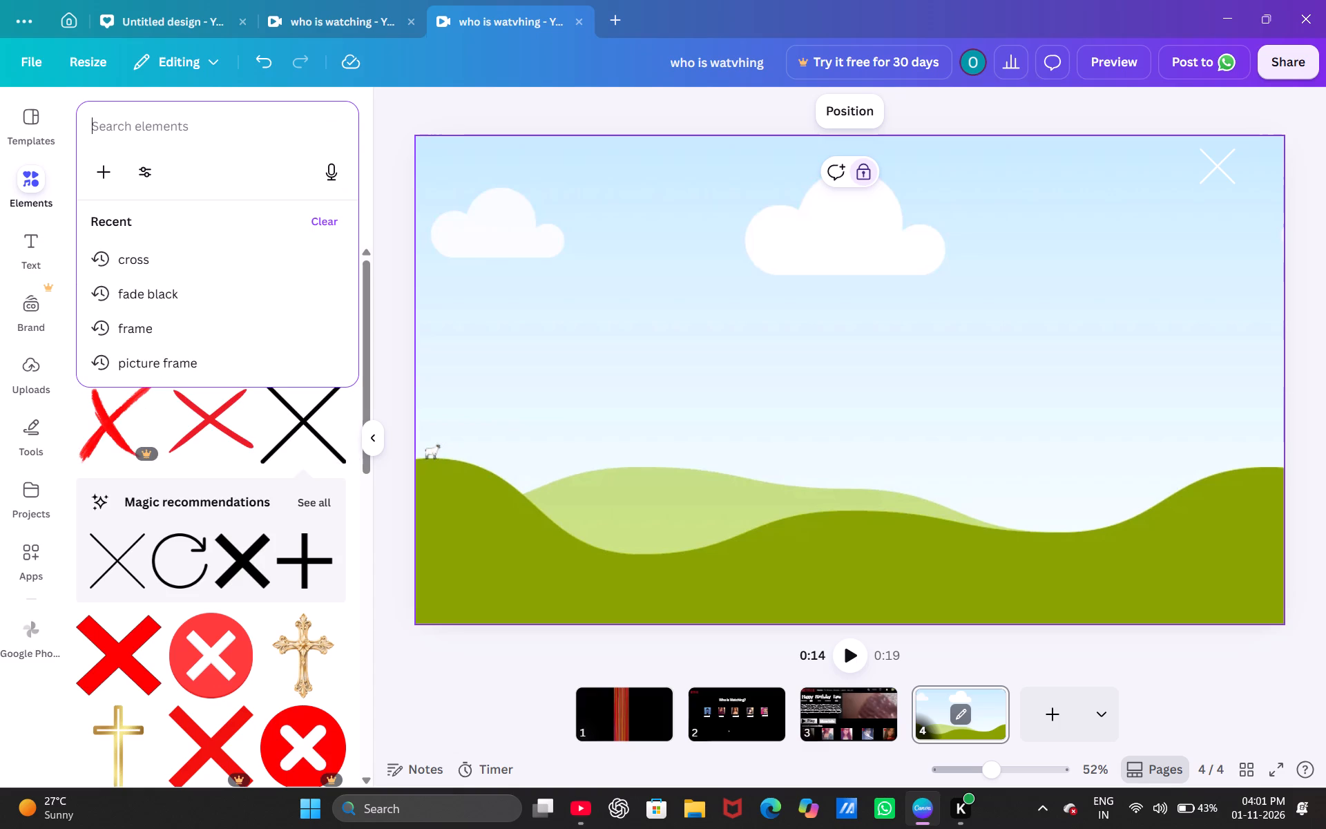
{"action": "type", "text": "screencast"}
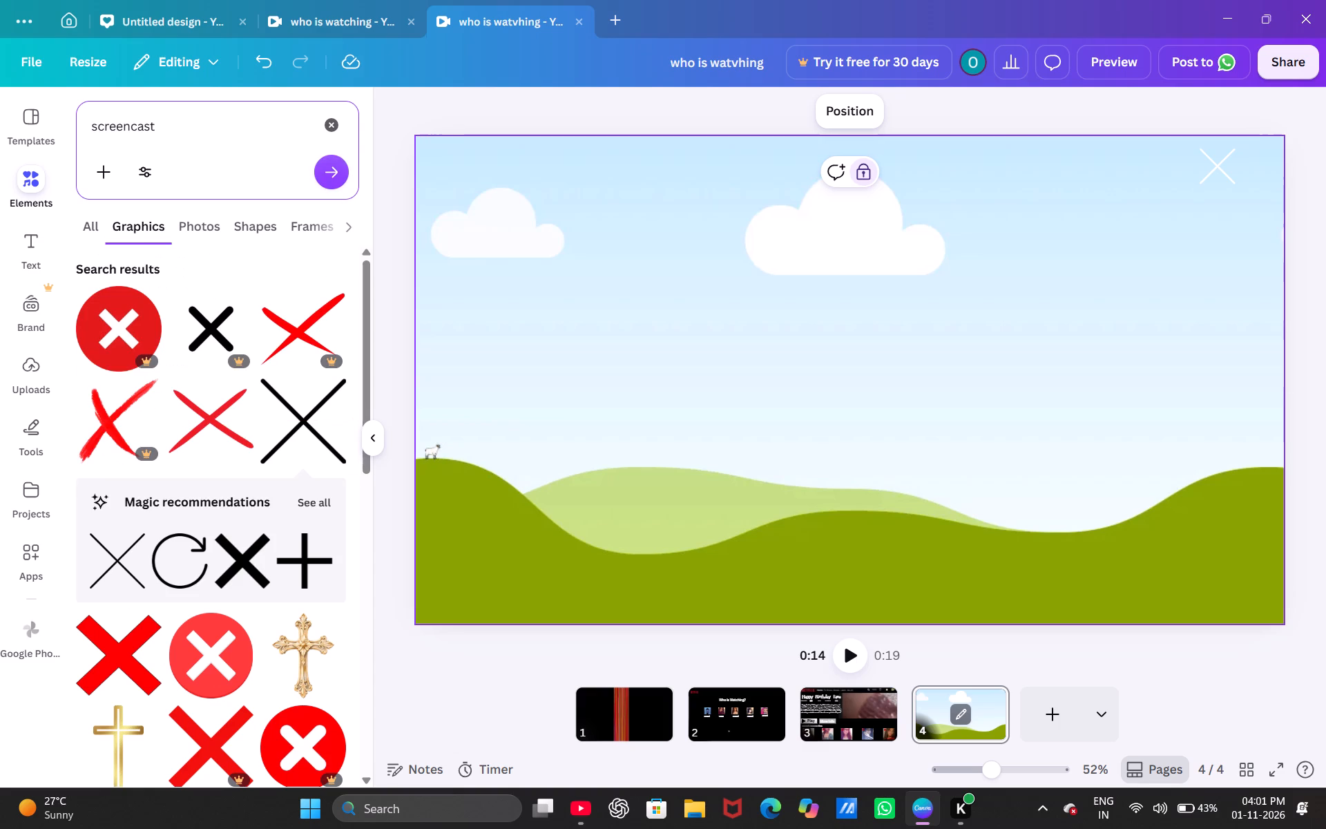
{"action": "key", "text": "Return"}
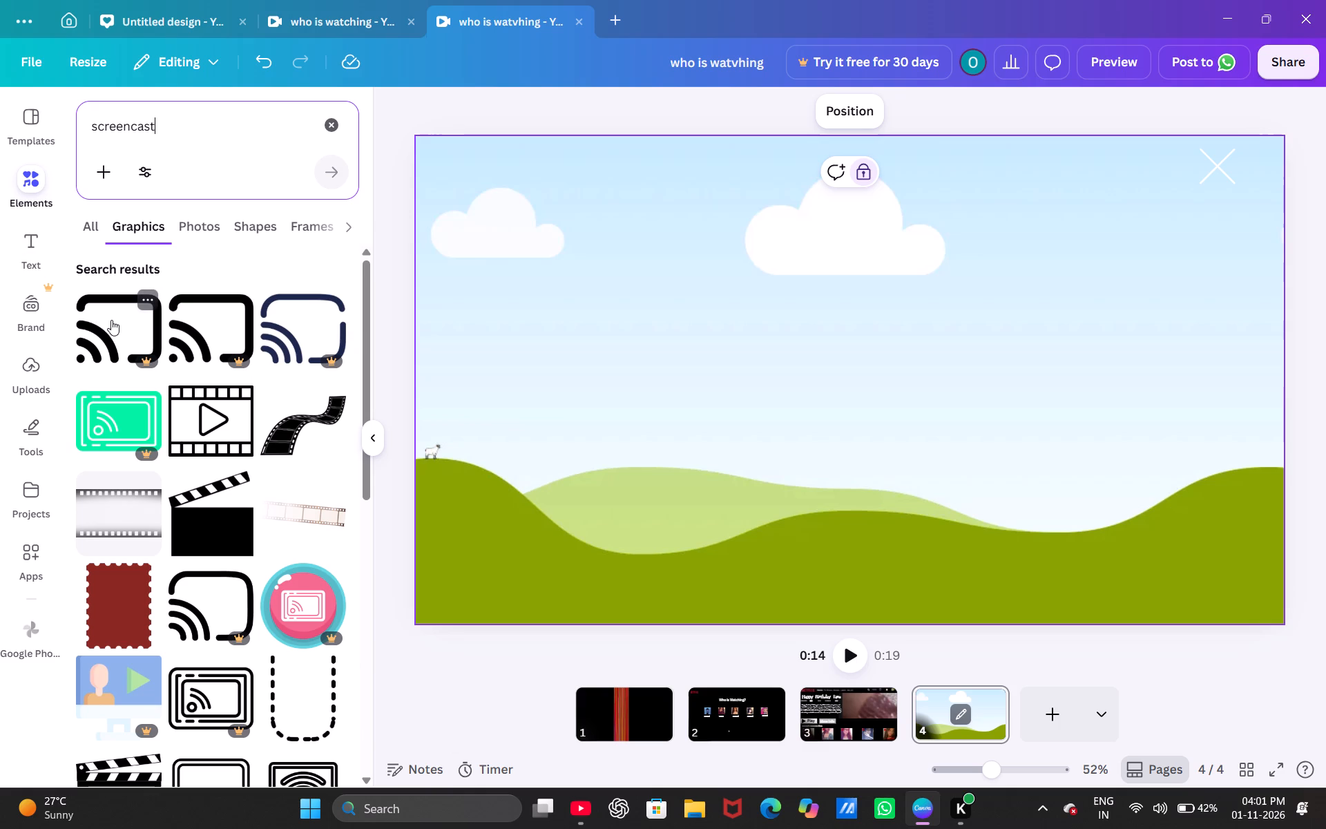
{"action": "left_click", "coordinate": [111, 320]}
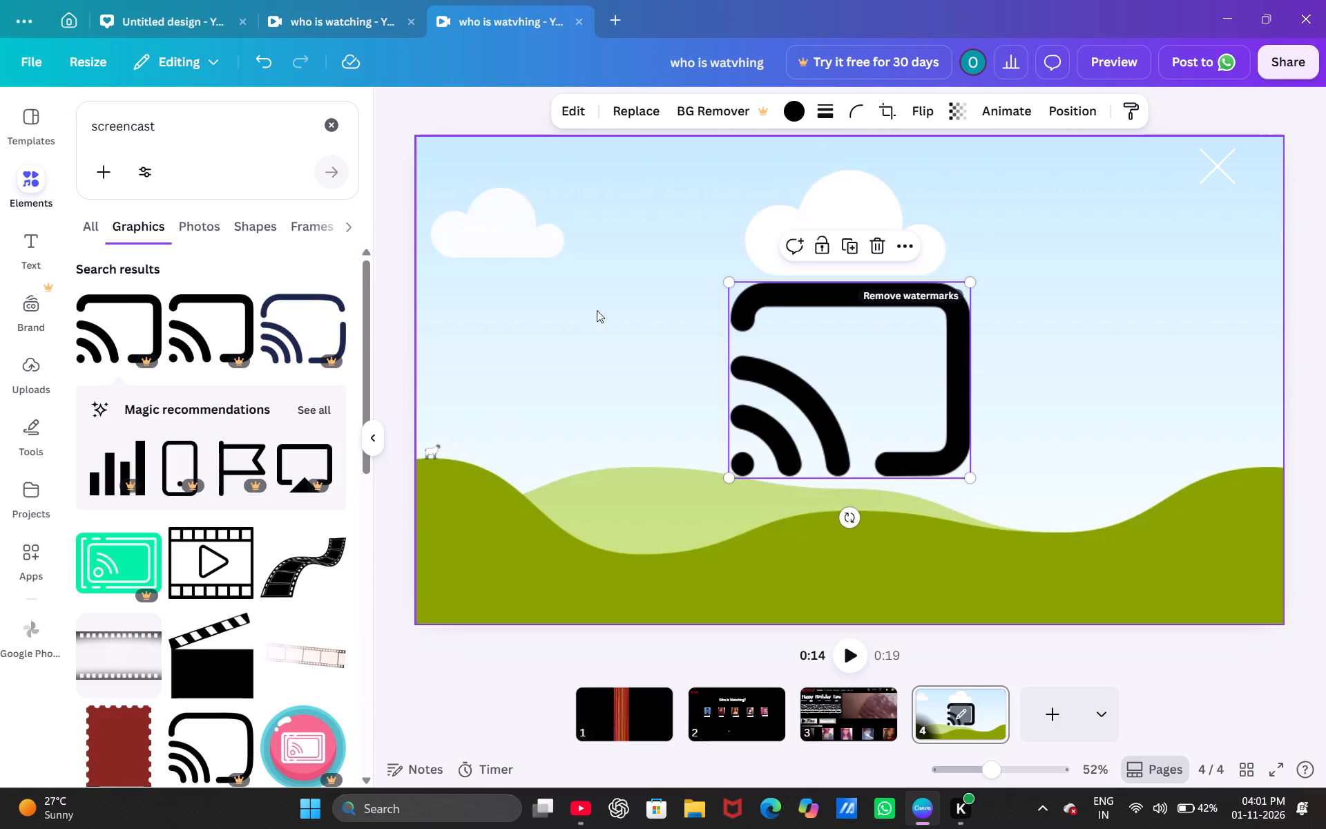
Shrink the cast icon to about 96 by 78 and place it just inside page 4's top-left corner, level with the X.
{"action": "left_click_drag", "start_coordinate": [806, 392], "coordinate": [633, 341]}
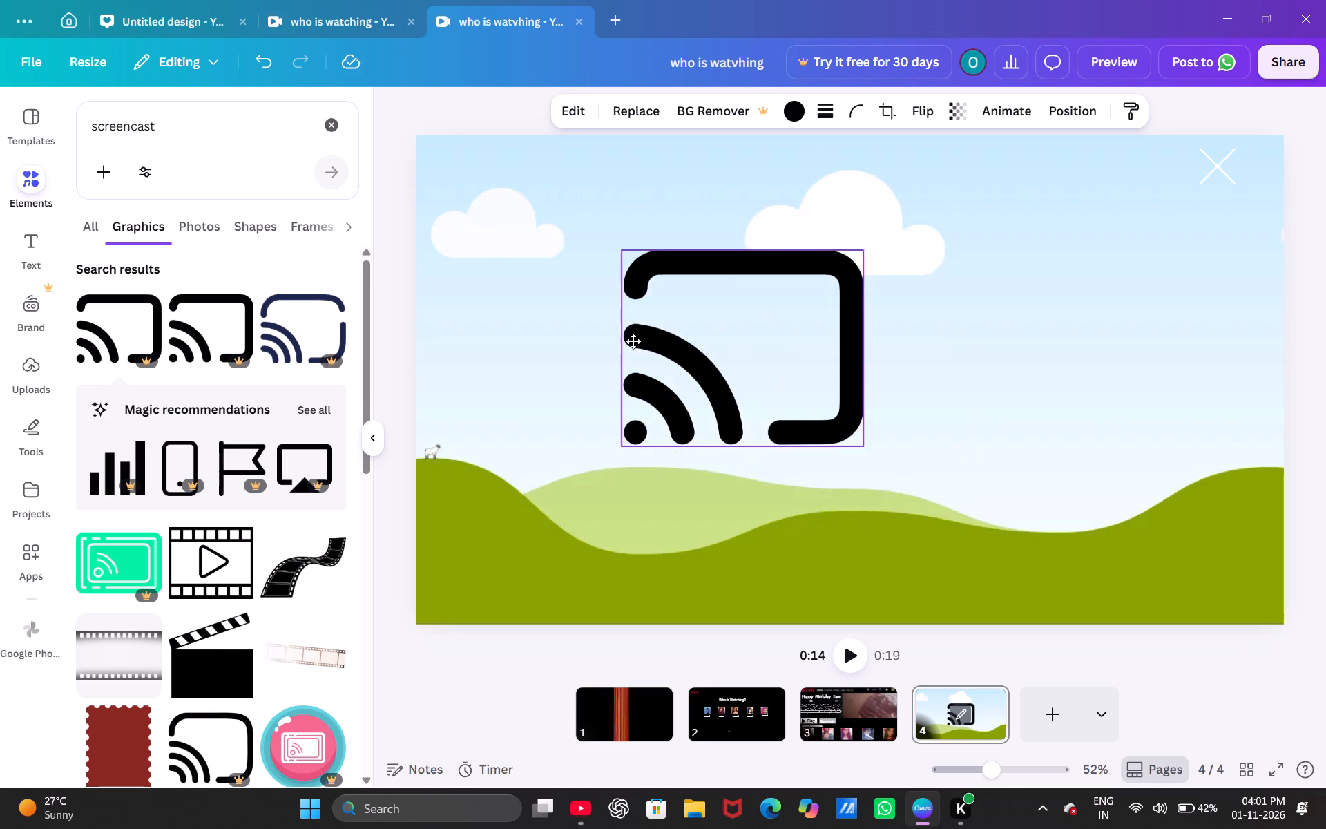
{"action": "left_click_drag", "start_coordinate": [633, 341], "coordinate": [499, 251]}
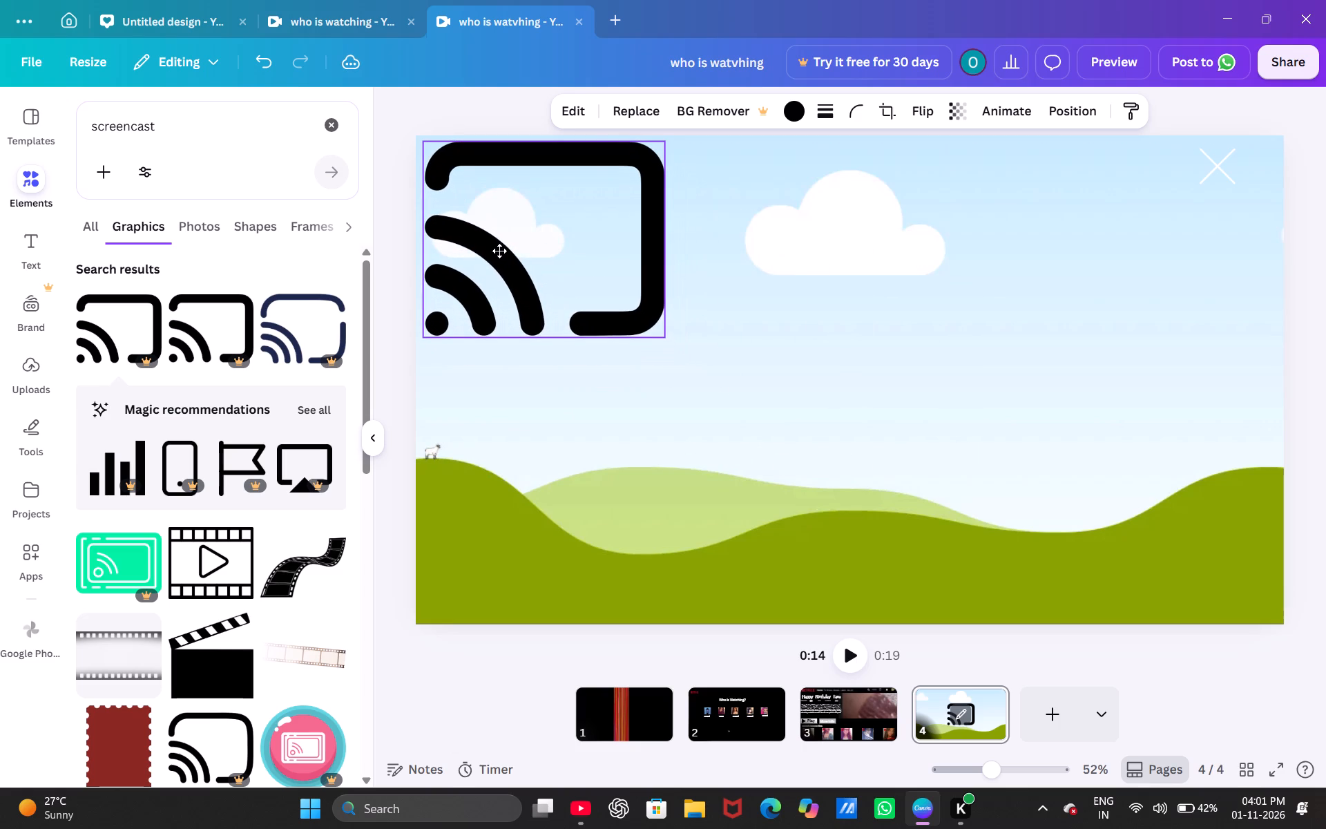
{"action": "left_click_drag", "start_coordinate": [499, 251], "coordinate": [497, 248]}
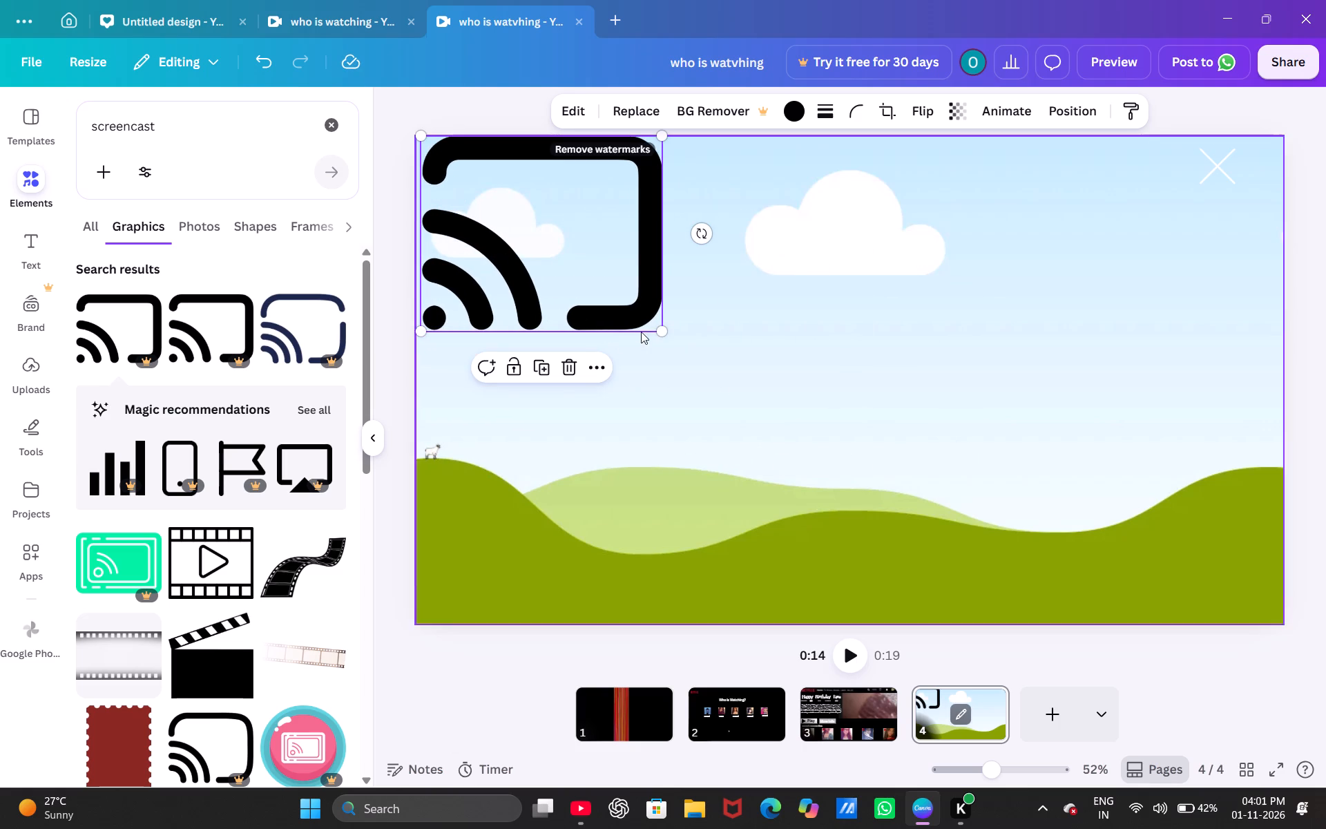
{"action": "left_click_drag", "start_coordinate": [658, 327], "coordinate": [604, 280]}
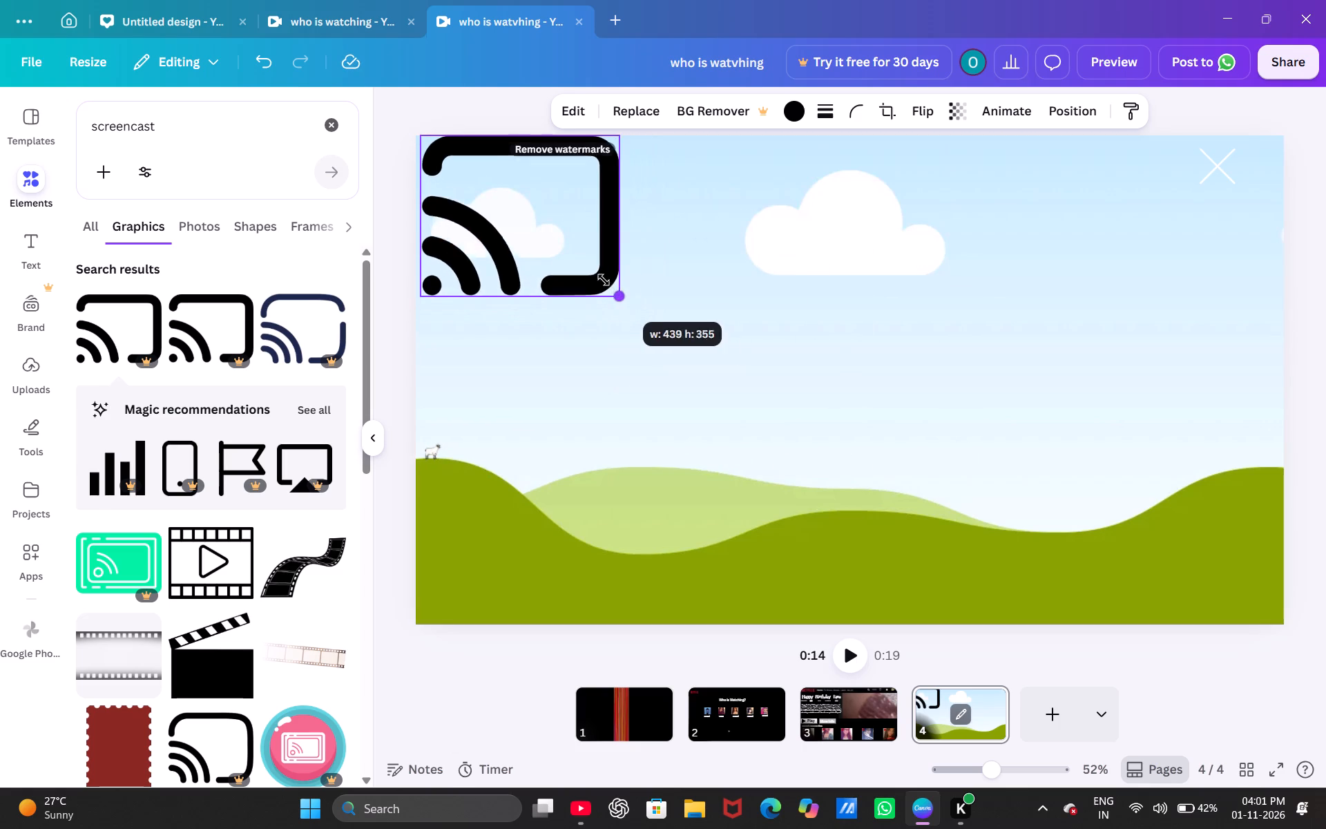
{"action": "left_click_drag", "start_coordinate": [604, 280], "coordinate": [465, 161]}
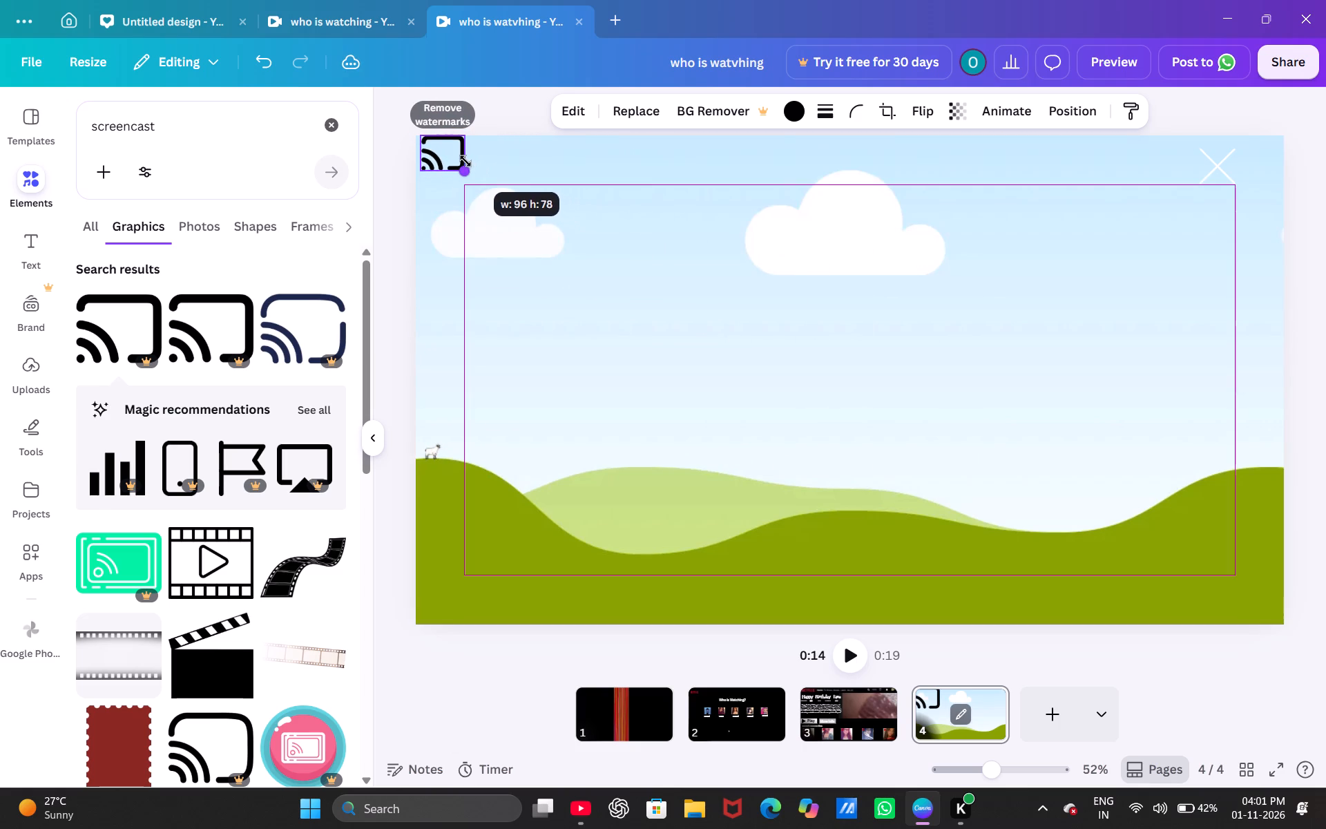
{"action": "left_click_drag", "start_coordinate": [465, 161], "coordinate": [464, 161]}
{"action": "left_click_drag", "start_coordinate": [447, 149], "coordinate": [488, 162]}
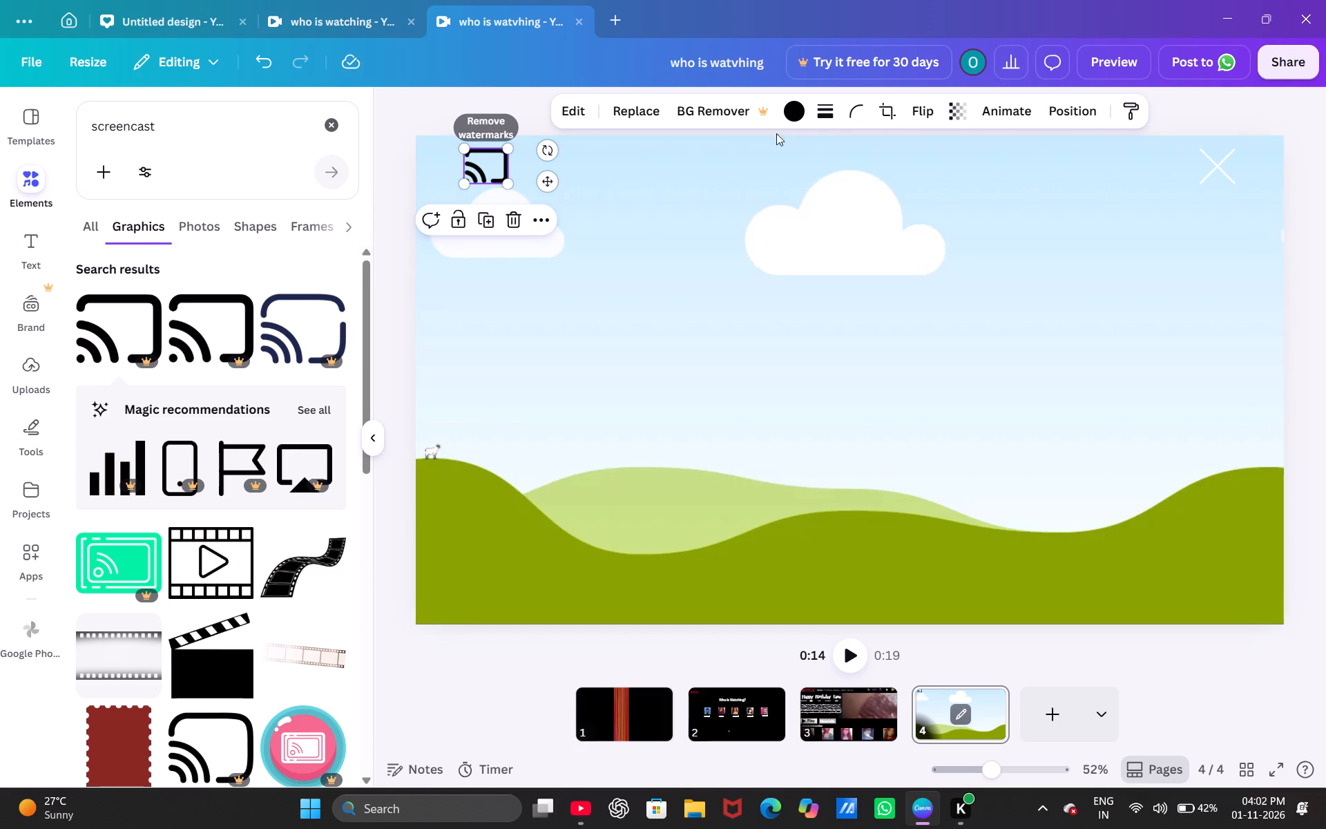
Recolor the cast icon on page 4 to white and deselect it.
{"action": "left_click", "coordinate": [787, 110]}
{"action": "left_click", "coordinate": [175, 236]}
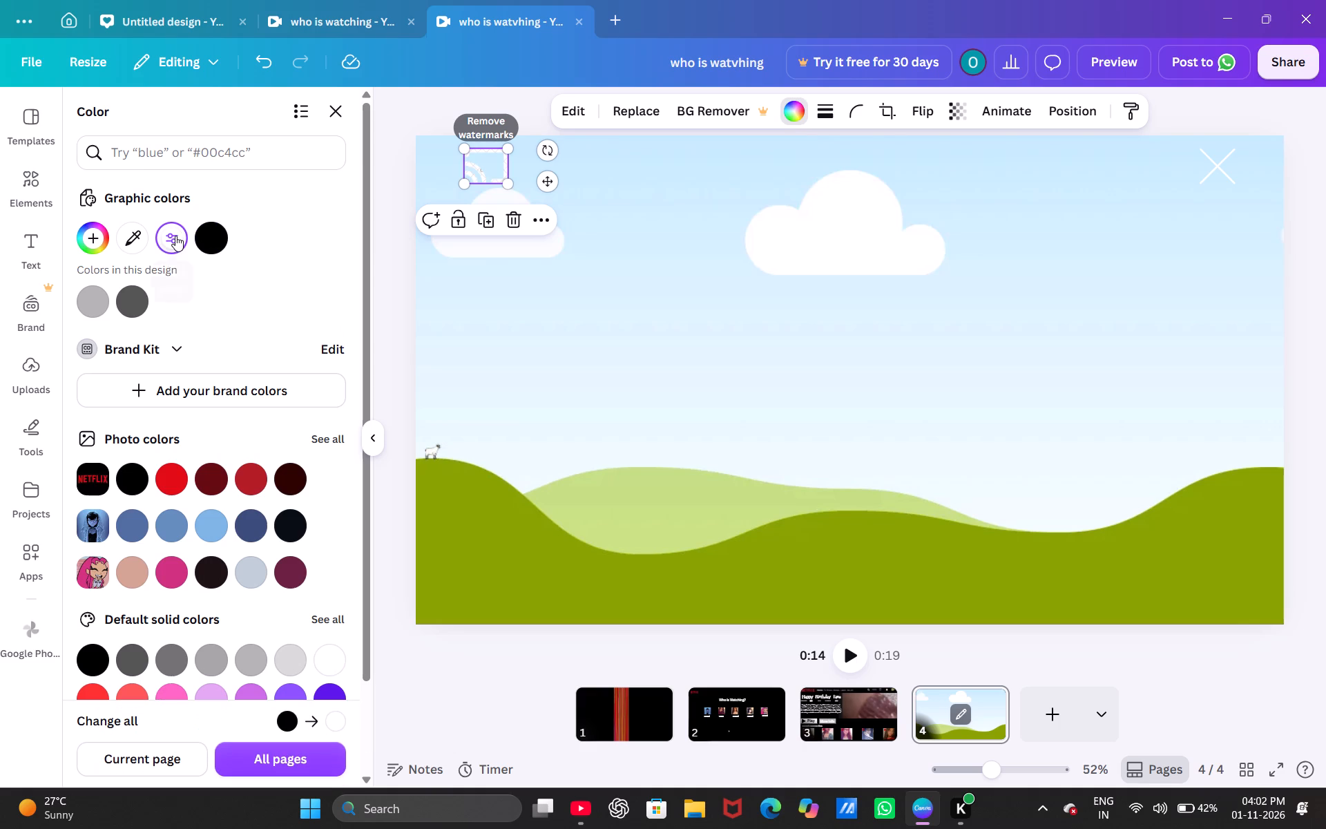
{"action": "left_click", "coordinate": [564, 329]}
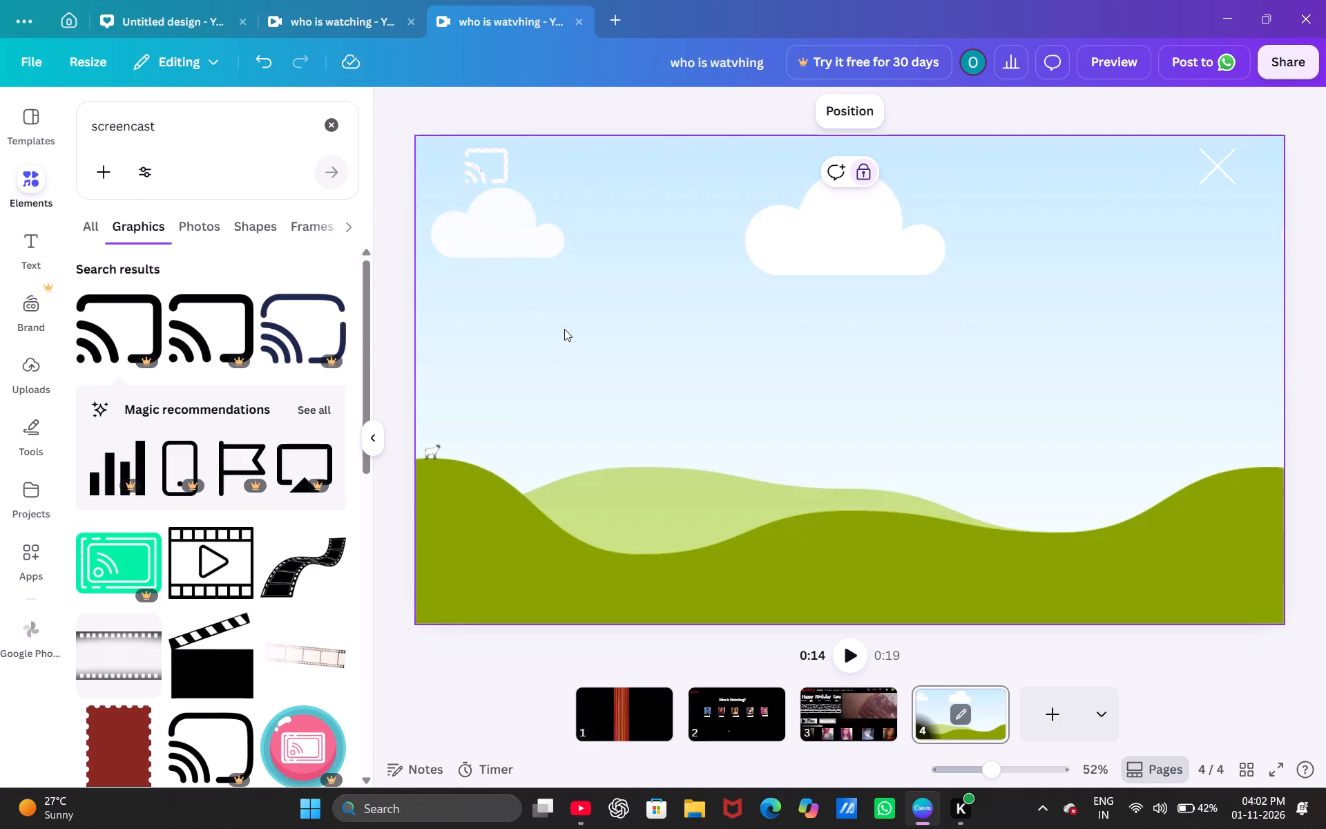
Switch to the YouTube tutorial, replay from 5:35 through the triangle to the "element- reload" part, pause and return to Canva.
{"action": "scroll", "coordinate": [564, 329], "scroll_direction": "down", "scroll_amount": 1}
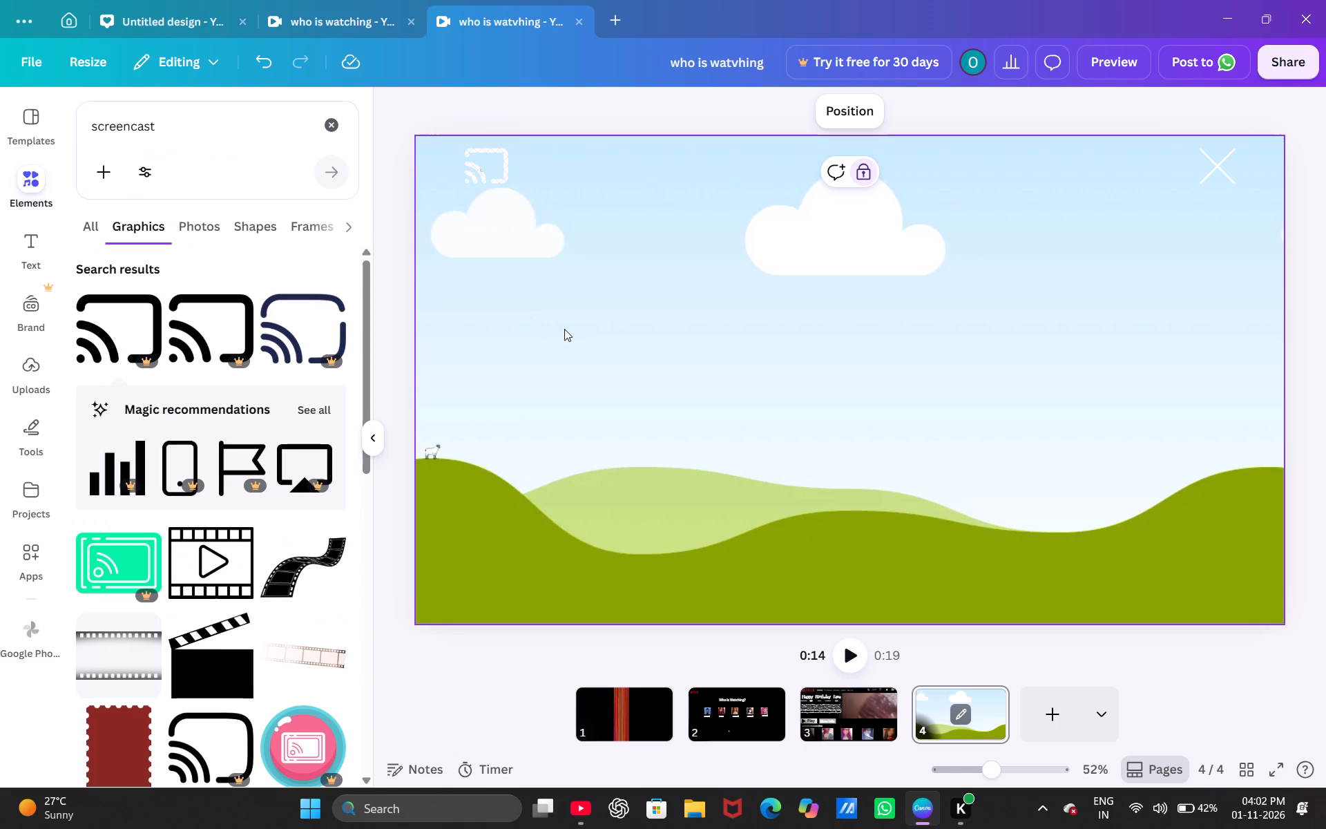
{"action": "scroll", "coordinate": [564, 329], "scroll_direction": "down", "scroll_amount": 3}
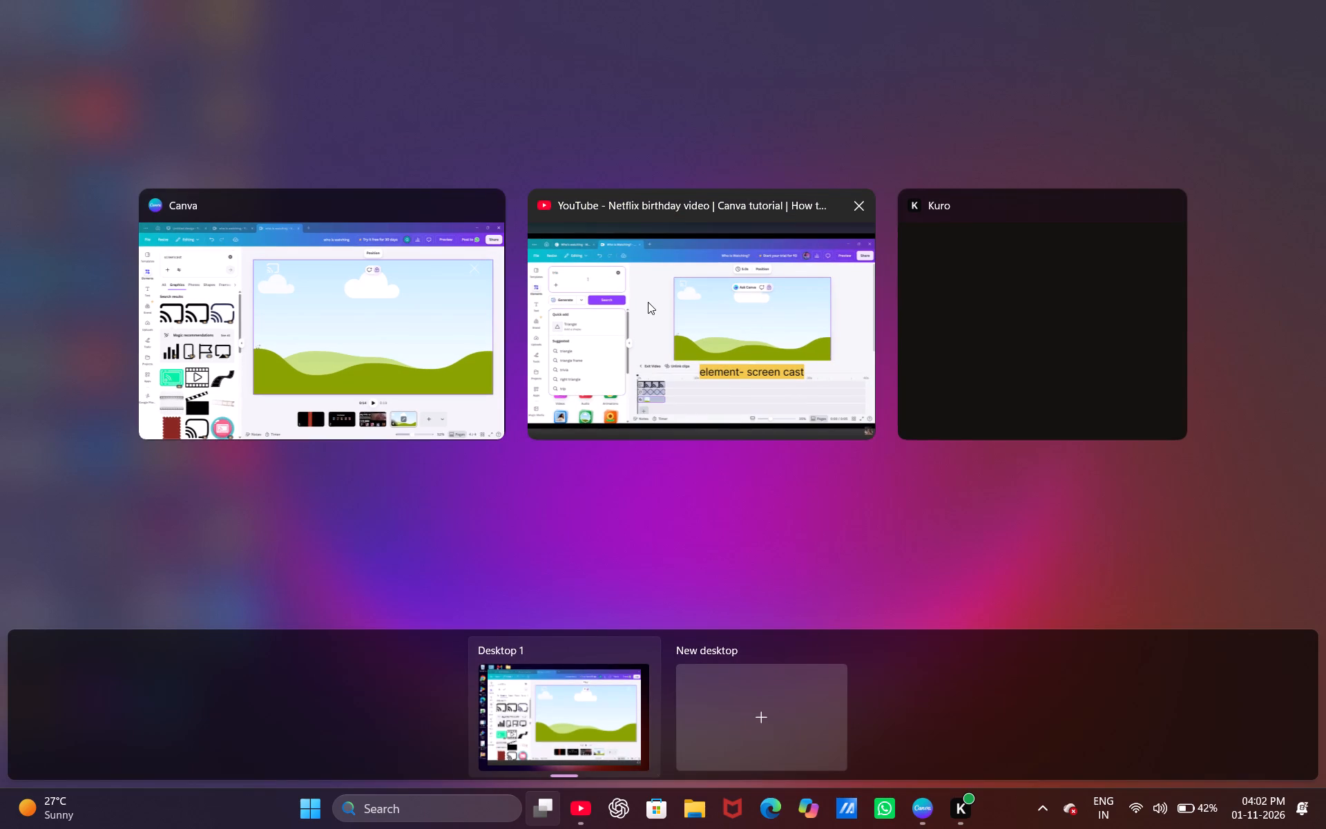
{"action": "left_click", "coordinate": [648, 302]}
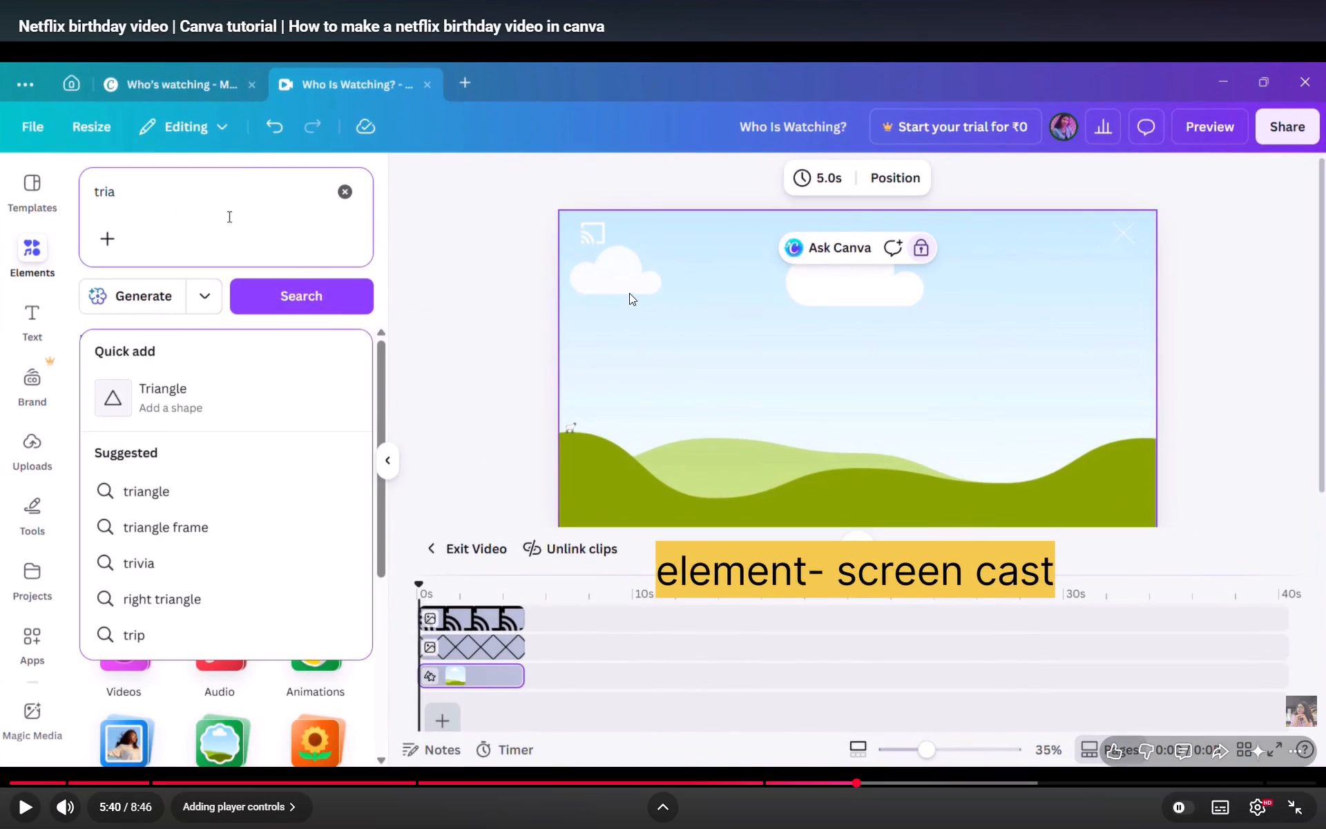
{"action": "key", "text": "Left"}
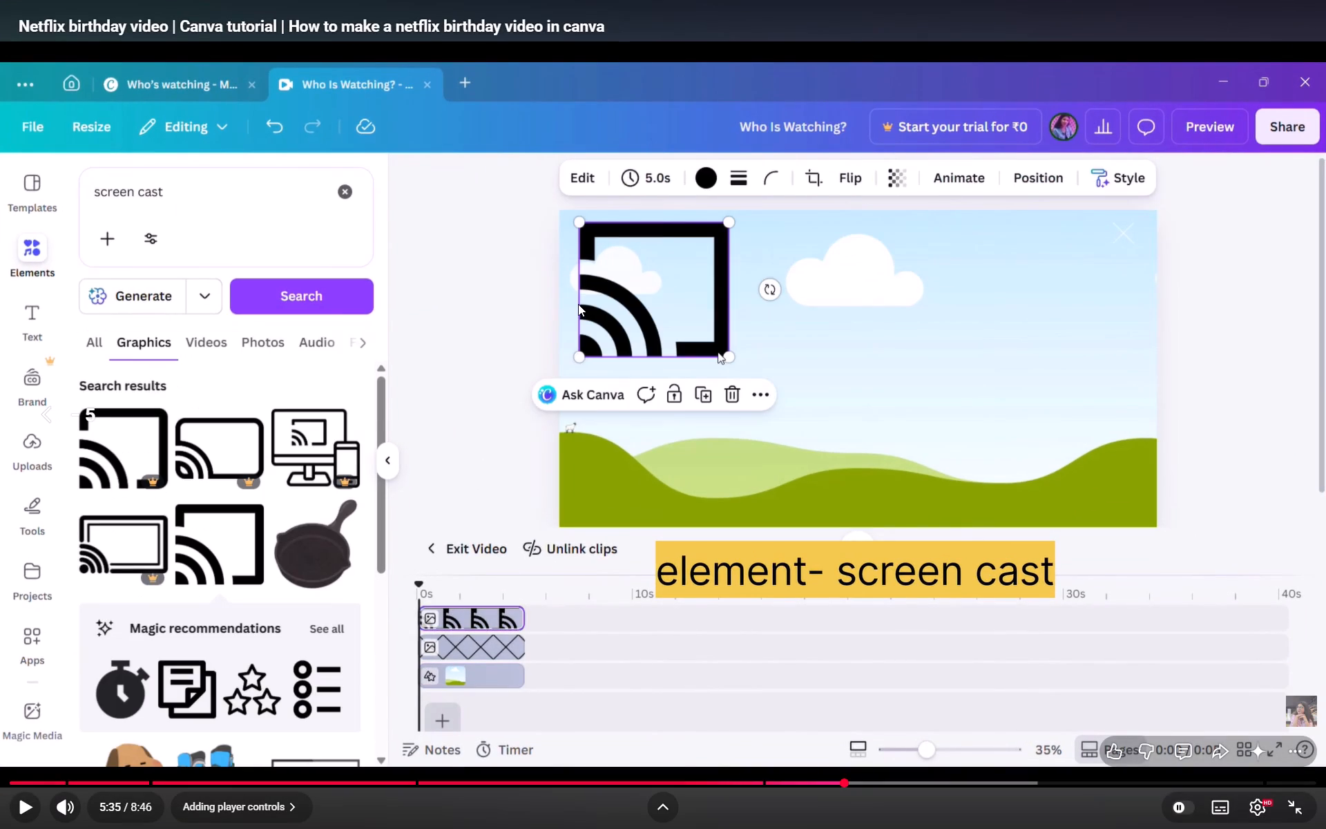
{"action": "key", "text": "space"}
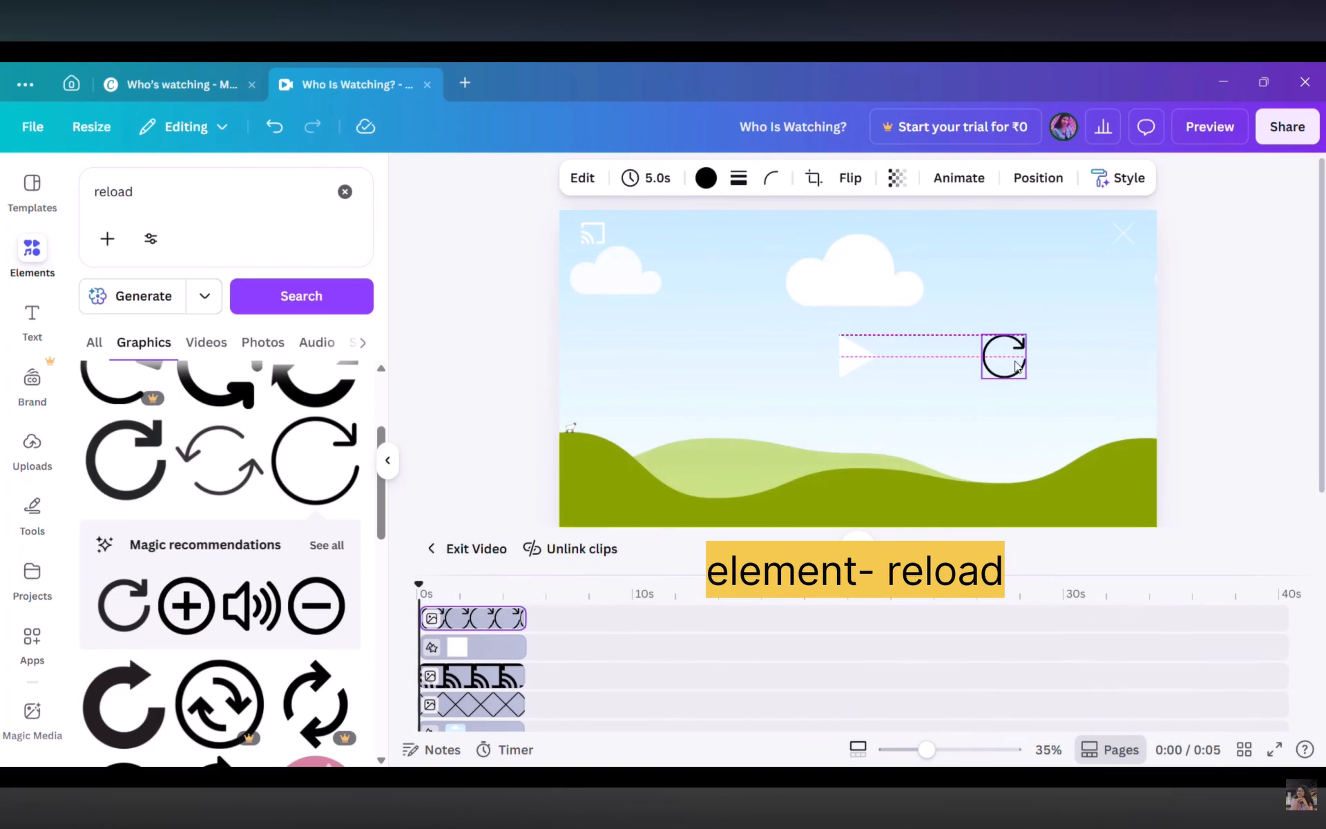
{"action": "key", "text": "space"}
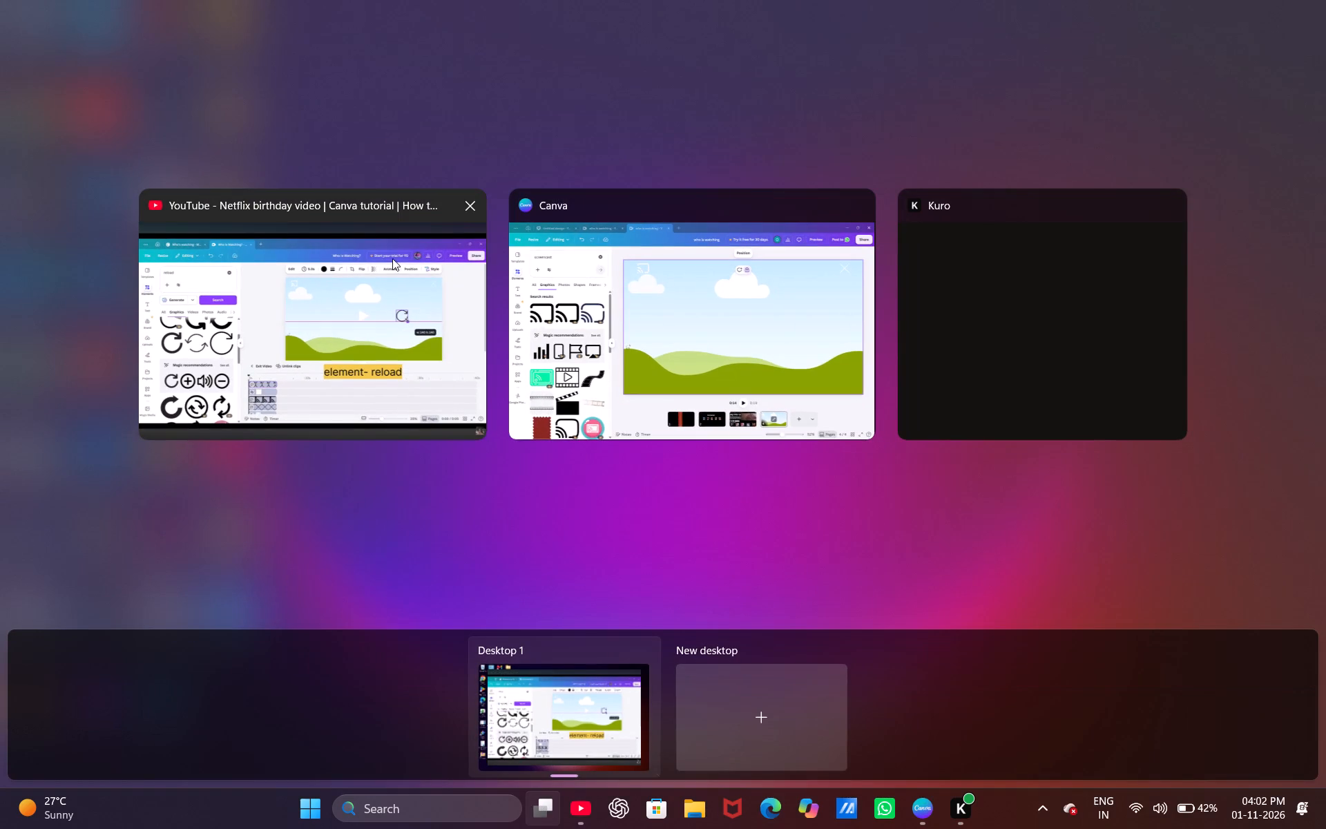
{"action": "left_click", "coordinate": [359, 321]}
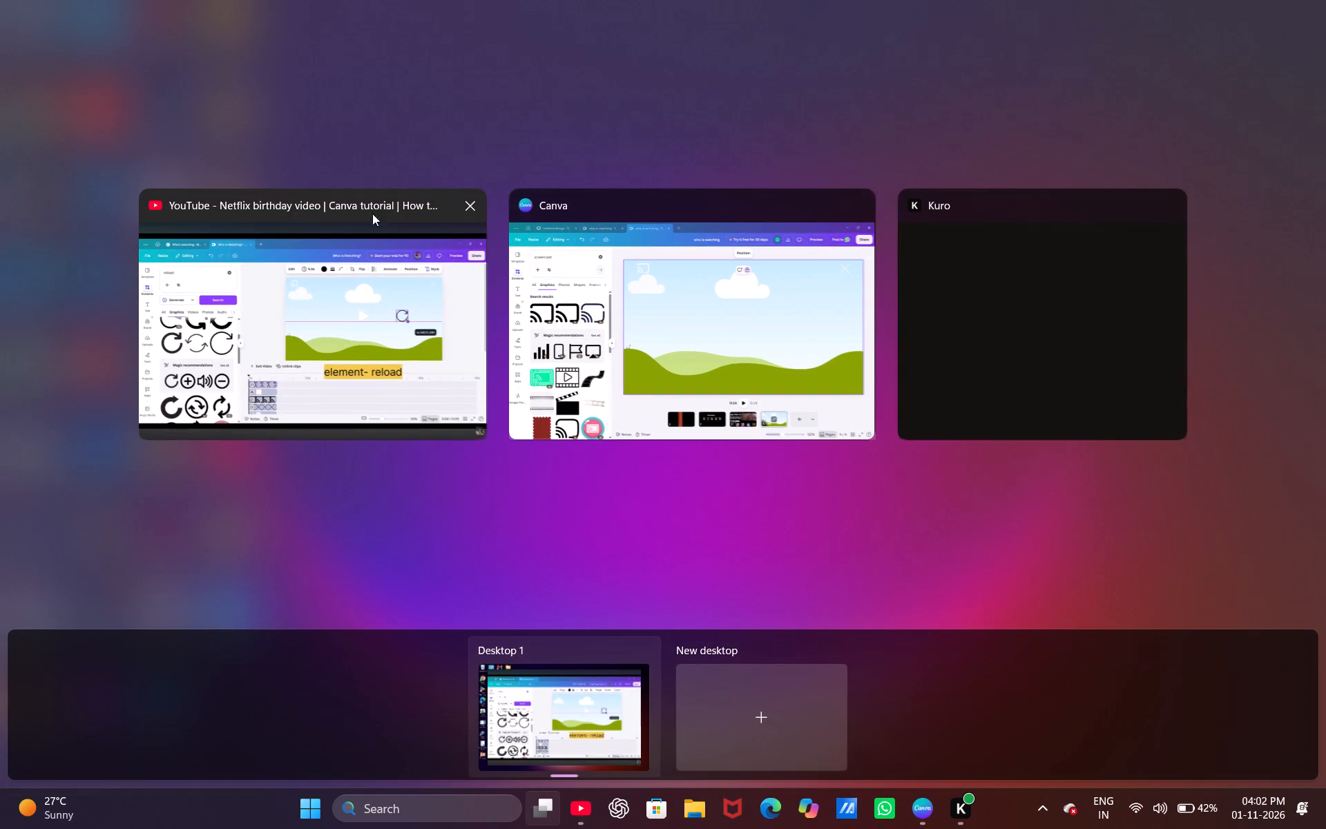
{"action": "left_click", "coordinate": [560, 276]}
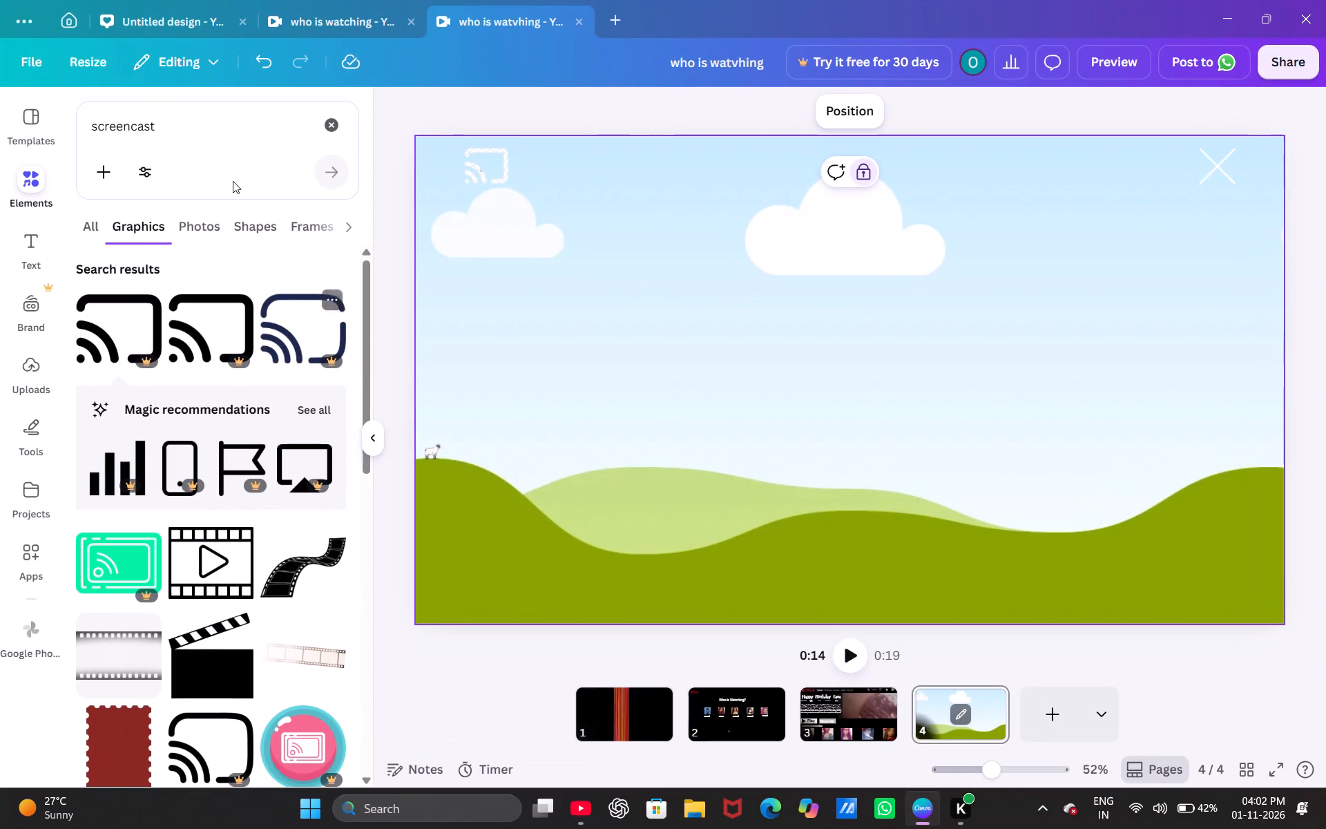
Search the graphics for "triangle" and add the solid white triangle to page 4.
{"action": "left_click", "coordinate": [220, 117]}
{"action": "key", "text": "BackSpace"}
{"action": "key", "text": "BackSpace"}
{"action": "key", "text": "BackSpace"}
{"action": "key", "text": "BackSpace"}
{"action": "key", "text": "BackSpace"}
{"action": "key", "text": "BackSpace"}
{"action": "key", "text": "BackSpace"}
{"action": "key", "text": "BackSpace"}
{"action": "key", "text": "BackSpace"}
{"action": "key", "text": "BackSpace"}
{"action": "key", "text": "BackSpace"}
{"action": "key", "text": "BackSpace"}
{"action": "key", "text": "BackSpace"}
{"action": "key", "text": "BackSpace"}
{"action": "key", "text": "BackSpace"}
{"action": "key", "text": "BackSpace"}
{"action": "key", "text": "BackSpace"}
{"action": "key", "text": "BackSpace"}
{"action": "key", "text": "BackSpace"}
{"action": "key", "text": "BackSpace"}
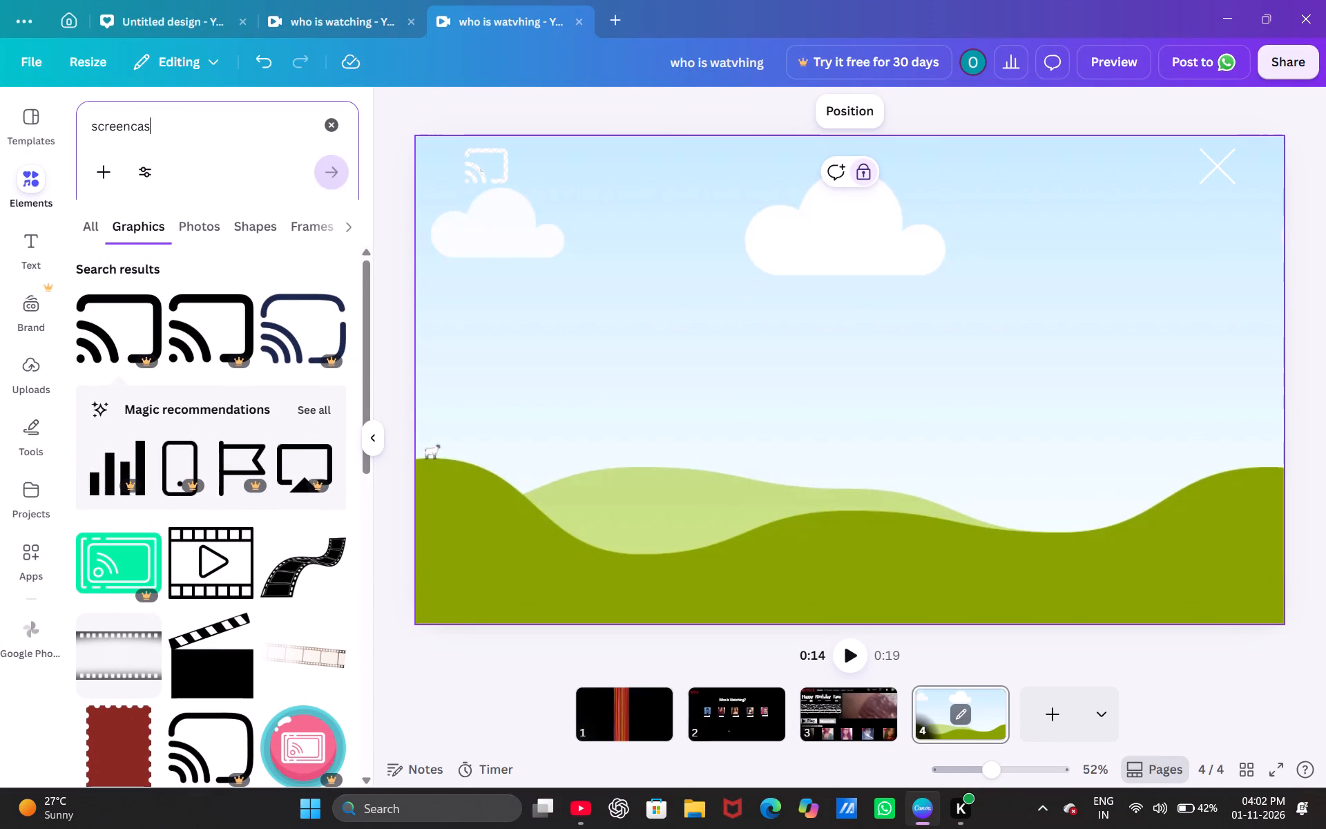
{"action": "type", "text": "triangle"}
{"action": "key", "text": "space"}
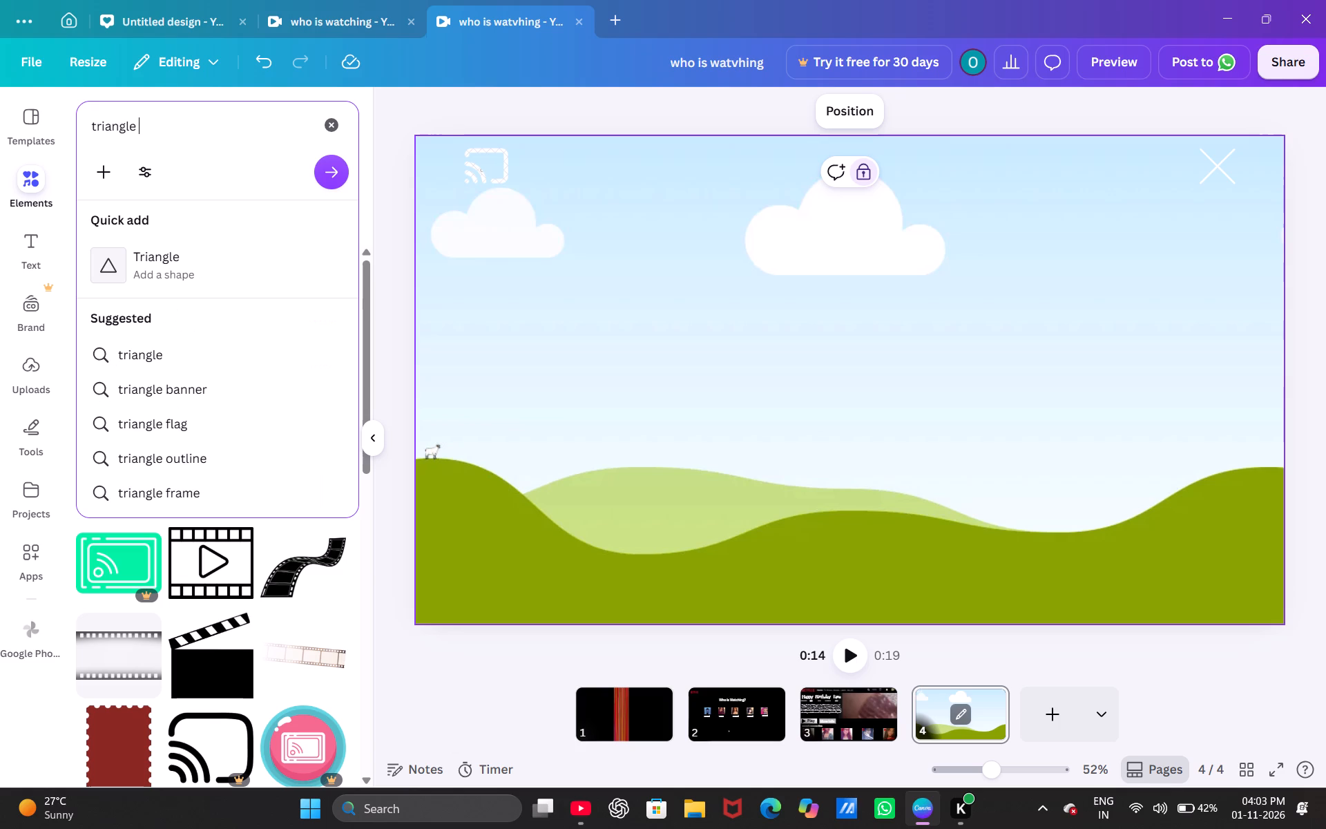
{"action": "key", "text": "Return"}
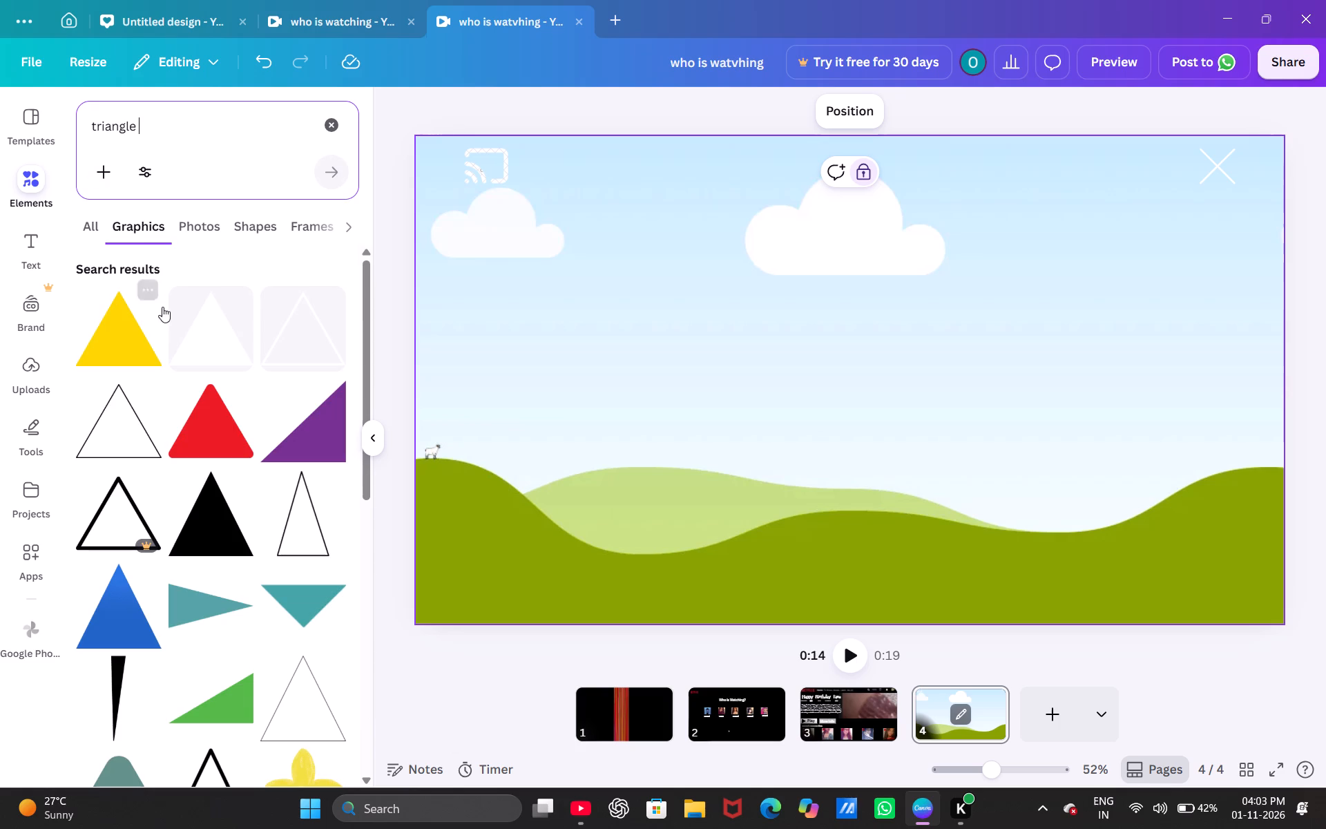
{"action": "left_click", "coordinate": [188, 332]}
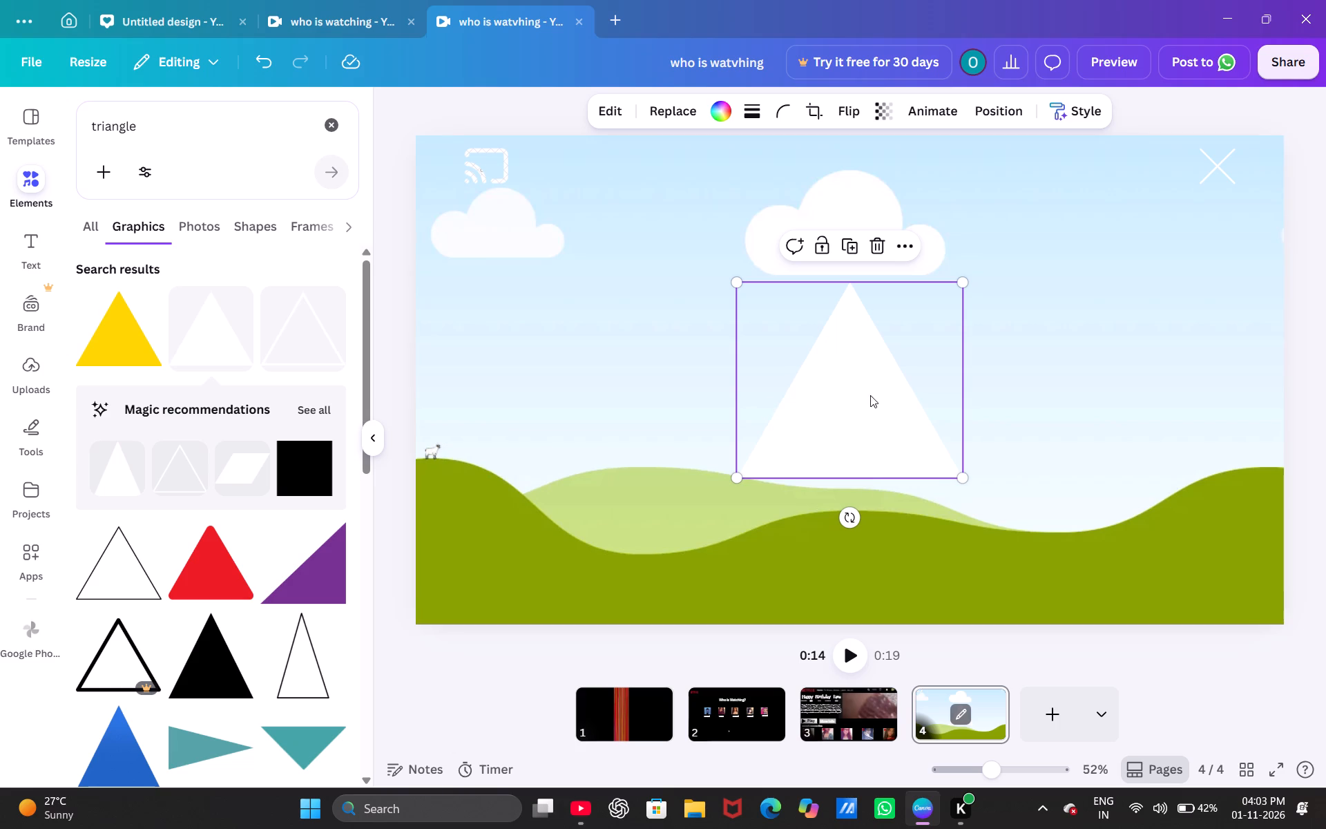
Shrink the white triangle to less than half its size and move it to about the centre of page 4.
{"action": "left_click_drag", "start_coordinate": [961, 279], "coordinate": [932, 316]}
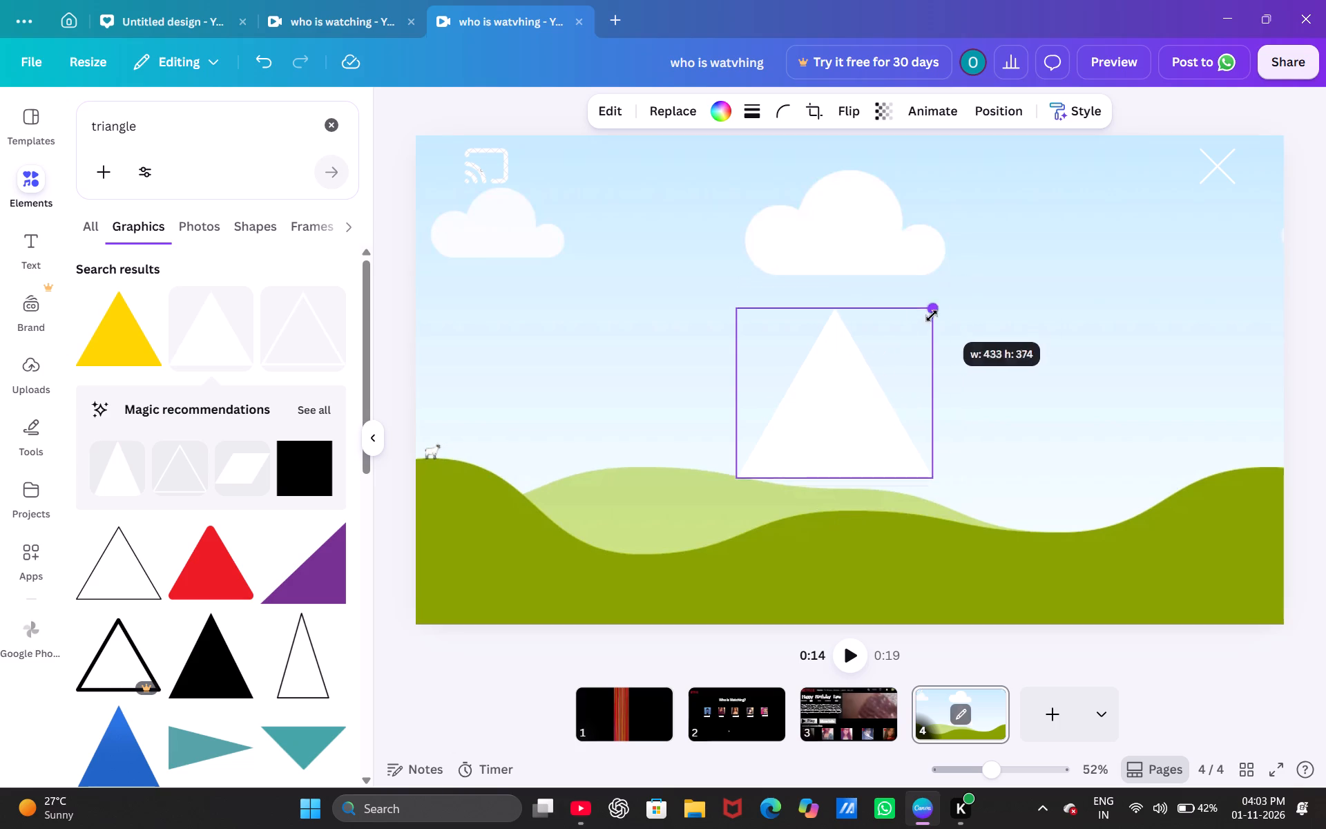
{"action": "left_click_drag", "start_coordinate": [932, 316], "coordinate": [858, 401]}
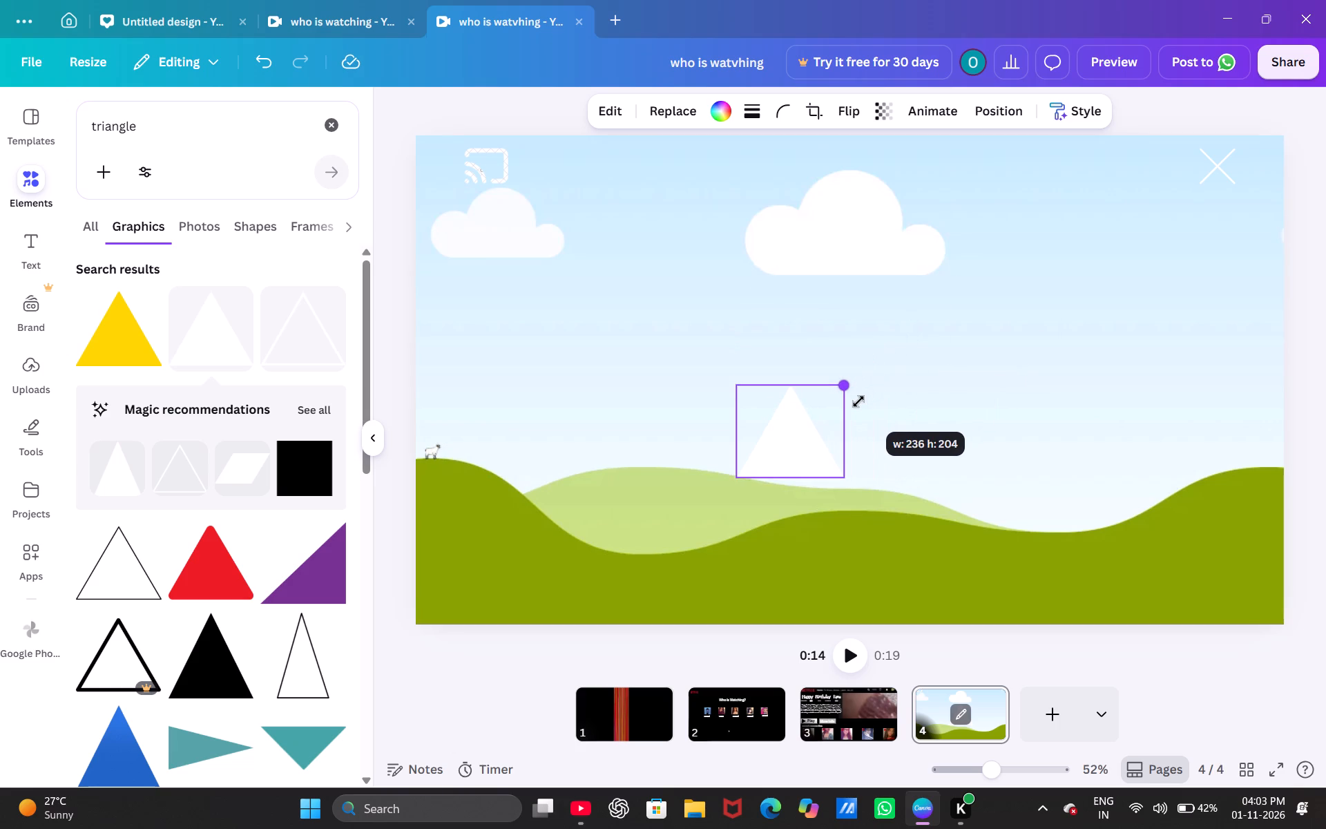
{"action": "left_click_drag", "start_coordinate": [858, 401], "coordinate": [845, 410]}
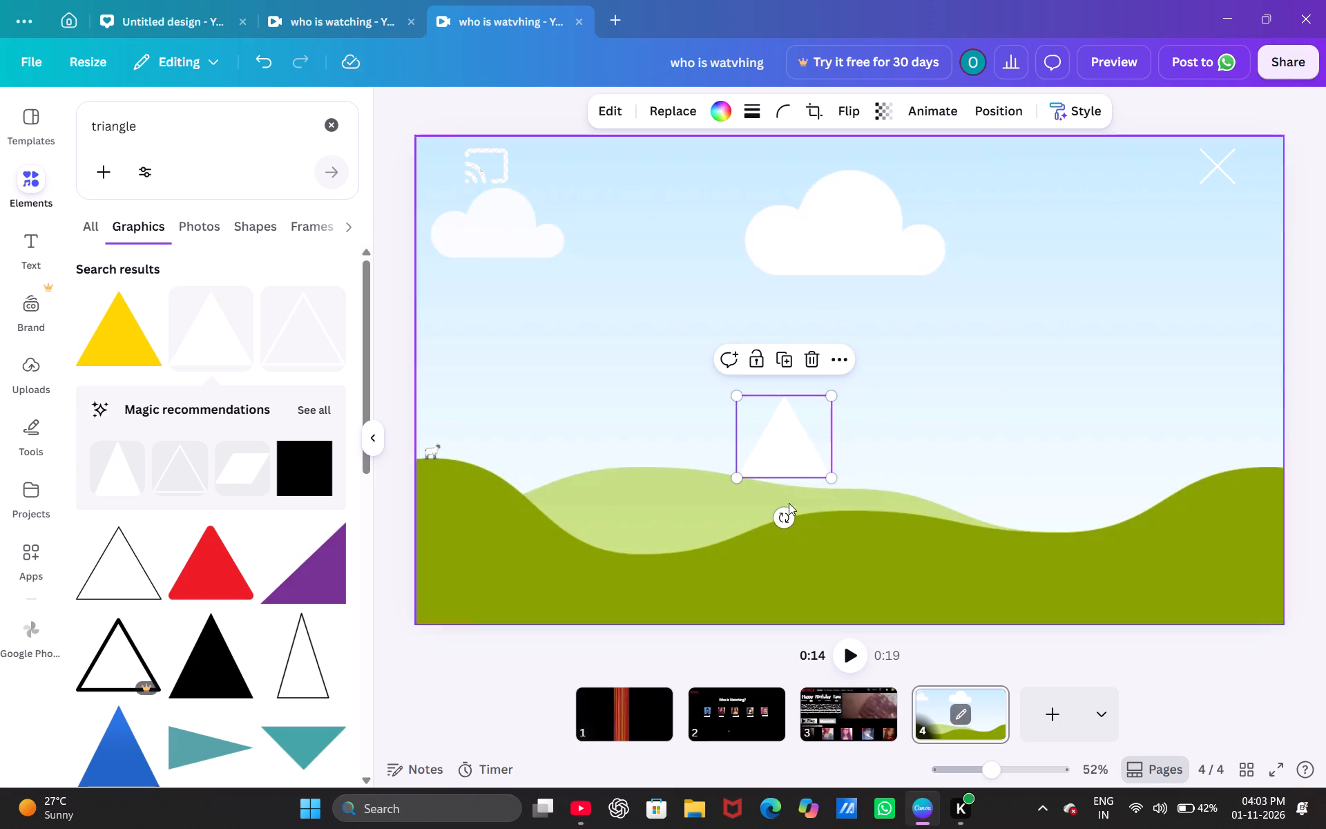
{"action": "left_click_drag", "start_coordinate": [787, 433], "coordinate": [831, 373]}
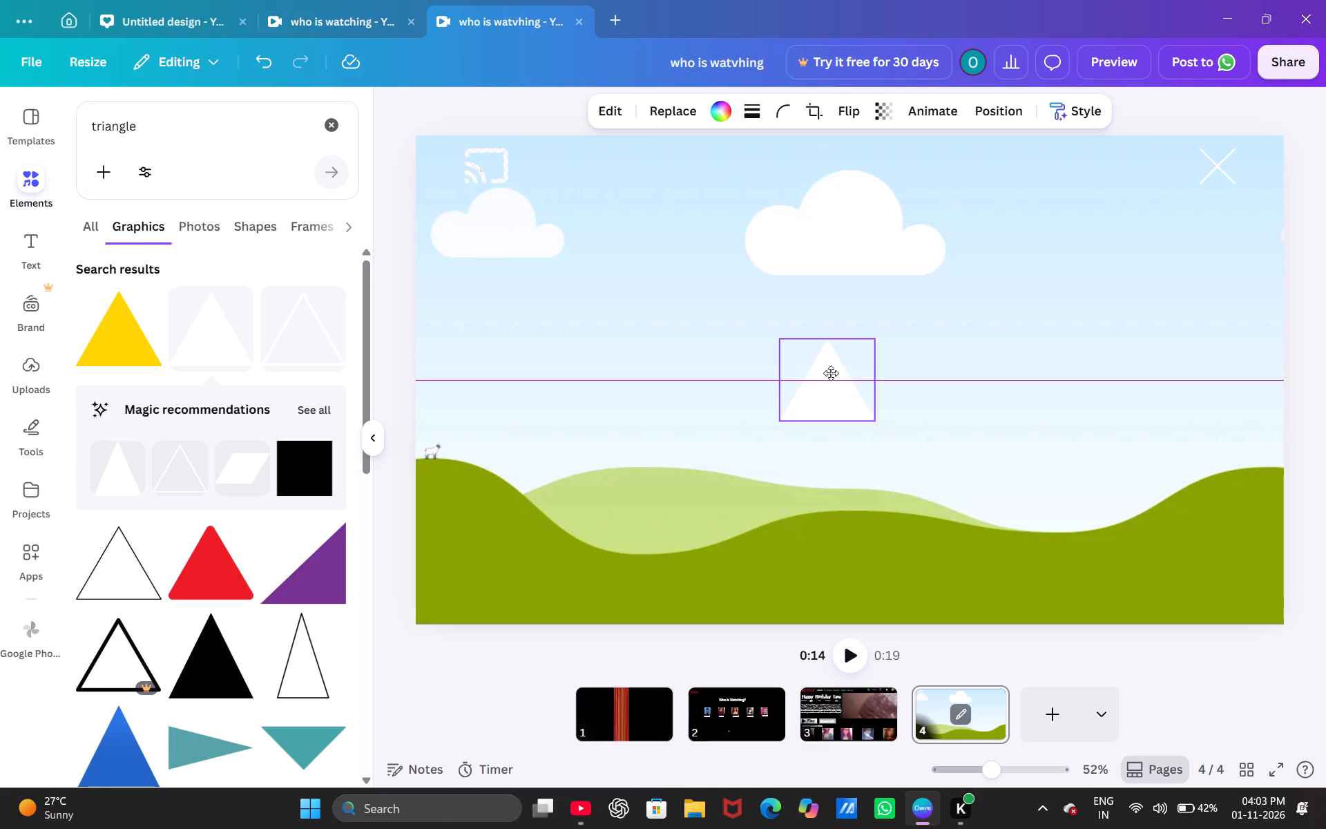
{"action": "left_click_drag", "start_coordinate": [831, 373], "coordinate": [827, 368]}
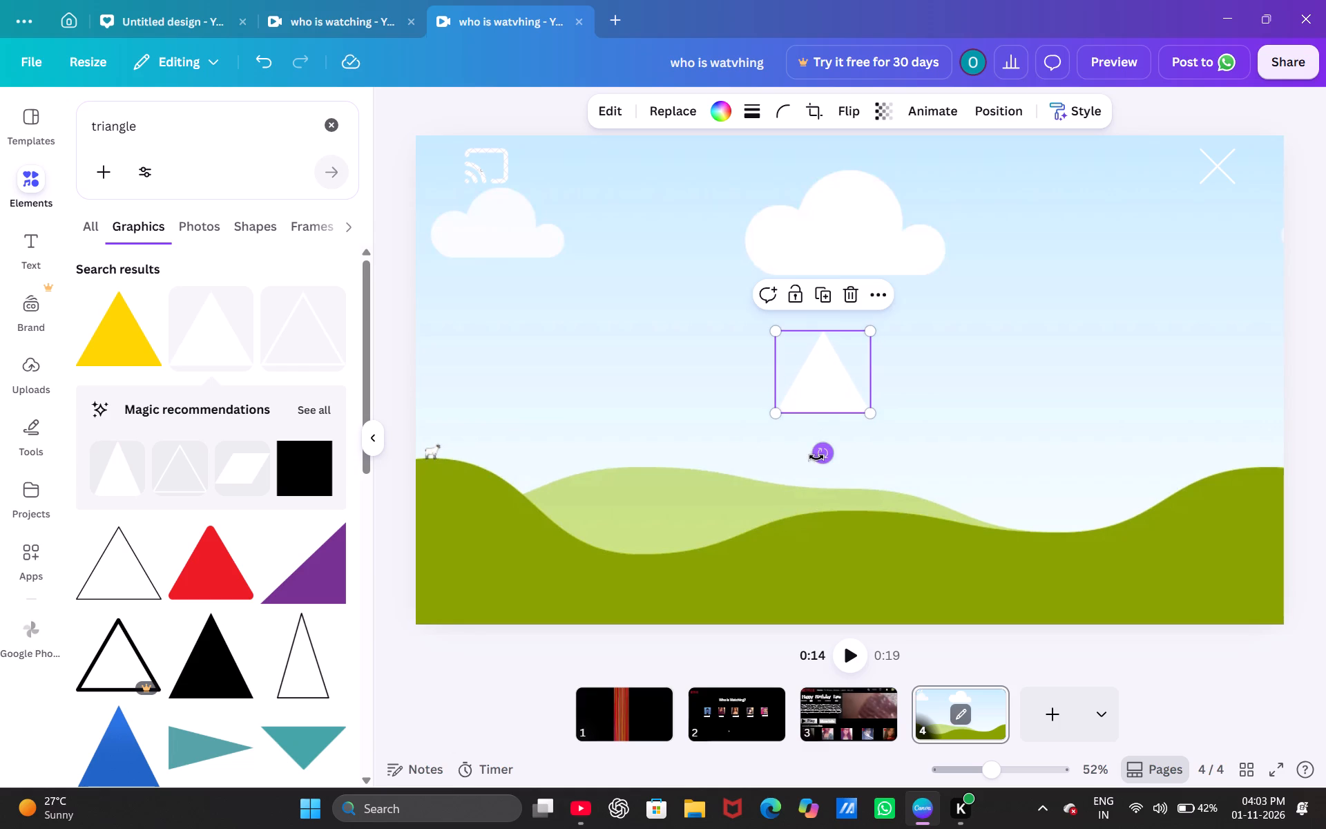
Rotate the white triangle 90° clockwise so it points right like a play symbol, and deselect it.
{"action": "left_click_drag", "start_coordinate": [816, 457], "coordinate": [717, 367]}
{"action": "left_click", "coordinate": [921, 384]}
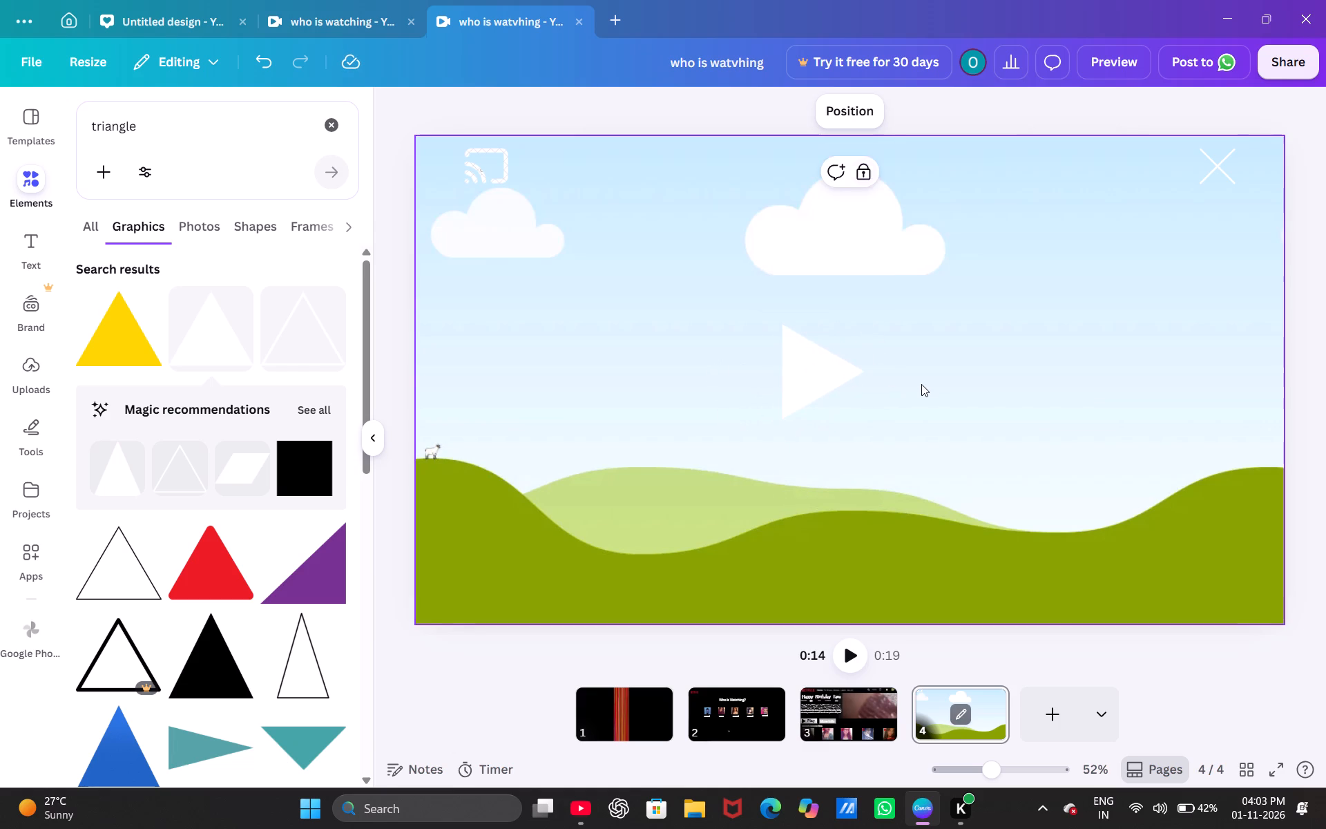
Search the graphics for "reload" and add the thin black circular arrow with a single arrowhead to page 4.
{"action": "left_click", "coordinate": [147, 135]}
{"action": "key", "text": "BackSpace"}
{"action": "key", "text": "BackSpace"}
{"action": "key", "text": "BackSpace"}
{"action": "key", "text": "BackSpace"}
{"action": "key", "text": "BackSpace"}
{"action": "key", "text": "BackSpace"}
{"action": "key", "text": "BackSpace"}
{"action": "key", "text": "BackSpace"}
{"action": "key", "text": "BackSpace"}
{"action": "key", "text": "BackSpace"}
{"action": "key", "text": "BackSpace"}
{"action": "key", "text": "BackSpace"}
{"action": "key", "text": "BackSpace"}
{"action": "key", "text": "BackSpace"}
{"action": "key", "text": "BackSpace"}
{"action": "key", "text": "BackSpace"}
{"action": "key", "text": "BackSpace"}
{"action": "key", "text": "BackSpace"}
{"action": "key", "text": "BackSpace"}
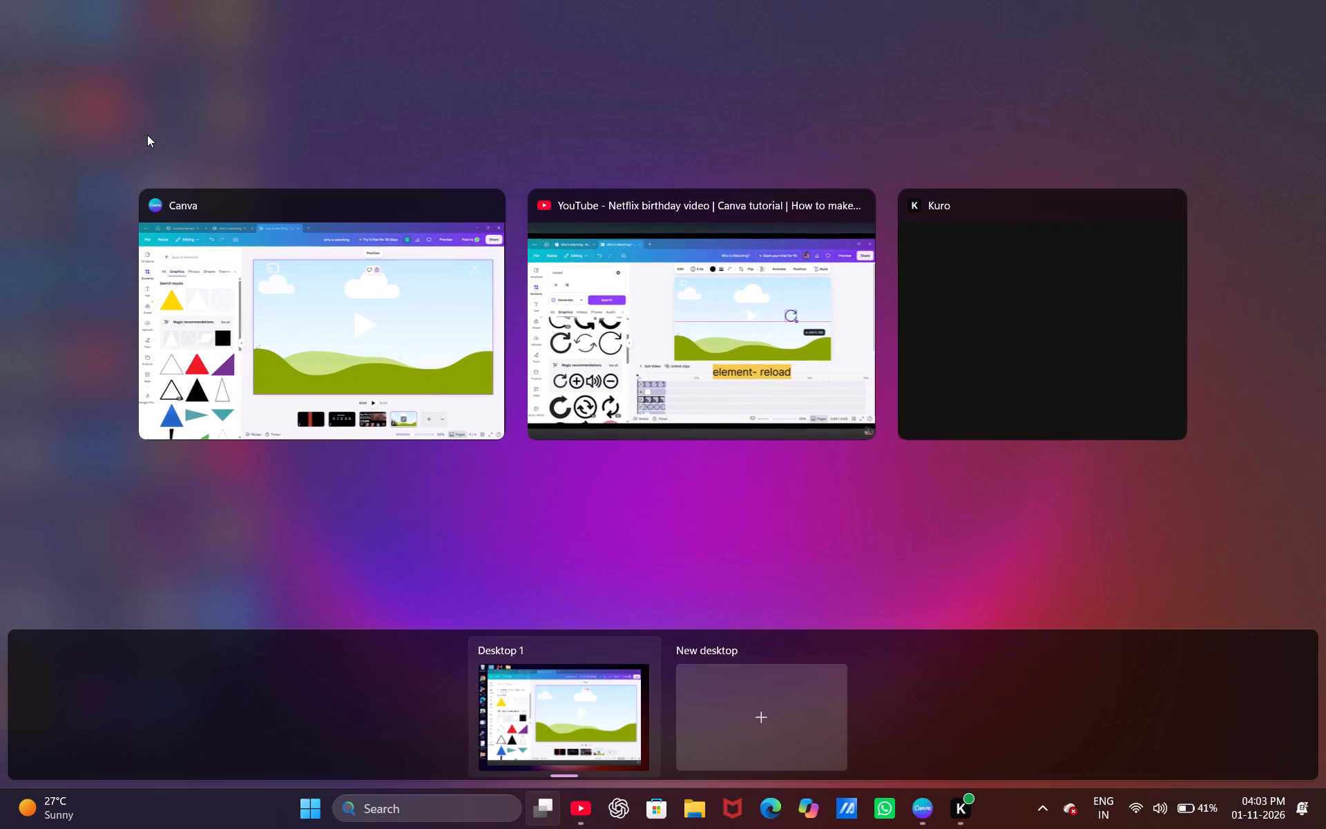
{"action": "left_click", "coordinate": [147, 135]}
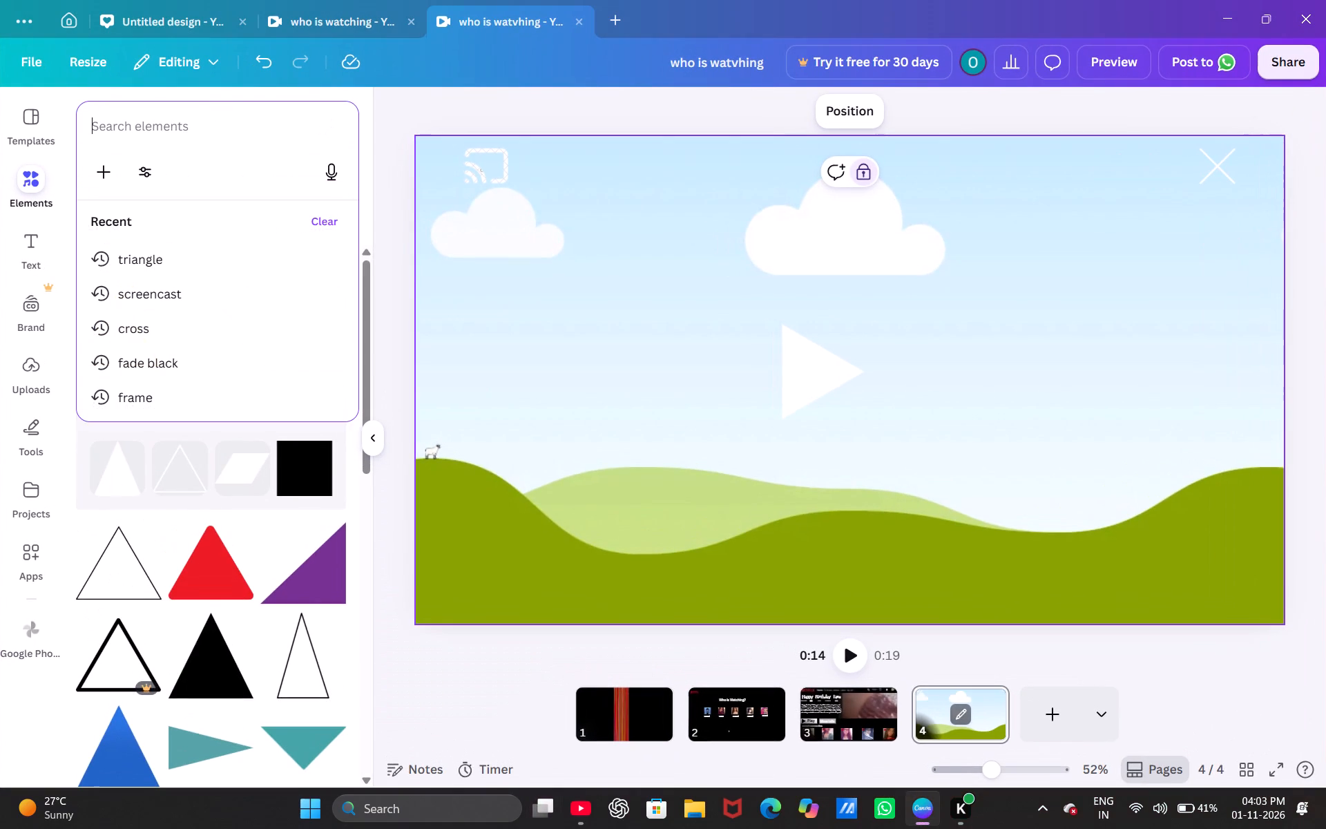
{"action": "type", "text": "reload"}
{"action": "key", "text": "space"}
{"action": "key", "text": "Return"}
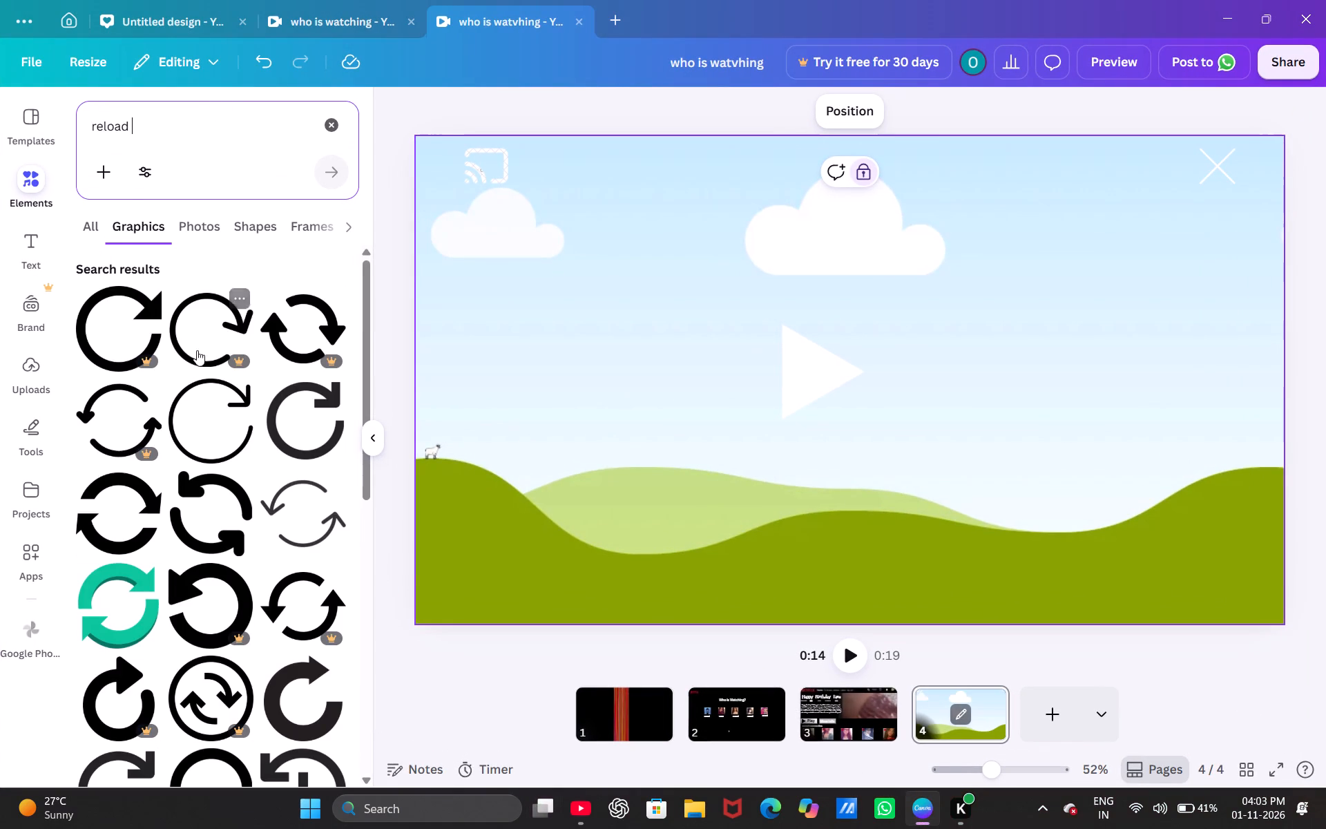
{"action": "left_click", "coordinate": [206, 414]}
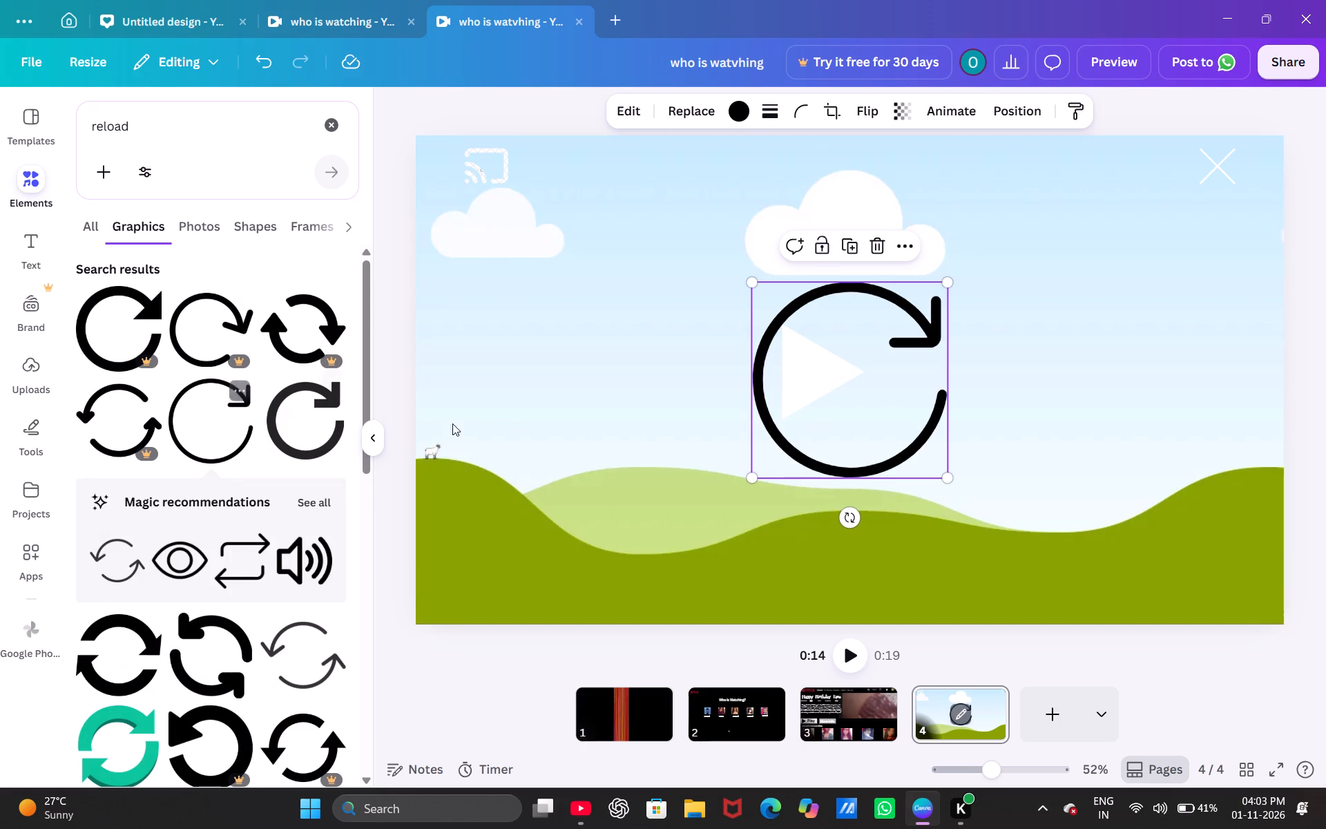
Recolor the reload icon on page 4 to white.
{"action": "left_click", "coordinate": [726, 114]}
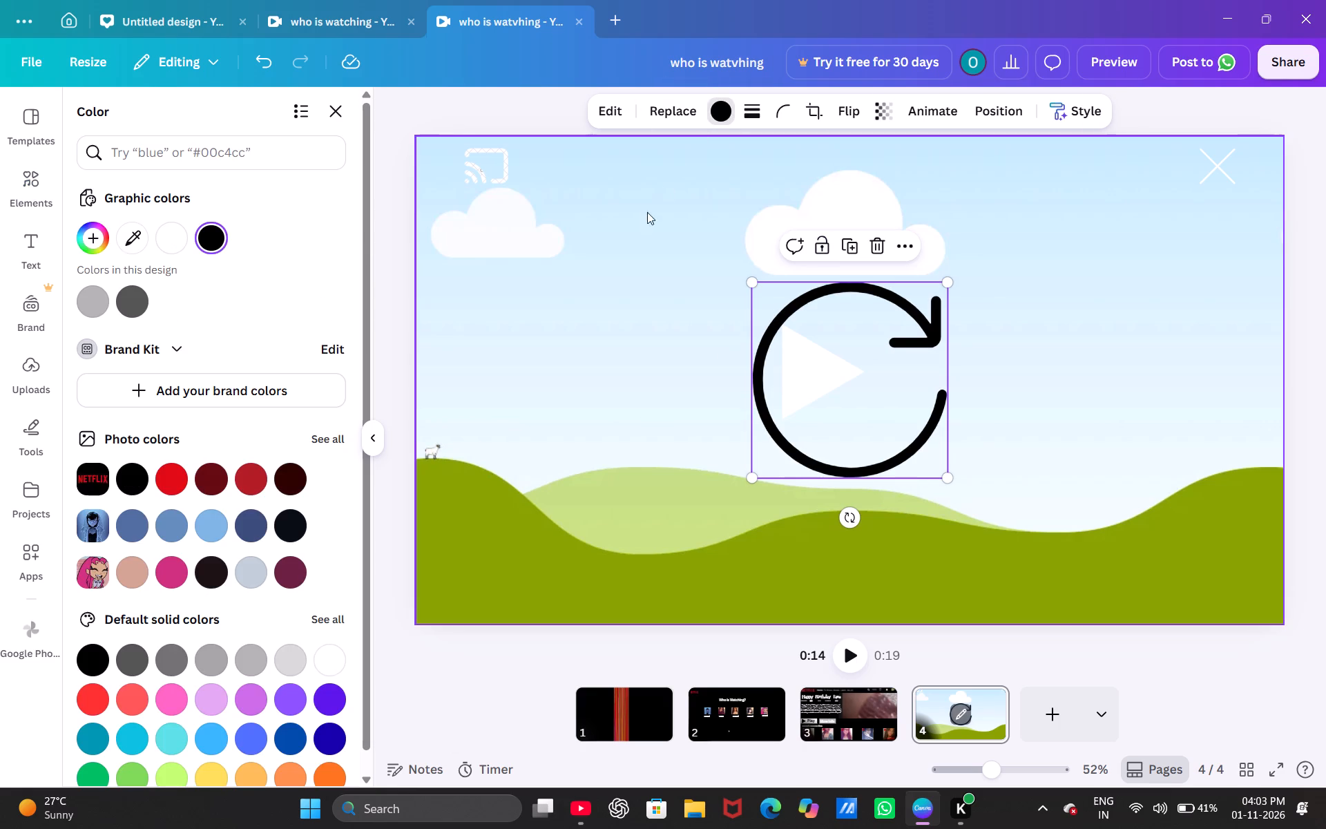
{"action": "left_click", "coordinate": [720, 107]}
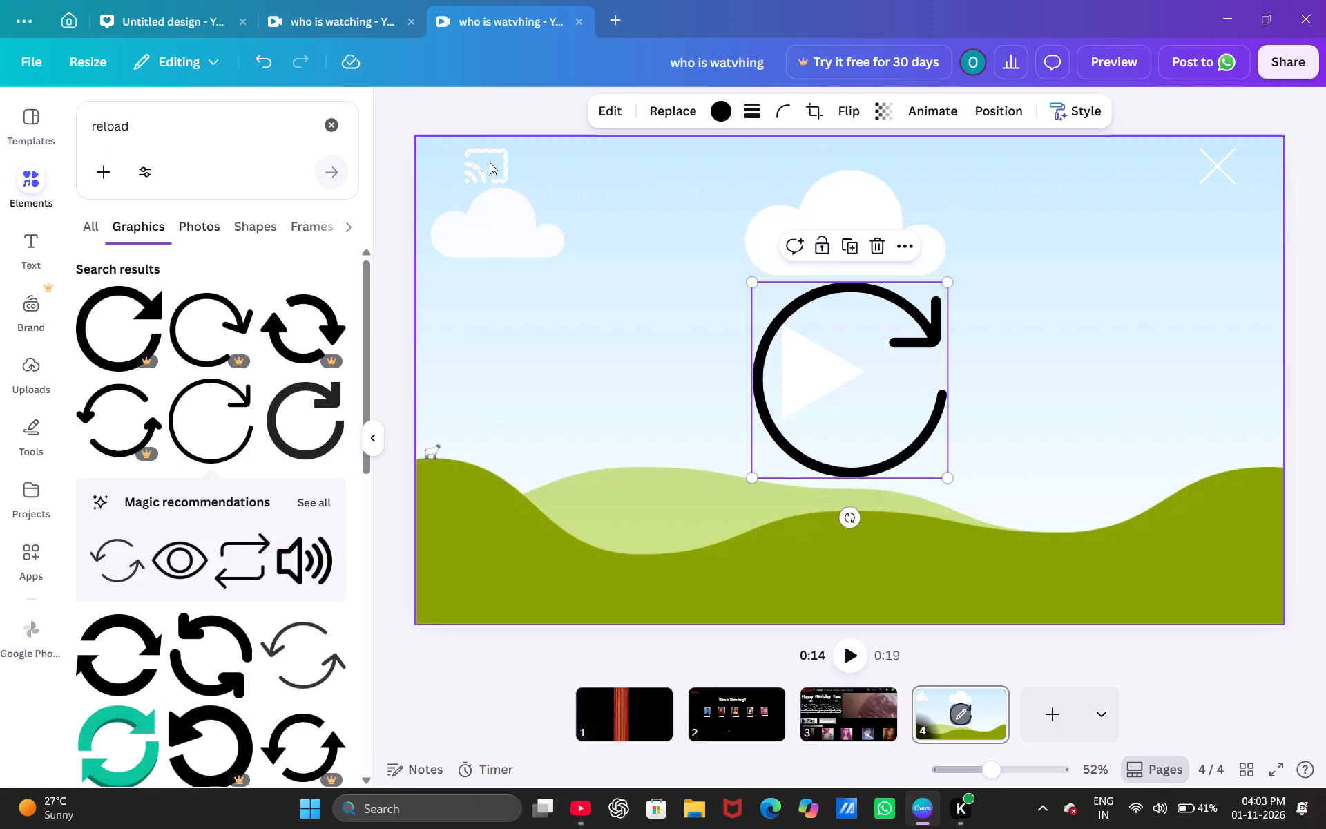
{"action": "left_click", "coordinate": [718, 112]}
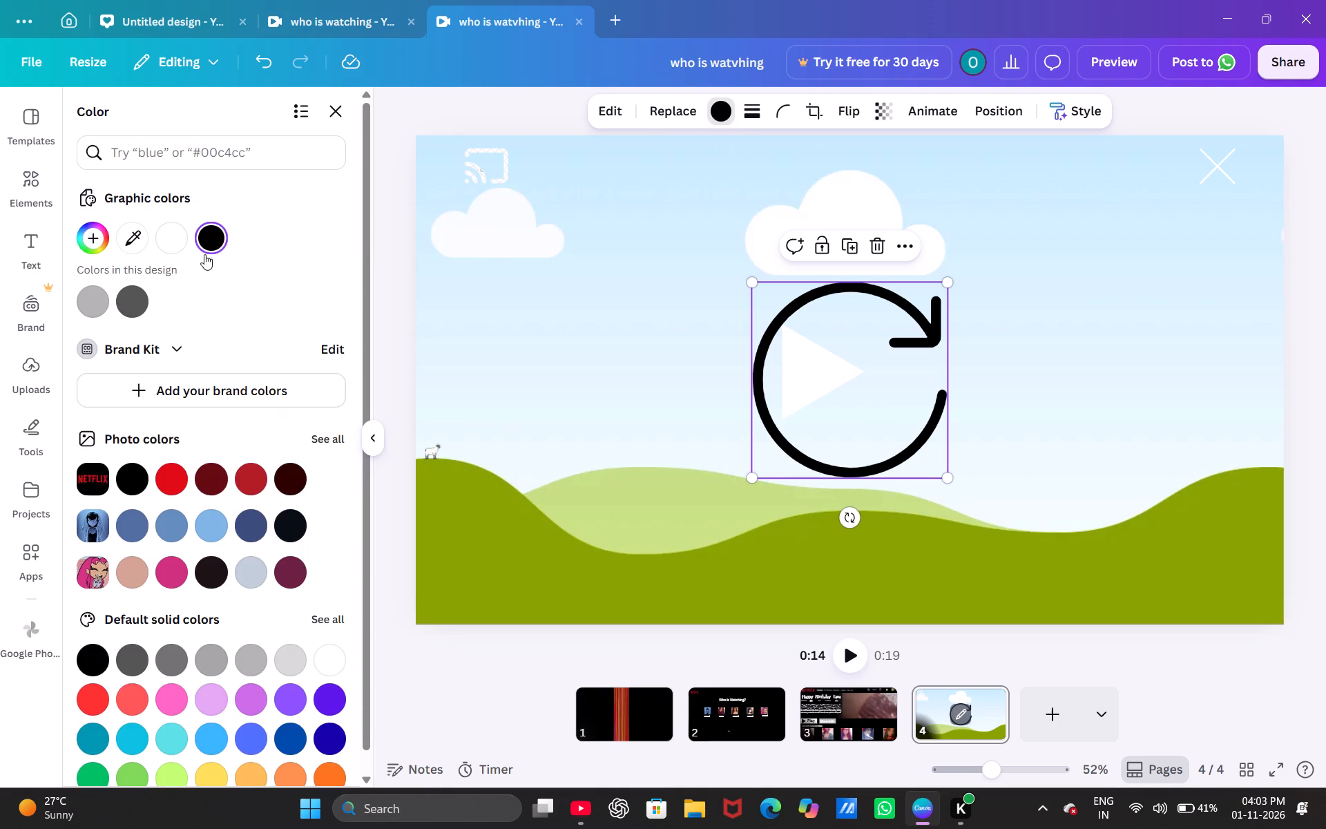
{"action": "left_click", "coordinate": [172, 231]}
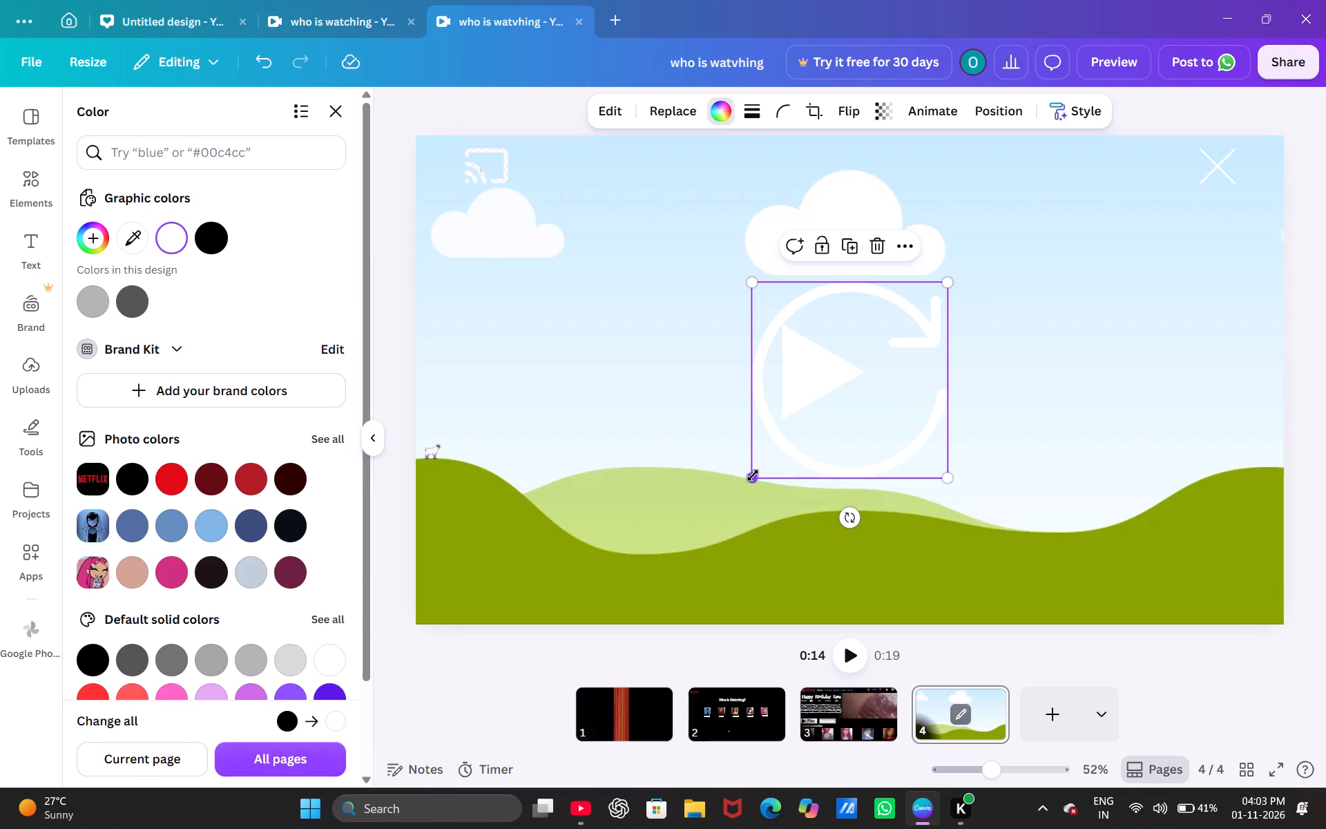
Shrink the reload icon to about 150 by 150 and place it to the right of the play triangle, vertically level with it.
{"action": "left_click_drag", "start_coordinate": [752, 474], "coordinate": [938, 404]}
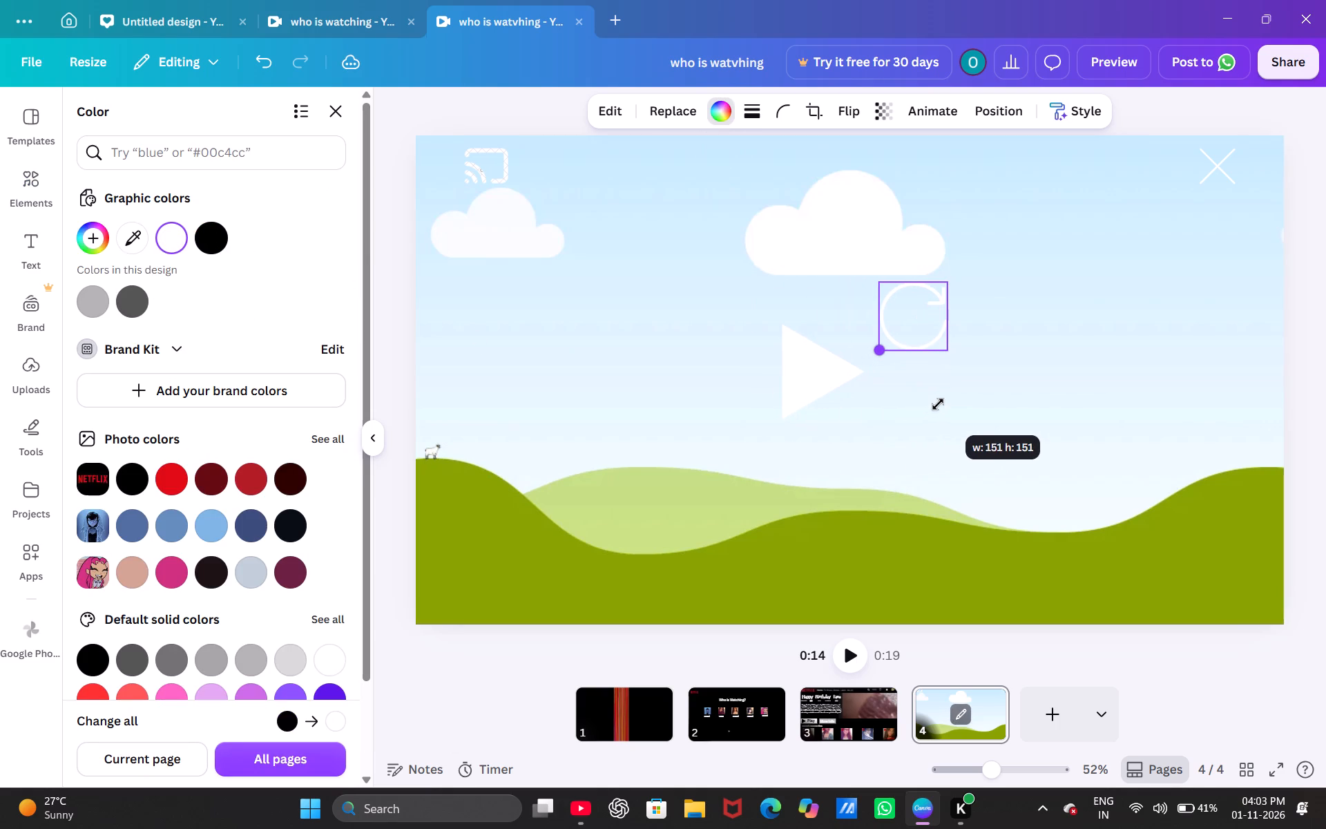
{"action": "left_click_drag", "start_coordinate": [938, 404], "coordinate": [935, 407]}
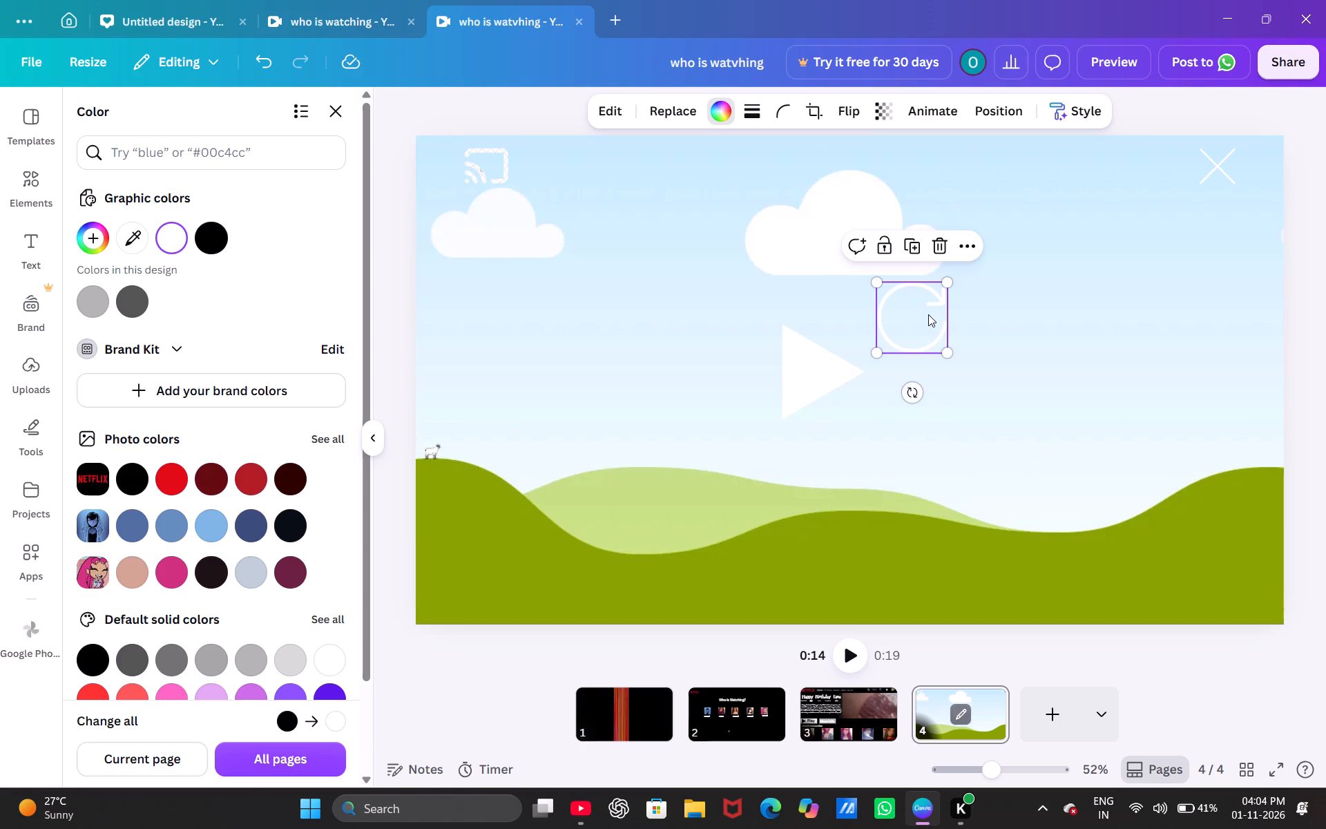
{"action": "left_click_drag", "start_coordinate": [928, 314], "coordinate": [994, 365]}
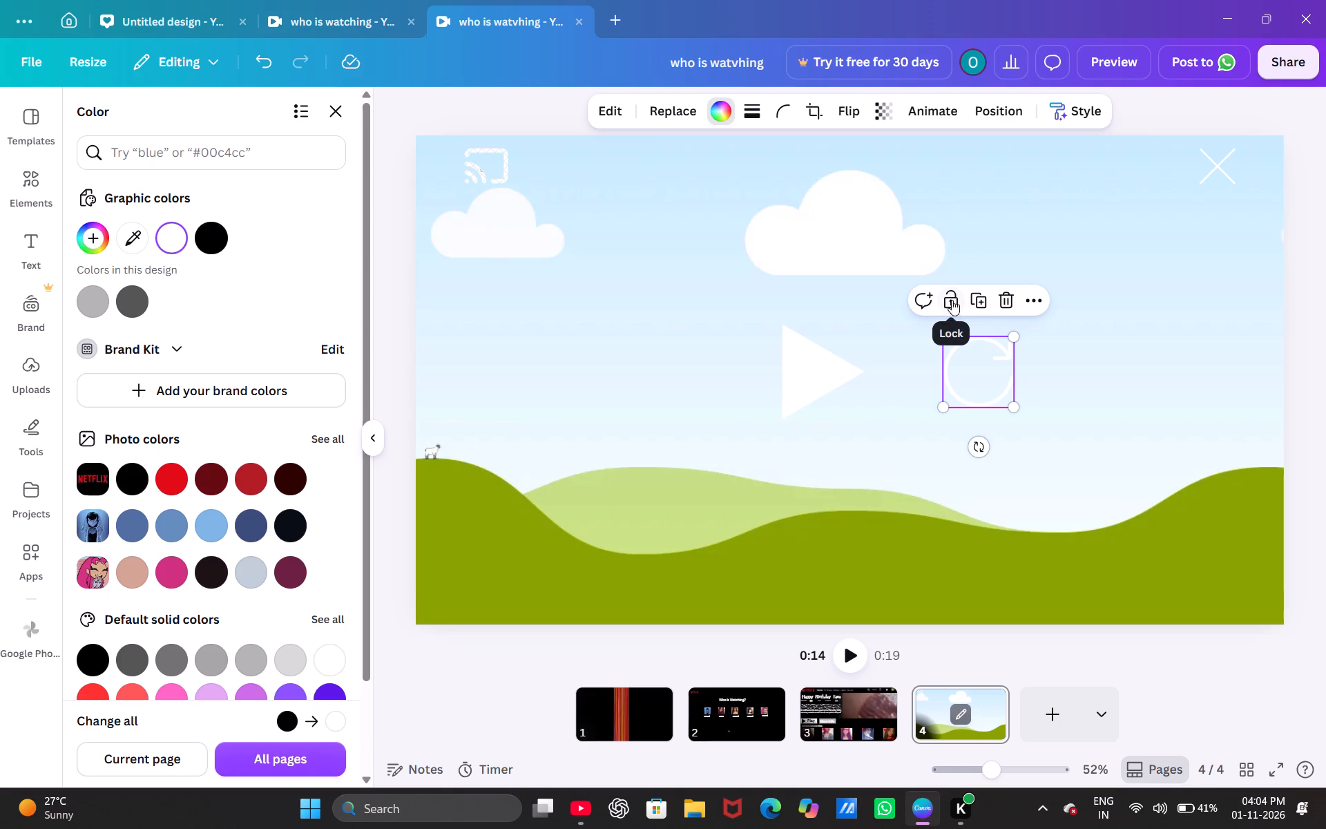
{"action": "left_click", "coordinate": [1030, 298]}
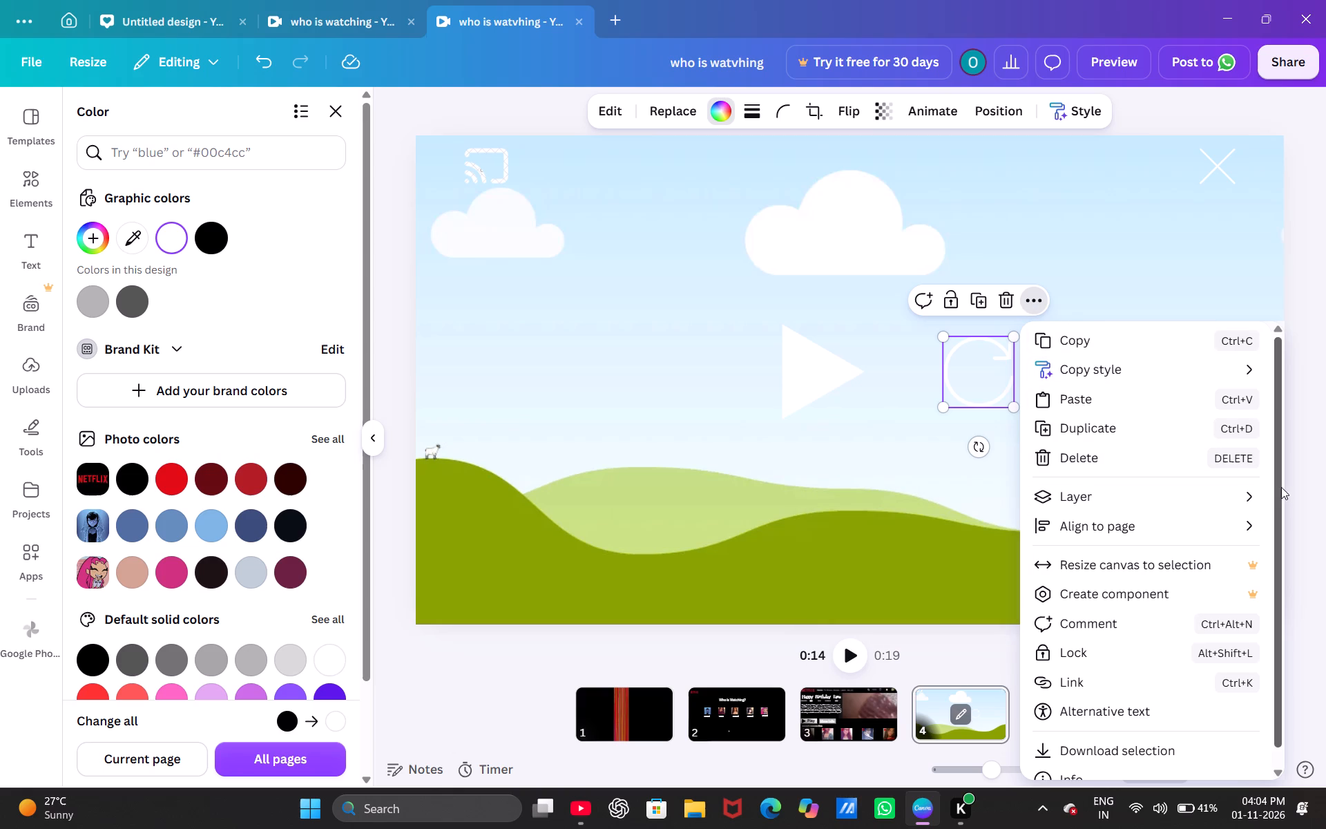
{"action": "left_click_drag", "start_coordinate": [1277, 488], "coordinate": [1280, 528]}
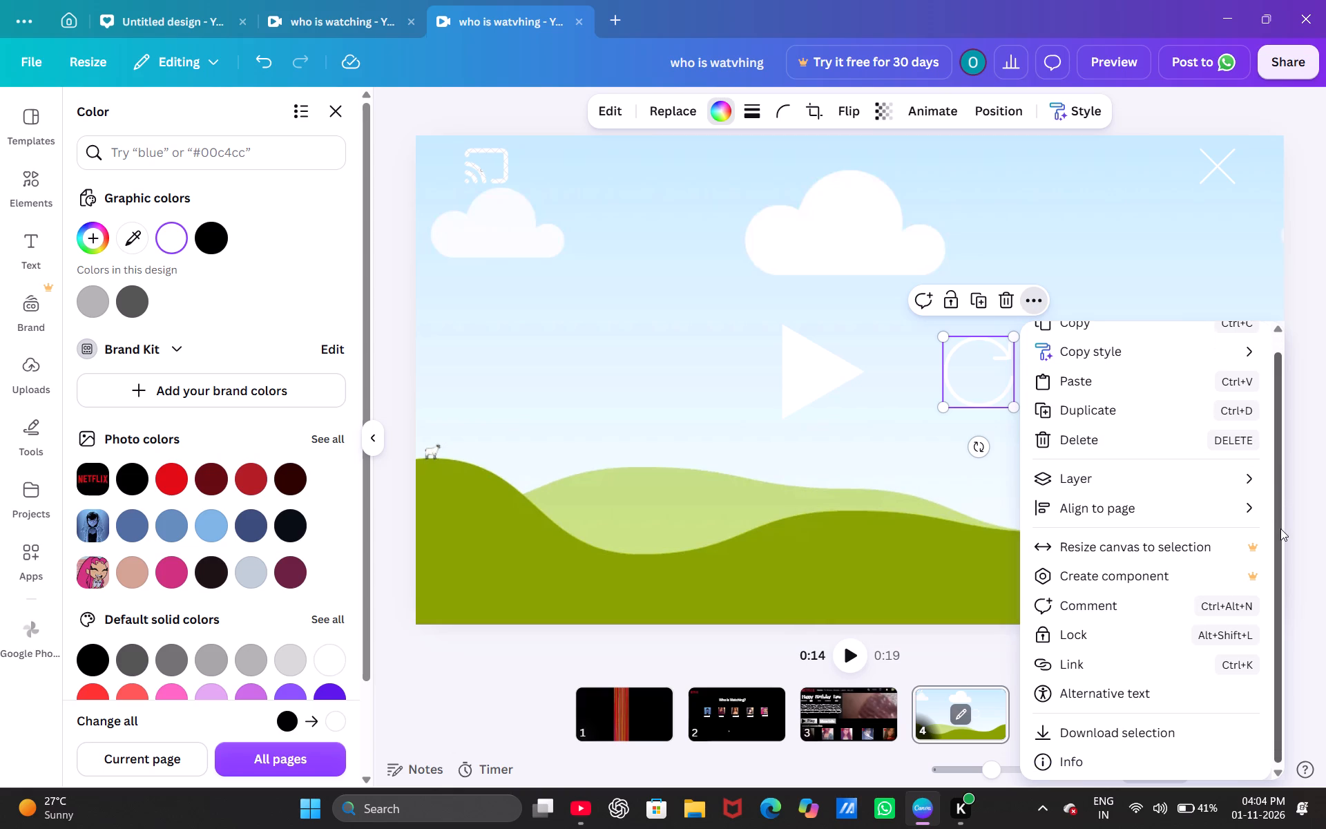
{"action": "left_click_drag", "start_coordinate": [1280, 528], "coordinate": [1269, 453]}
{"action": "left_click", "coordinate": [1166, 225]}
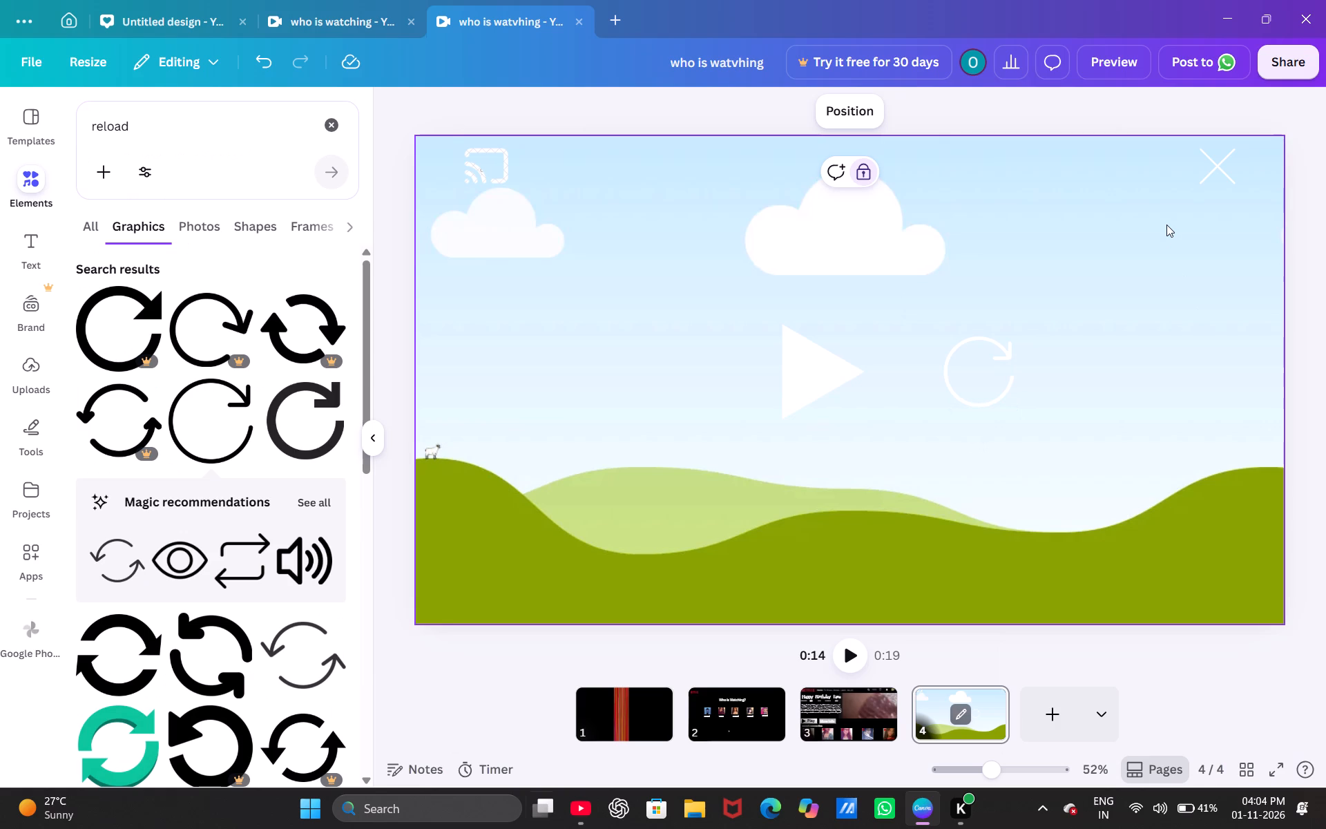
Switch to the YouTube tutorial, play on through the part adding "10" and a second reload icon, pause and return to Canva.
{"action": "left_click", "coordinate": [829, 286]}
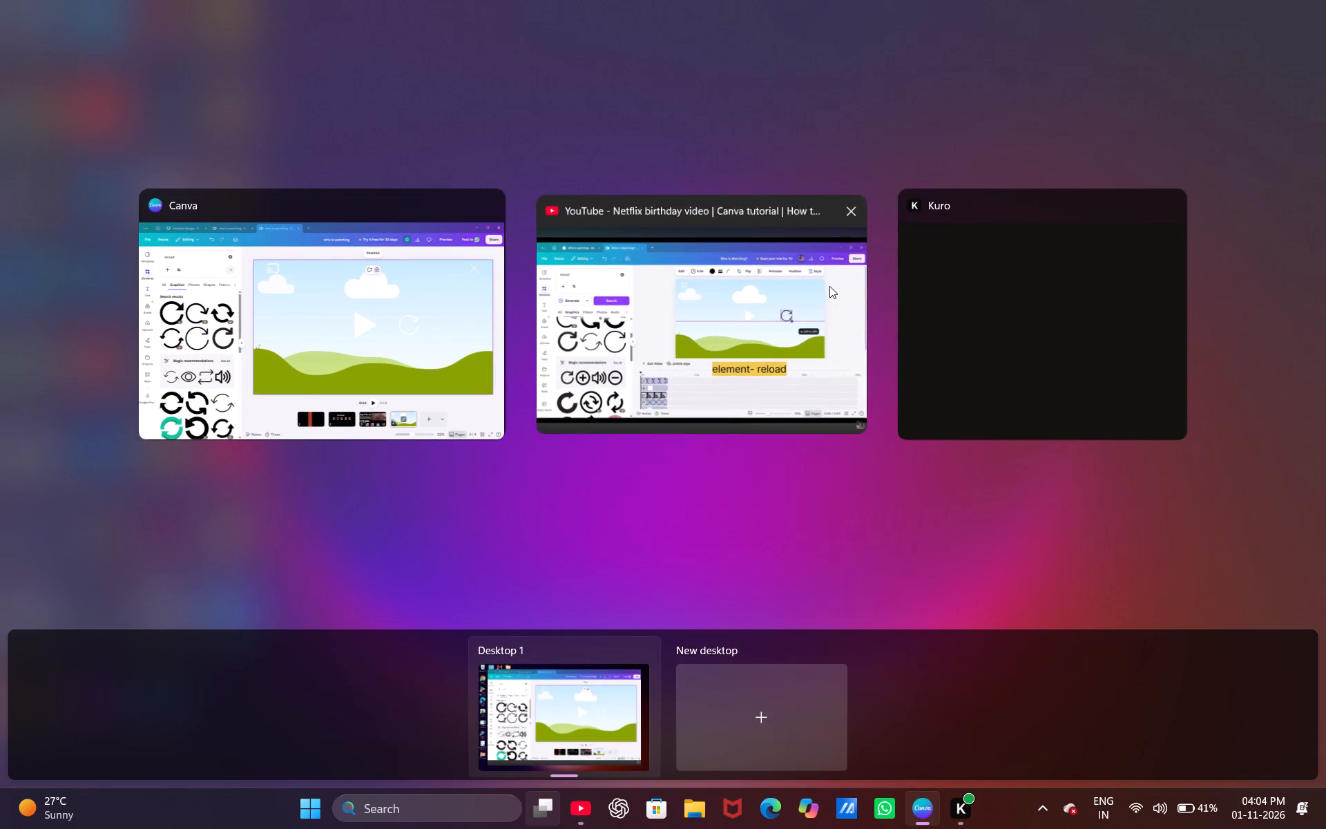
{"action": "key", "text": "space"}
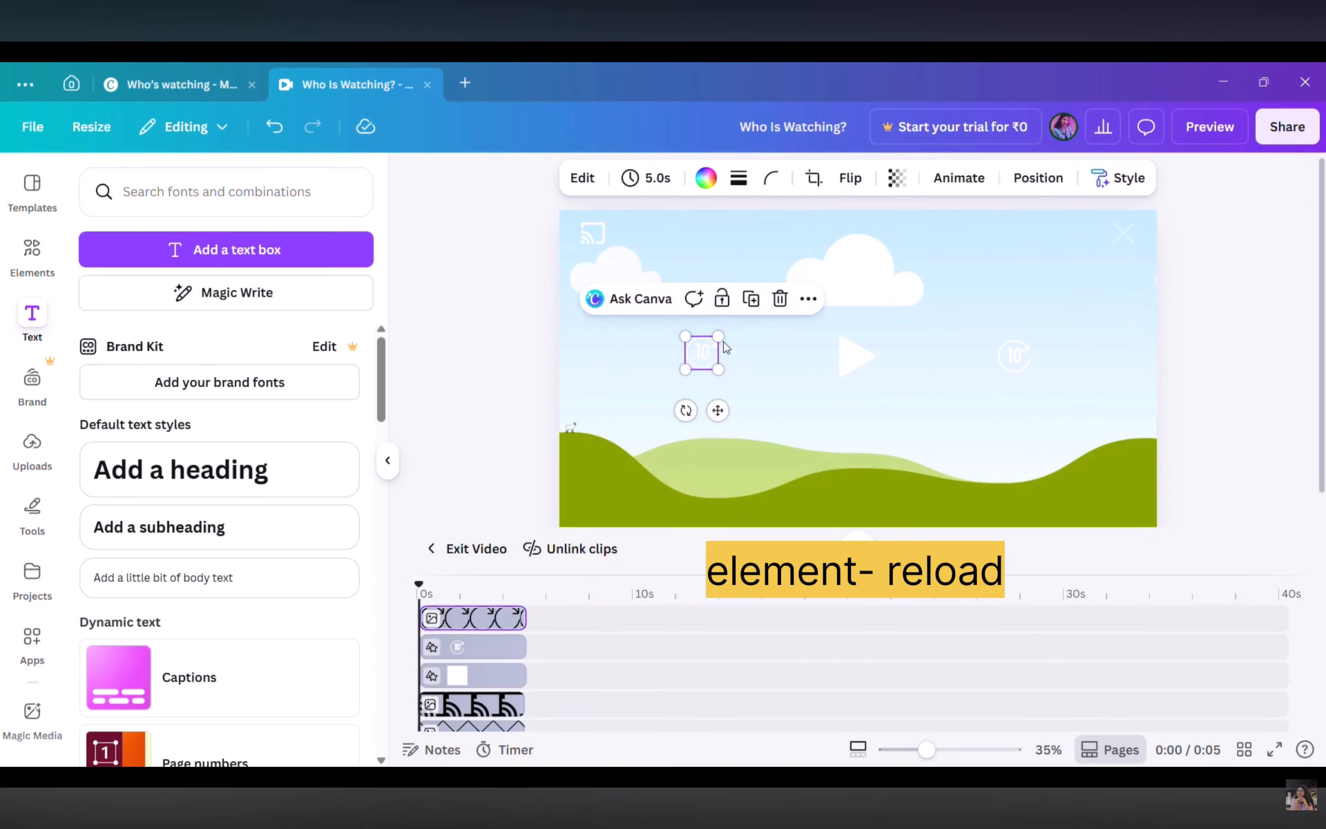
{"action": "key", "text": "space"}
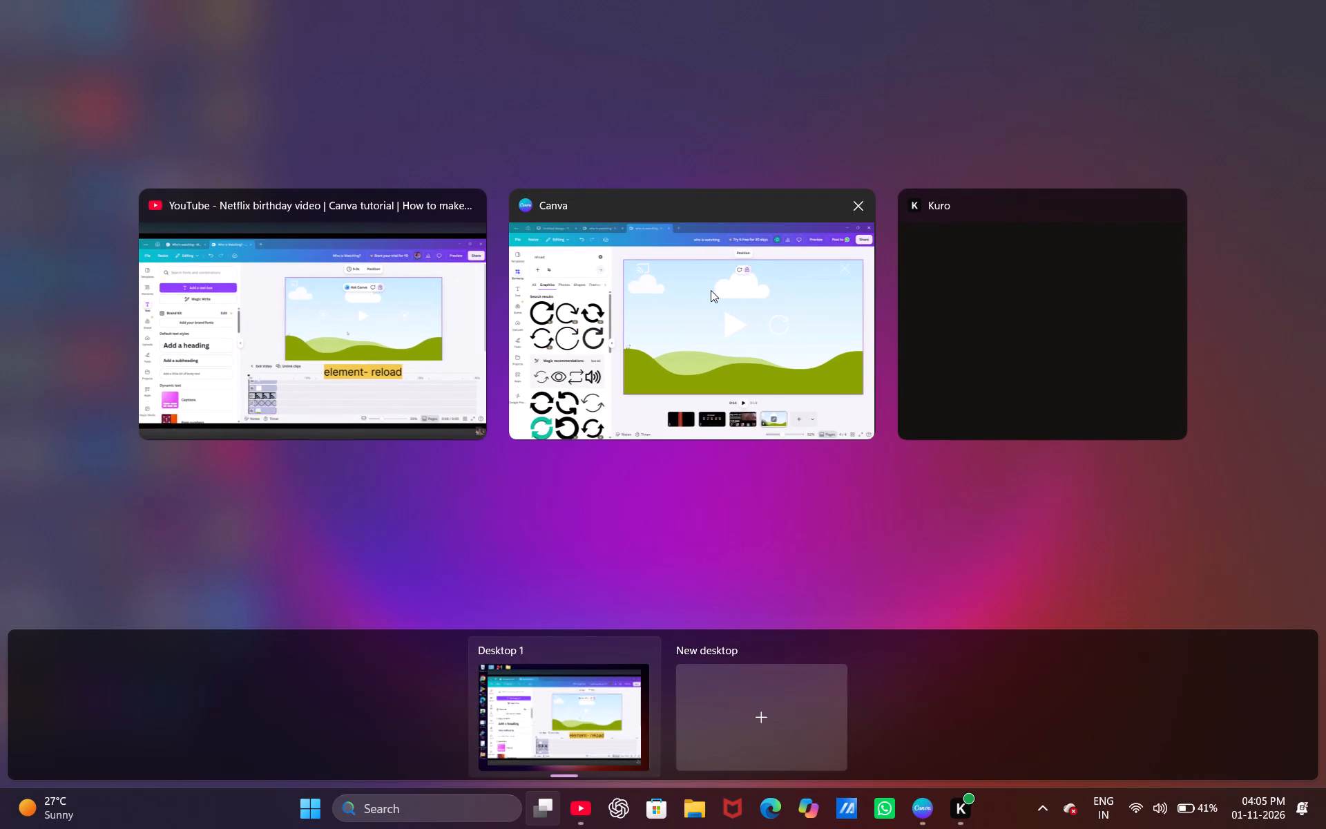
{"action": "left_click", "coordinate": [711, 290]}
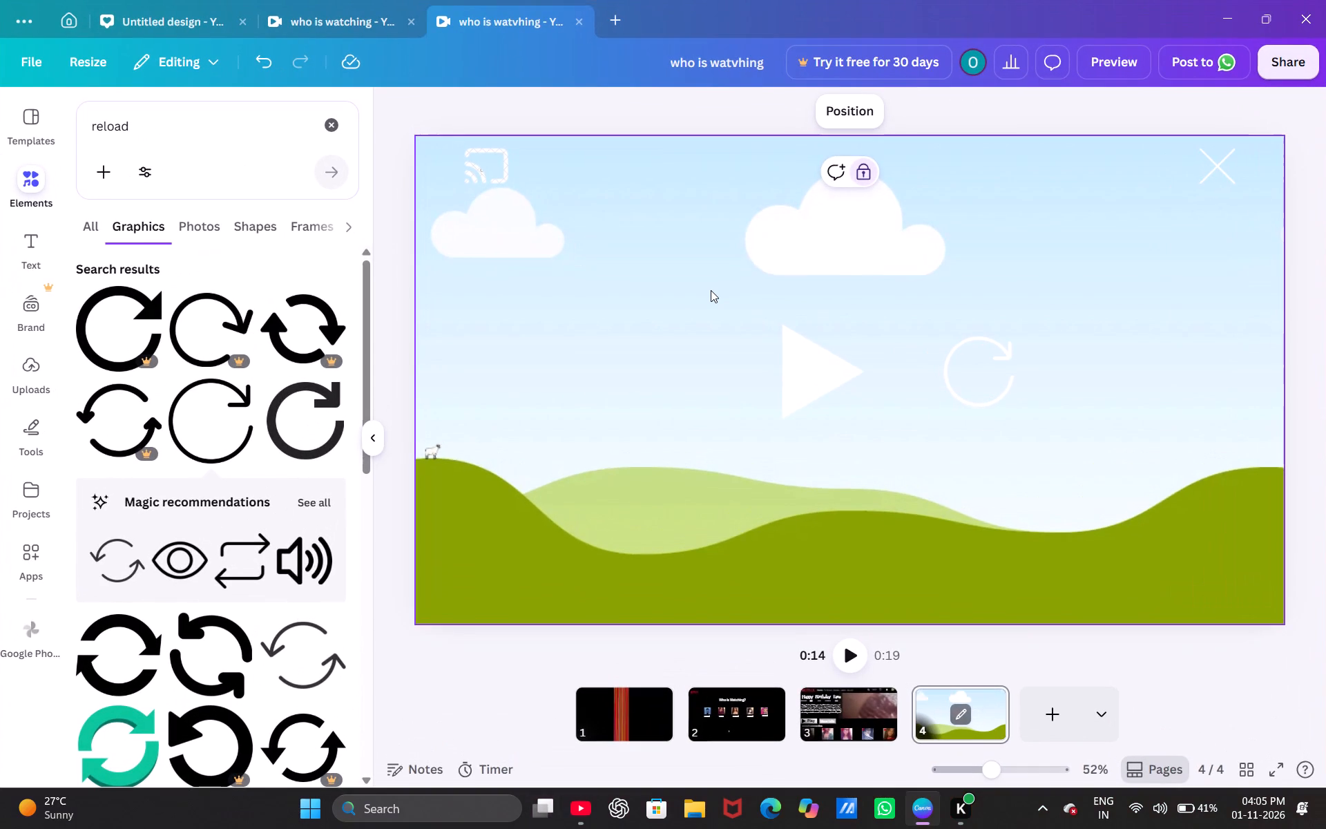
Add a body text box to page 4 and replace its placeholder text with "10".
{"action": "left_click", "coordinate": [33, 255]}
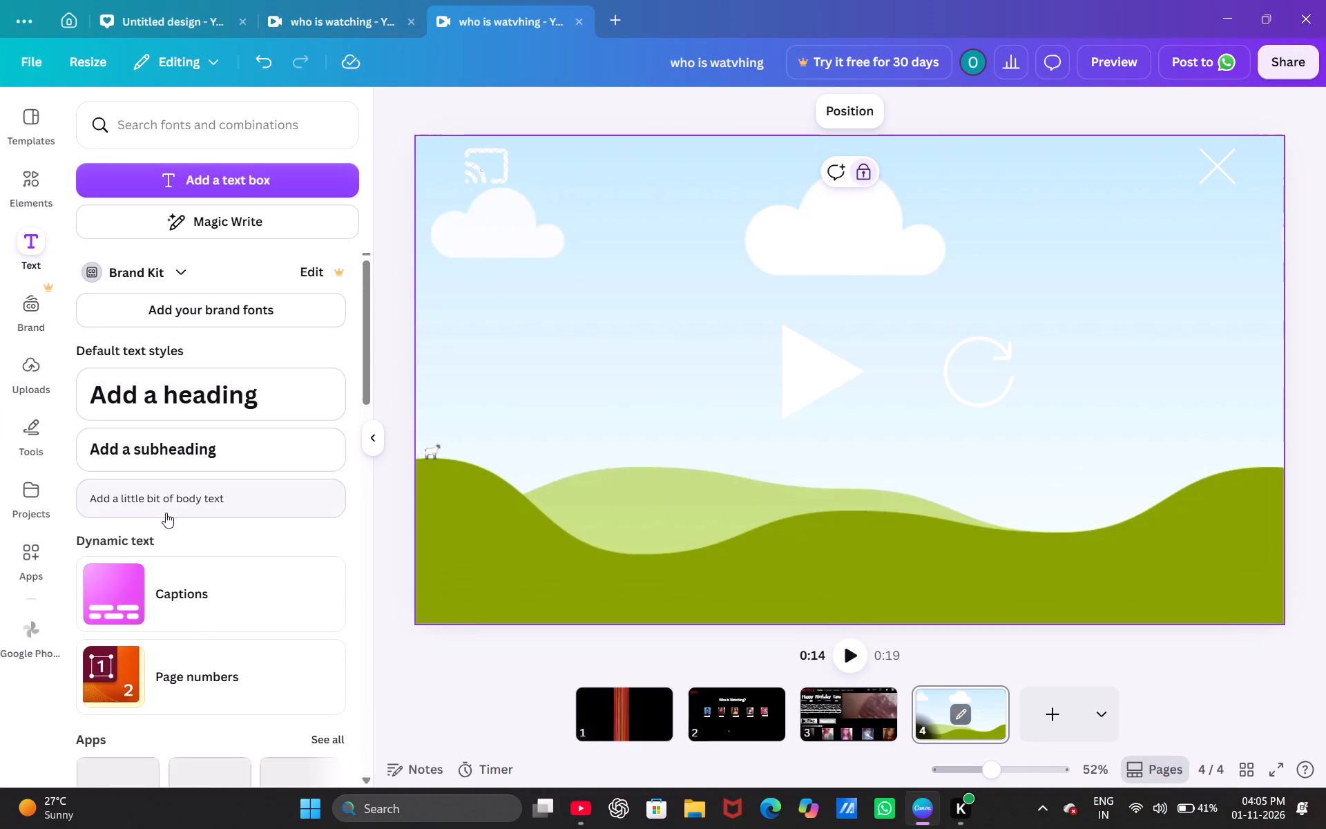
{"action": "left_click", "coordinate": [166, 513]}
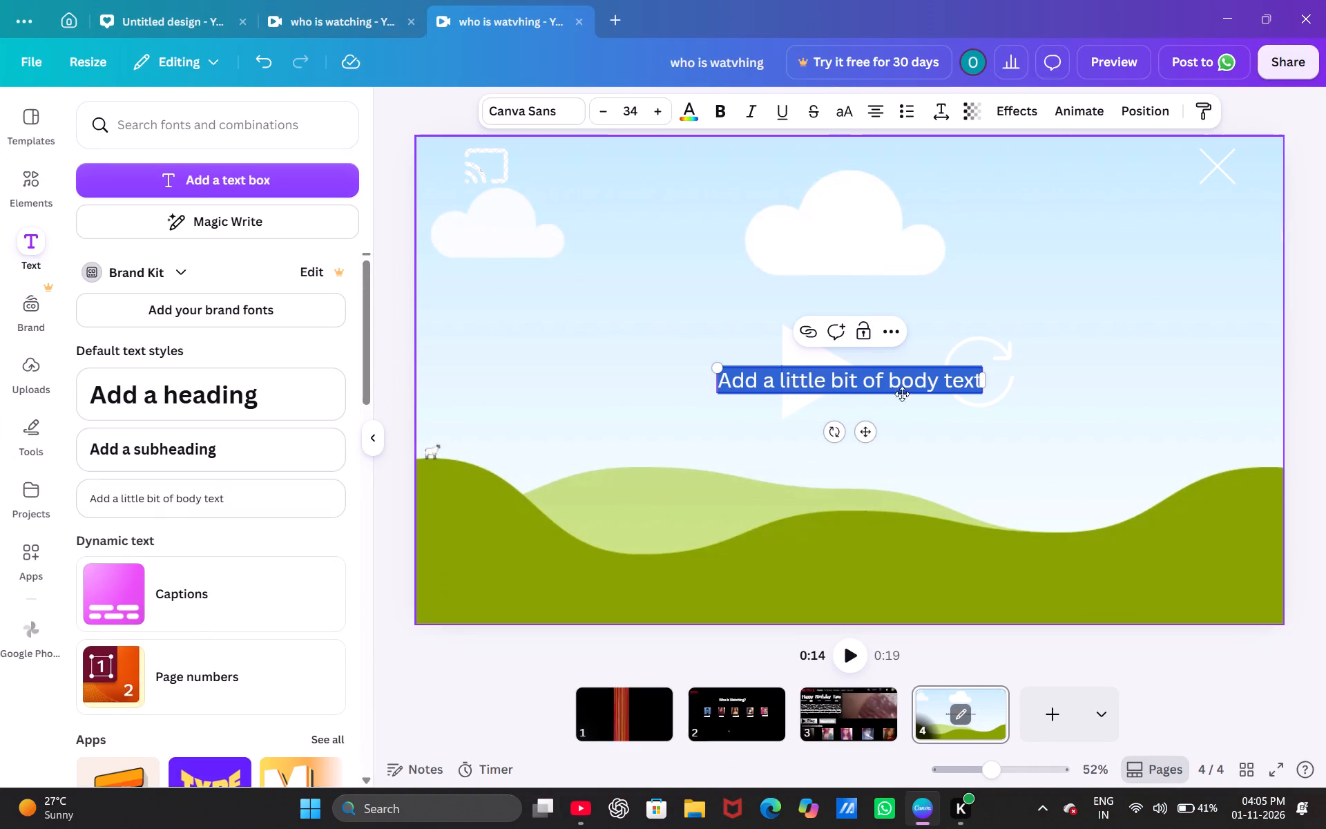
{"action": "left_click", "coordinate": [963, 377]}
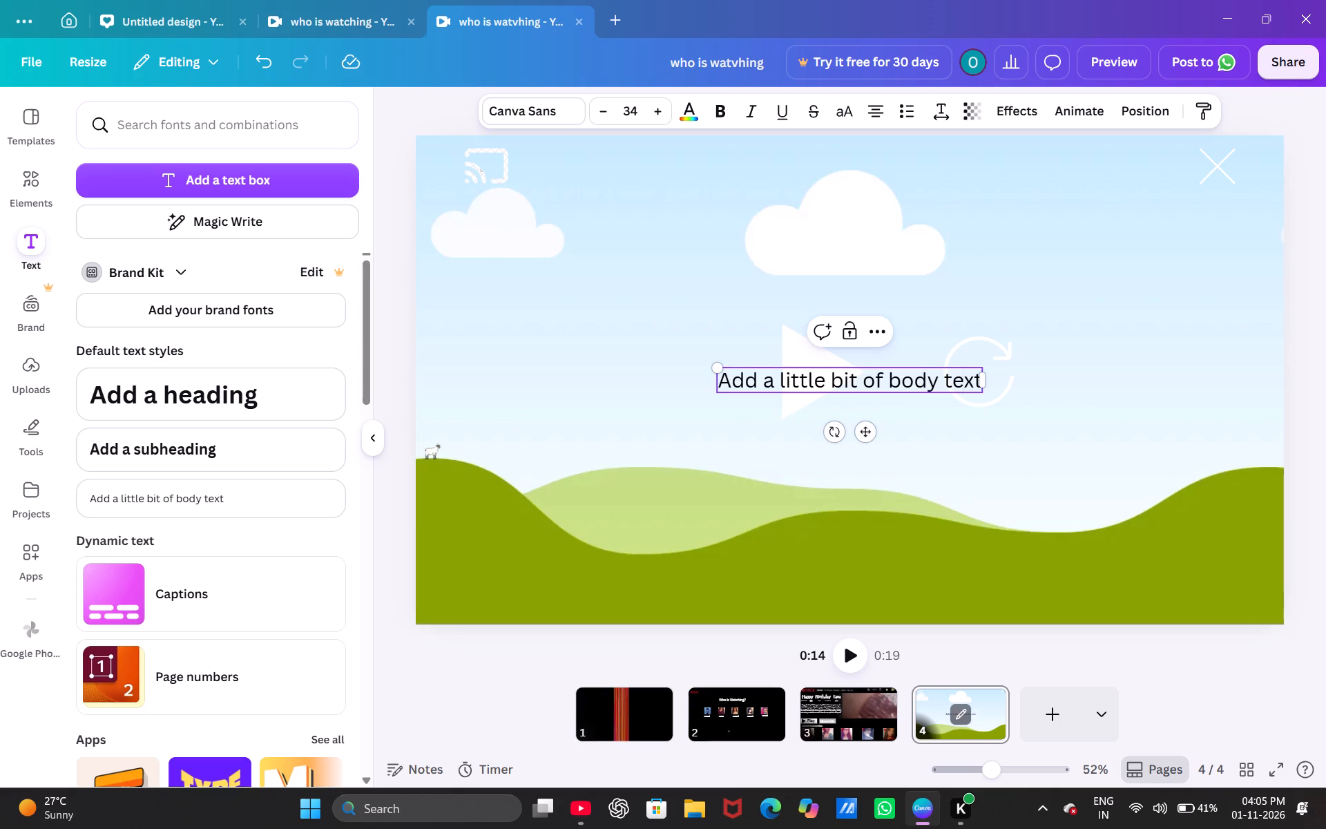
{"action": "left_click", "coordinate": [973, 377]}
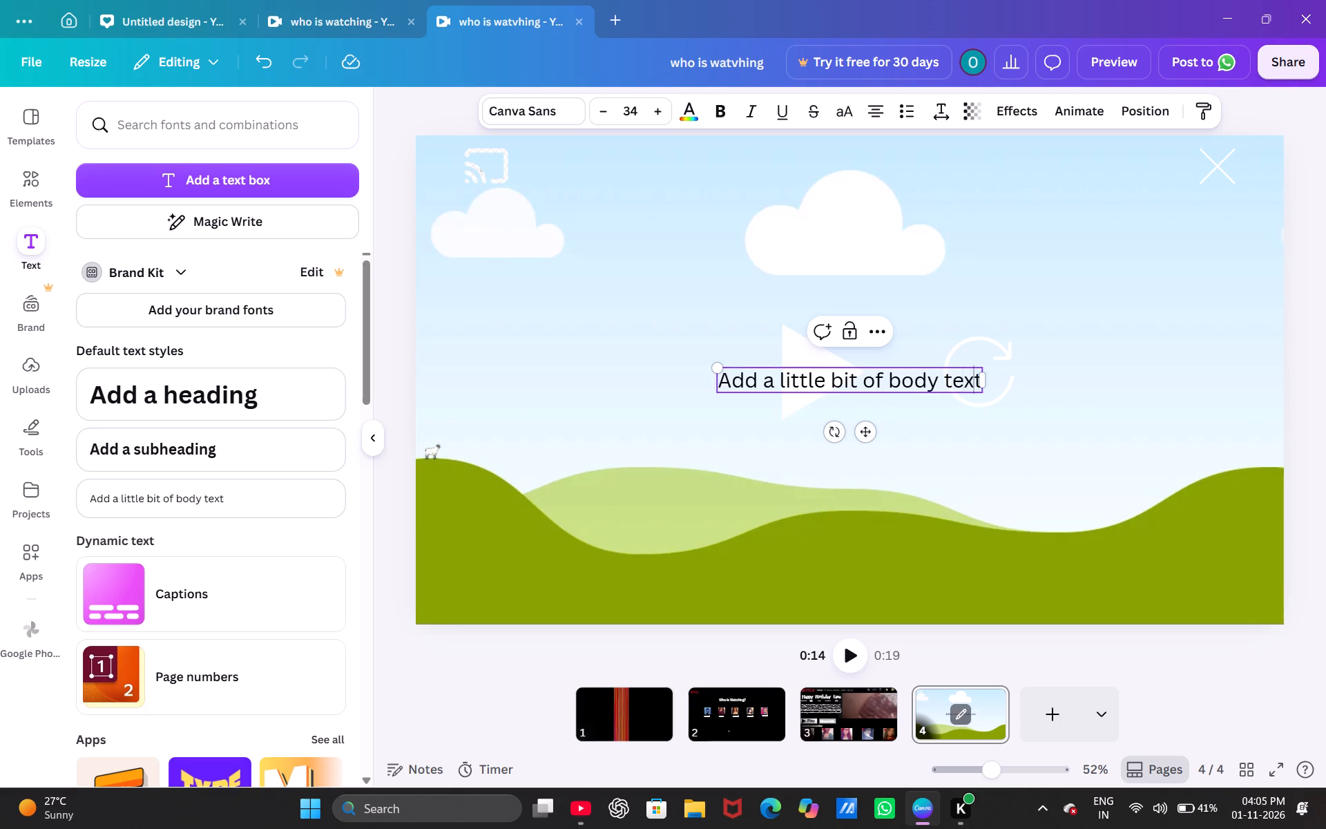
{"action": "left_click", "coordinate": [975, 377]}
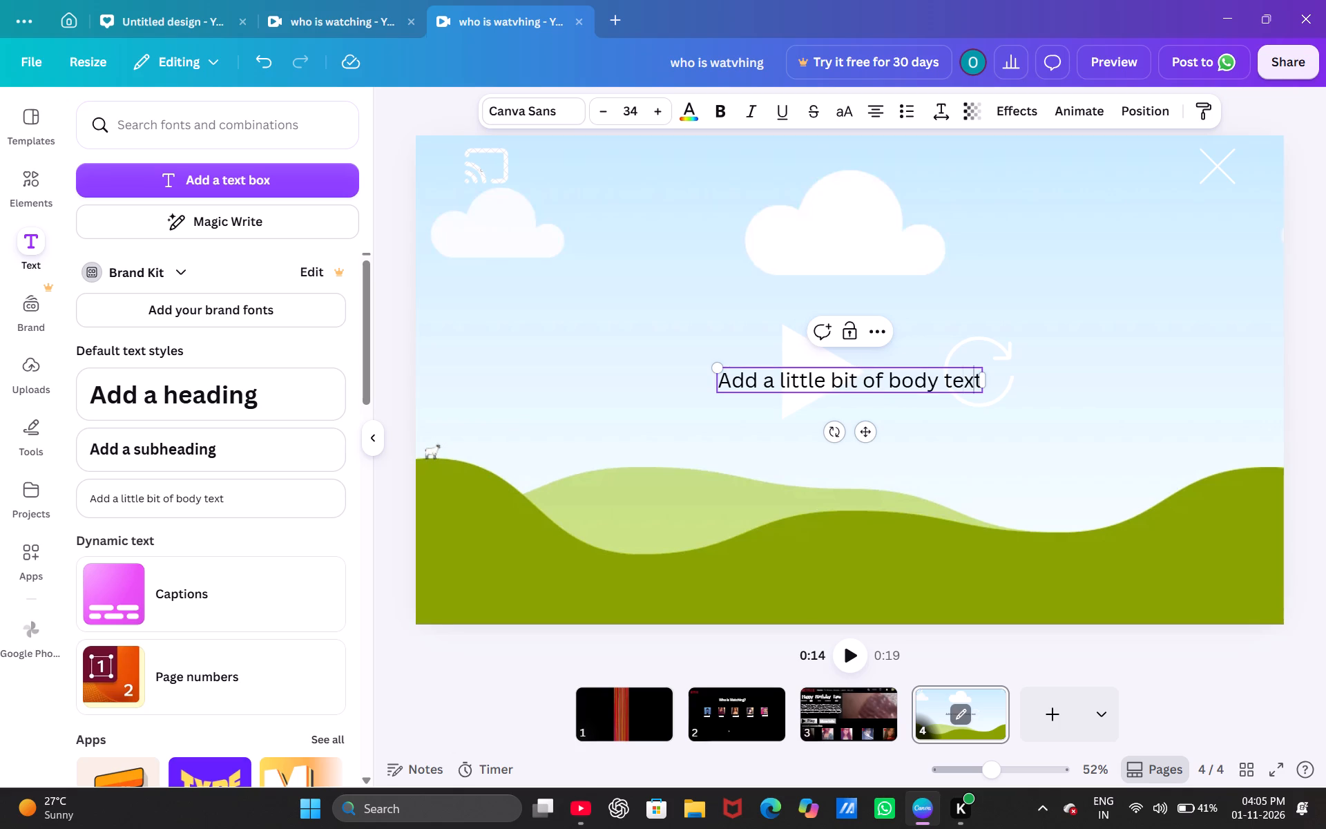
{"action": "left_click", "coordinate": [979, 374]}
{"action": "key", "text": "BackSpace"}
{"action": "key", "text": "BackSpace"}
{"action": "key", "text": "BackSpace"}
{"action": "key", "text": "BackSpace"}
{"action": "key", "text": "BackSpace"}
{"action": "key", "text": "BackSpace"}
{"action": "key", "text": "BackSpace"}
{"action": "key", "text": "BackSpace"}
{"action": "key", "text": "BackSpace"}
{"action": "key", "text": "BackSpace"}
{"action": "key", "text": "BackSpace"}
{"action": "key", "text": "BackSpace"}
{"action": "key", "text": "BackSpace"}
{"action": "key", "text": "BackSpace"}
{"action": "key", "text": "BackSpace"}
{"action": "key", "text": "BackSpace"}
{"action": "key", "text": "BackSpace"}
{"action": "key", "text": "BackSpace"}
{"action": "key", "text": "BackSpace"}
{"action": "key", "text": "BackSpace"}
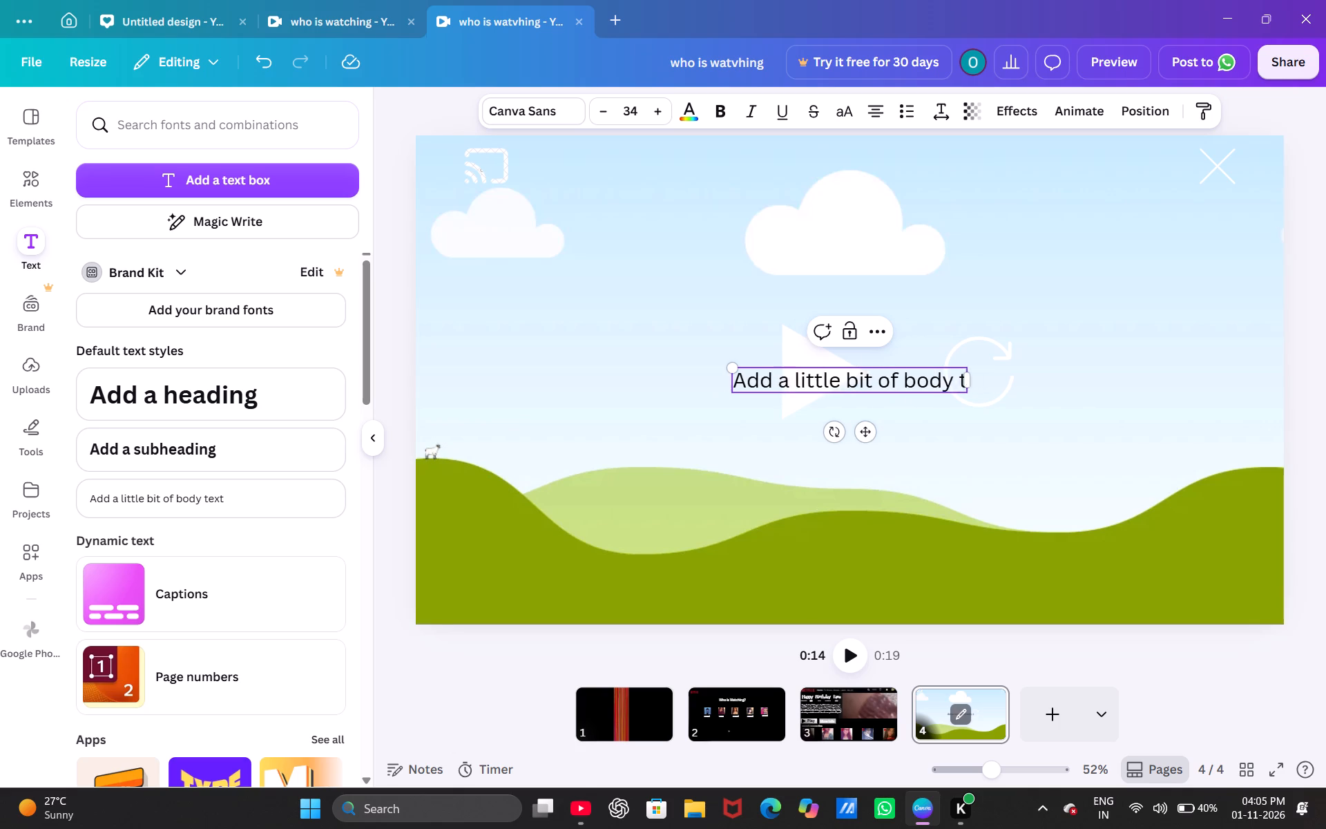
{"action": "type", "text": "10"}
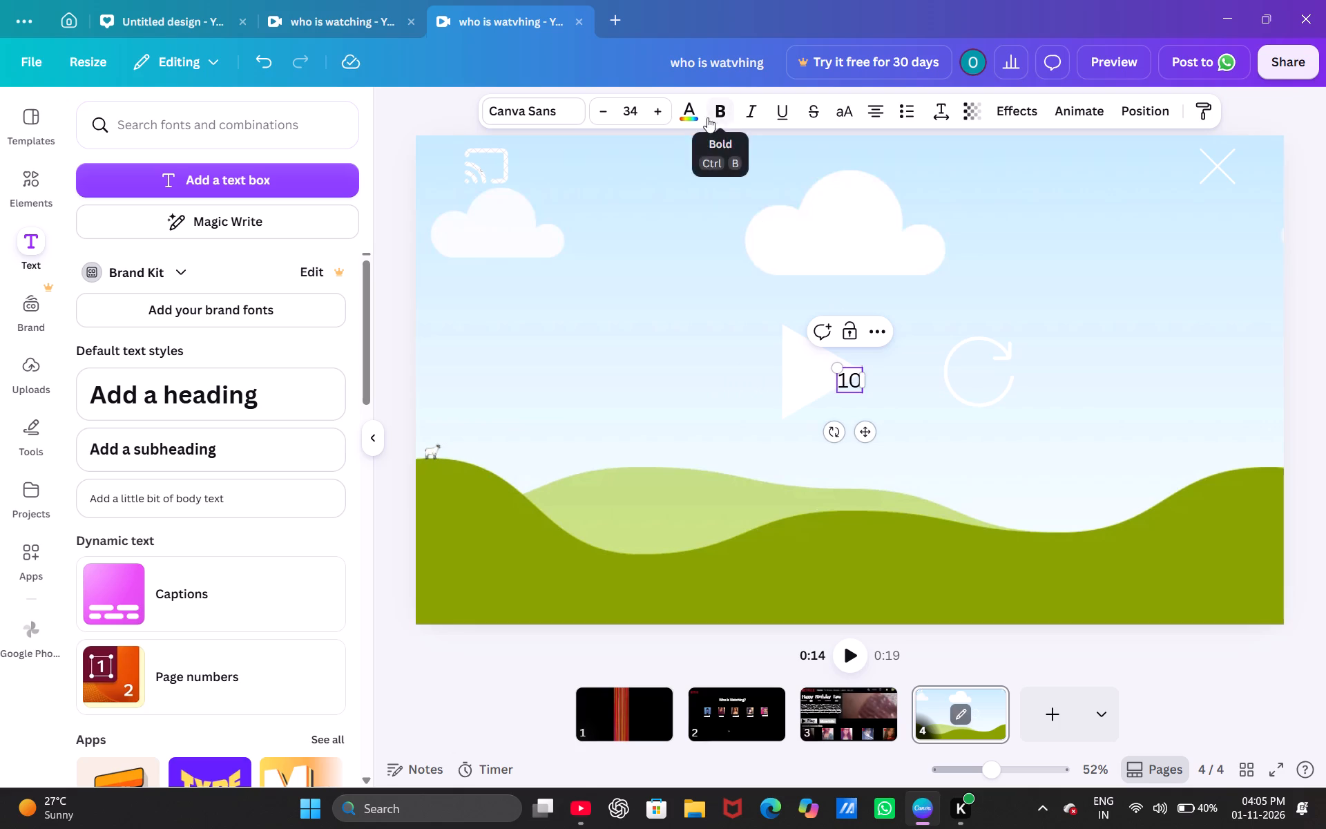
Recolor the "10" text on page 4 to white.
{"action": "left_click", "coordinate": [691, 111]}
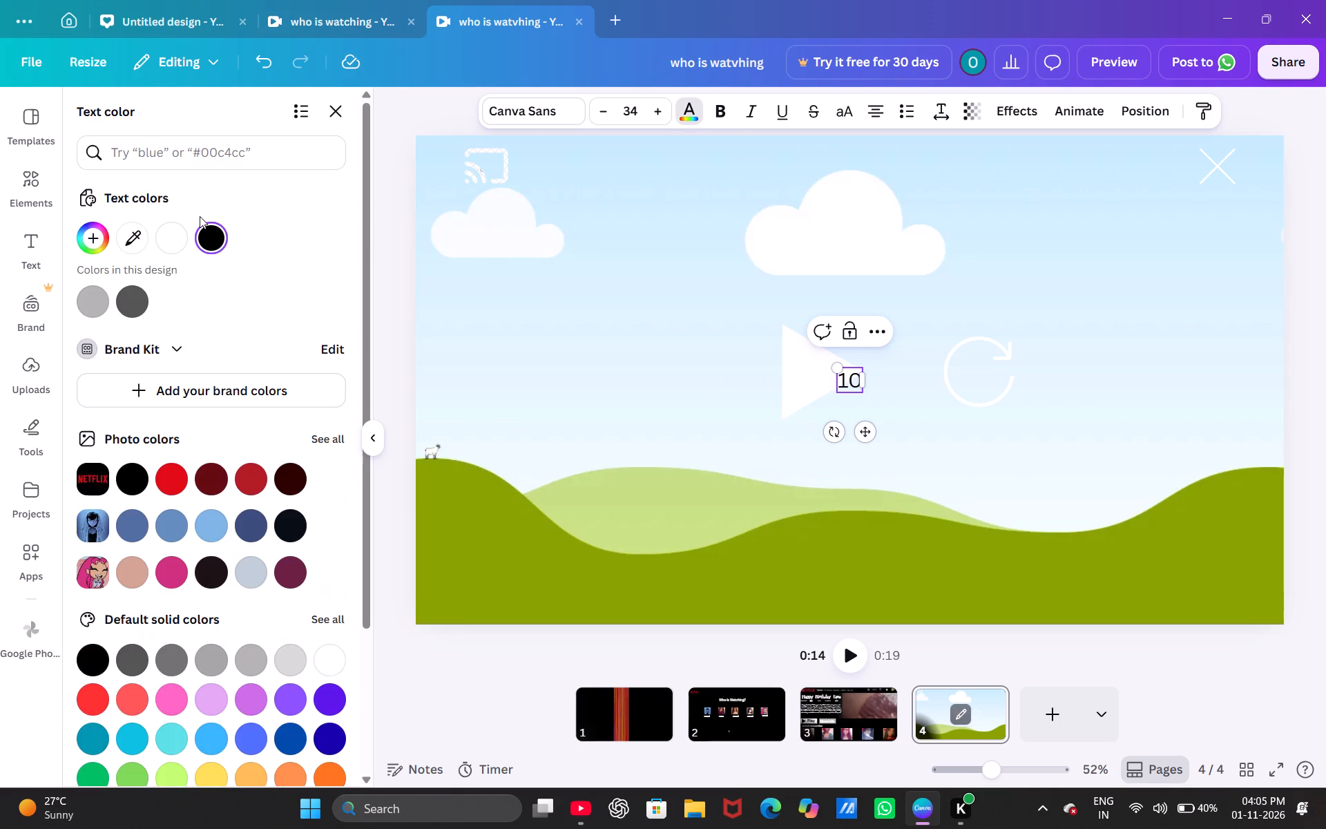
{"action": "left_click", "coordinate": [169, 235]}
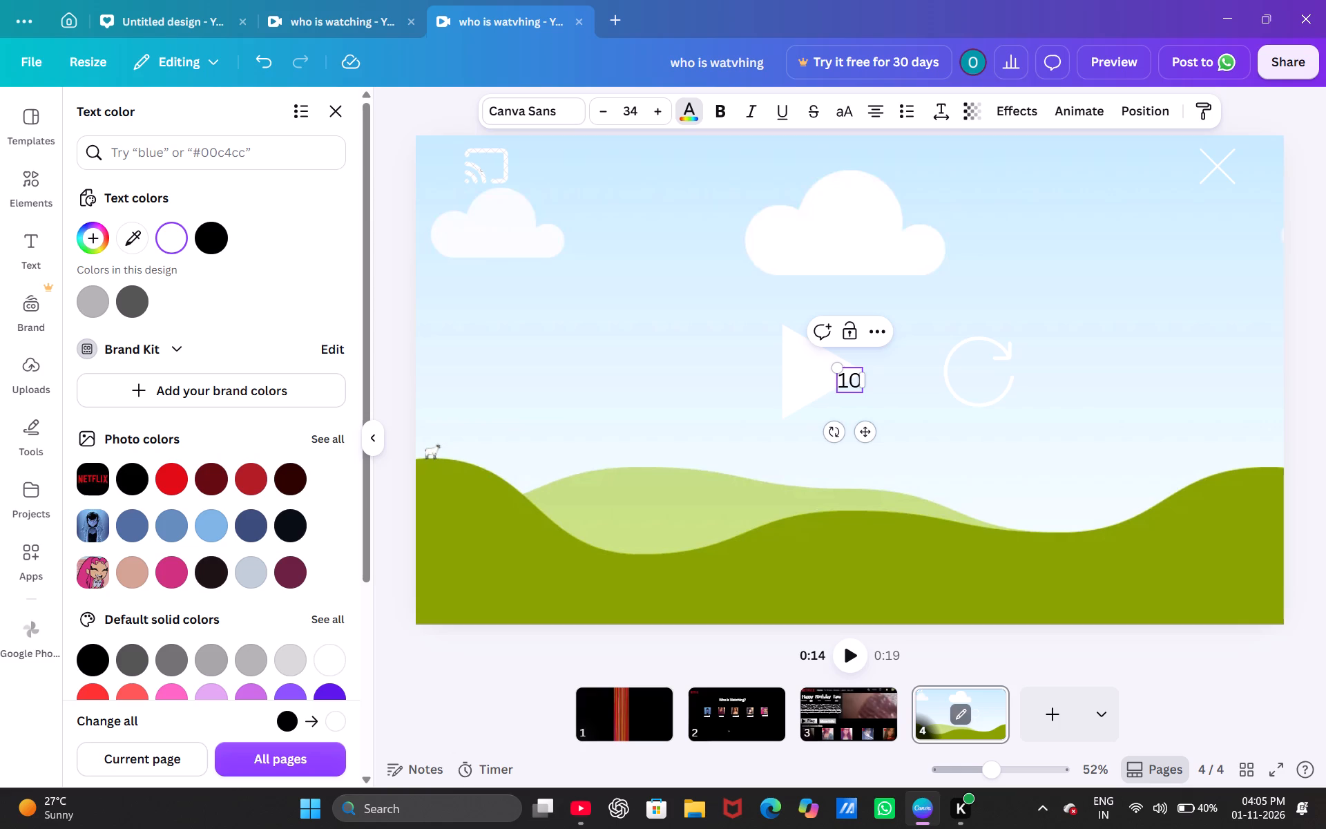
{"action": "left_click_drag", "start_coordinate": [856, 382], "coordinate": [838, 385]}
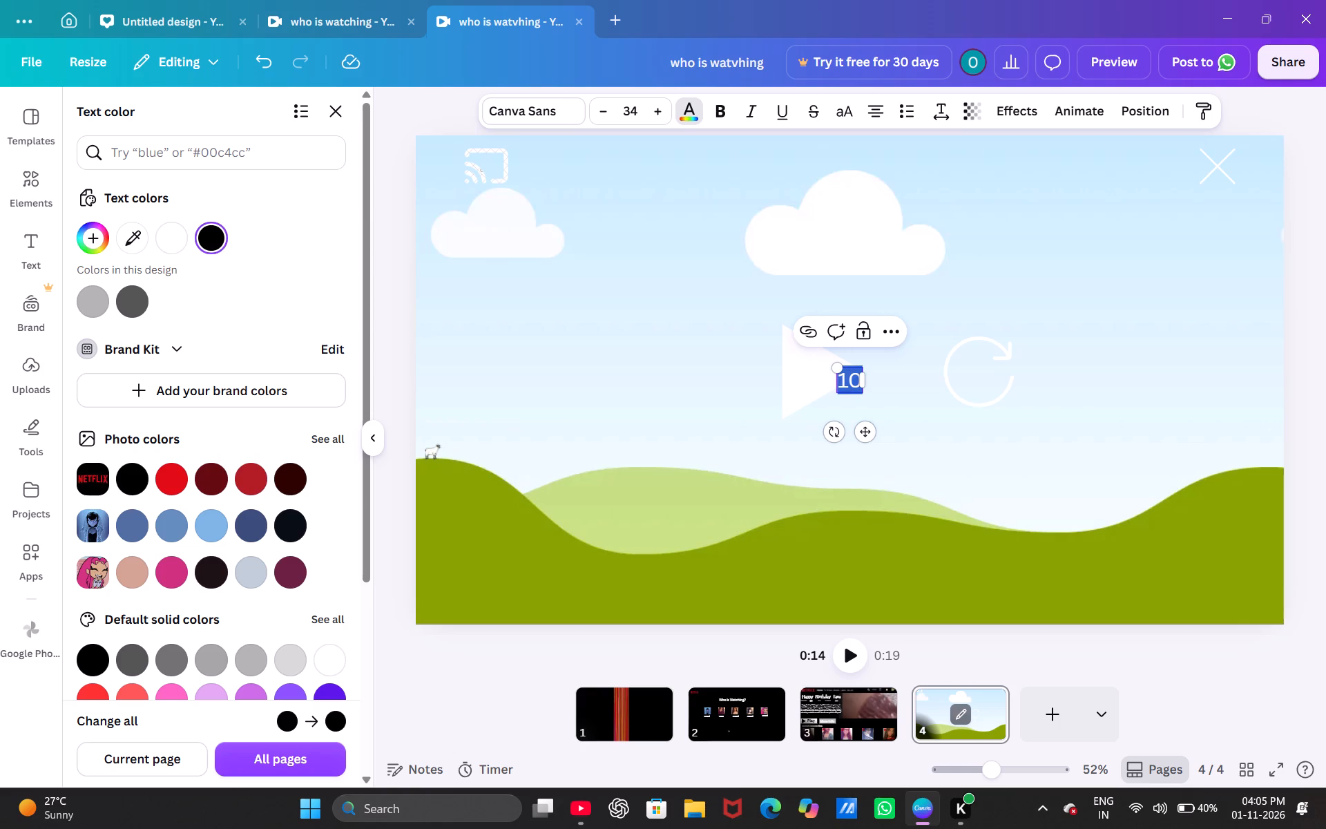
{"action": "left_click", "coordinate": [164, 238]}
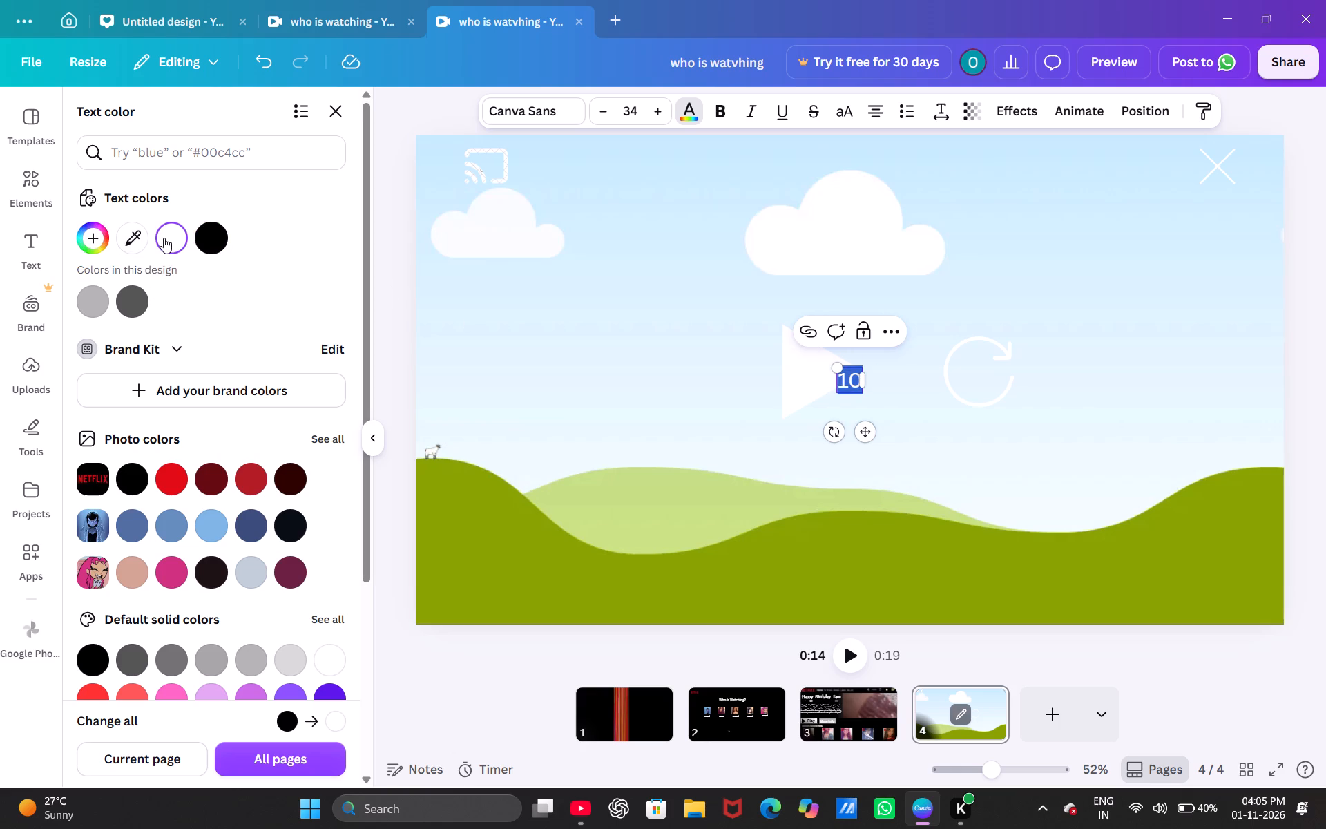
{"action": "left_click", "coordinate": [476, 345]}
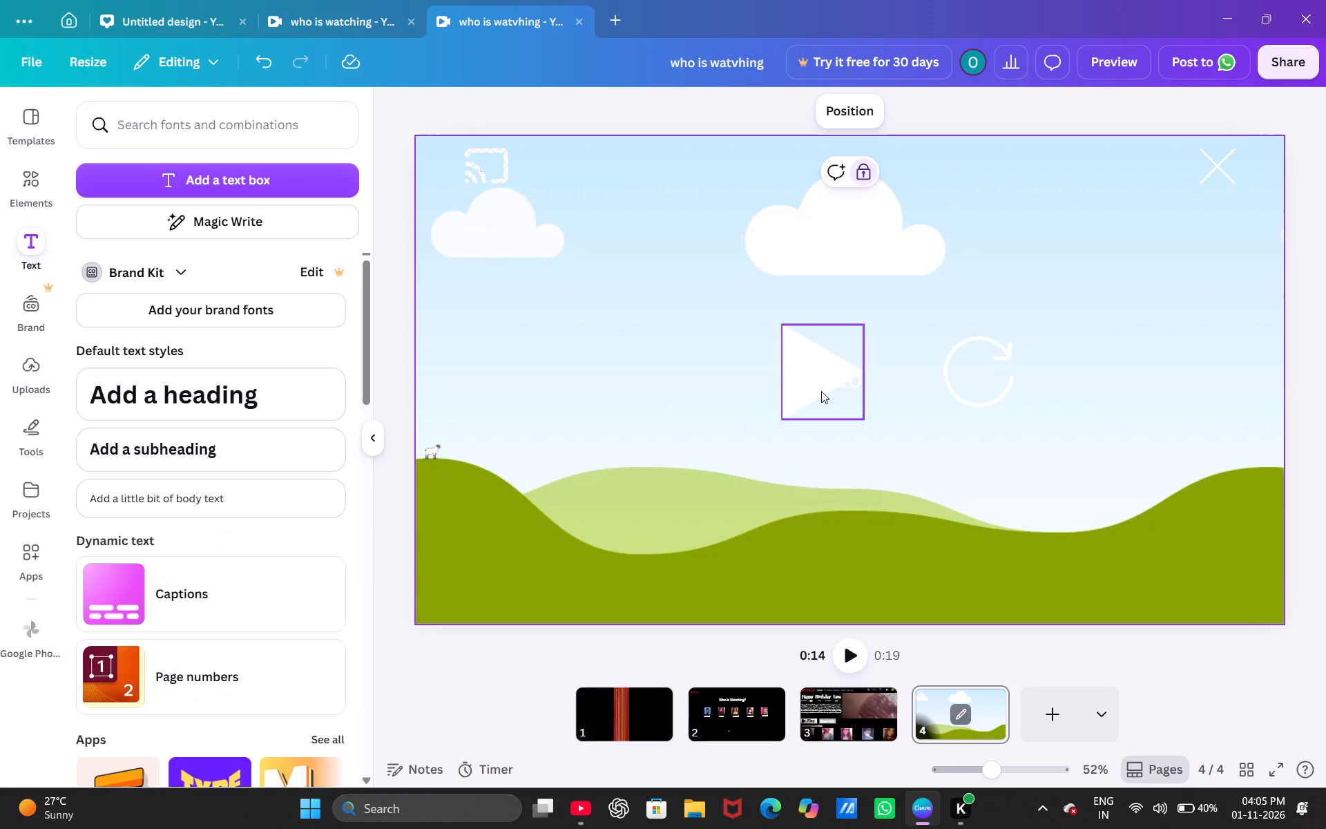
Move the white "10" to the centre of the reload icon to the right of the play triangle.
{"action": "left_click_drag", "start_coordinate": [854, 386], "coordinate": [974, 378]}
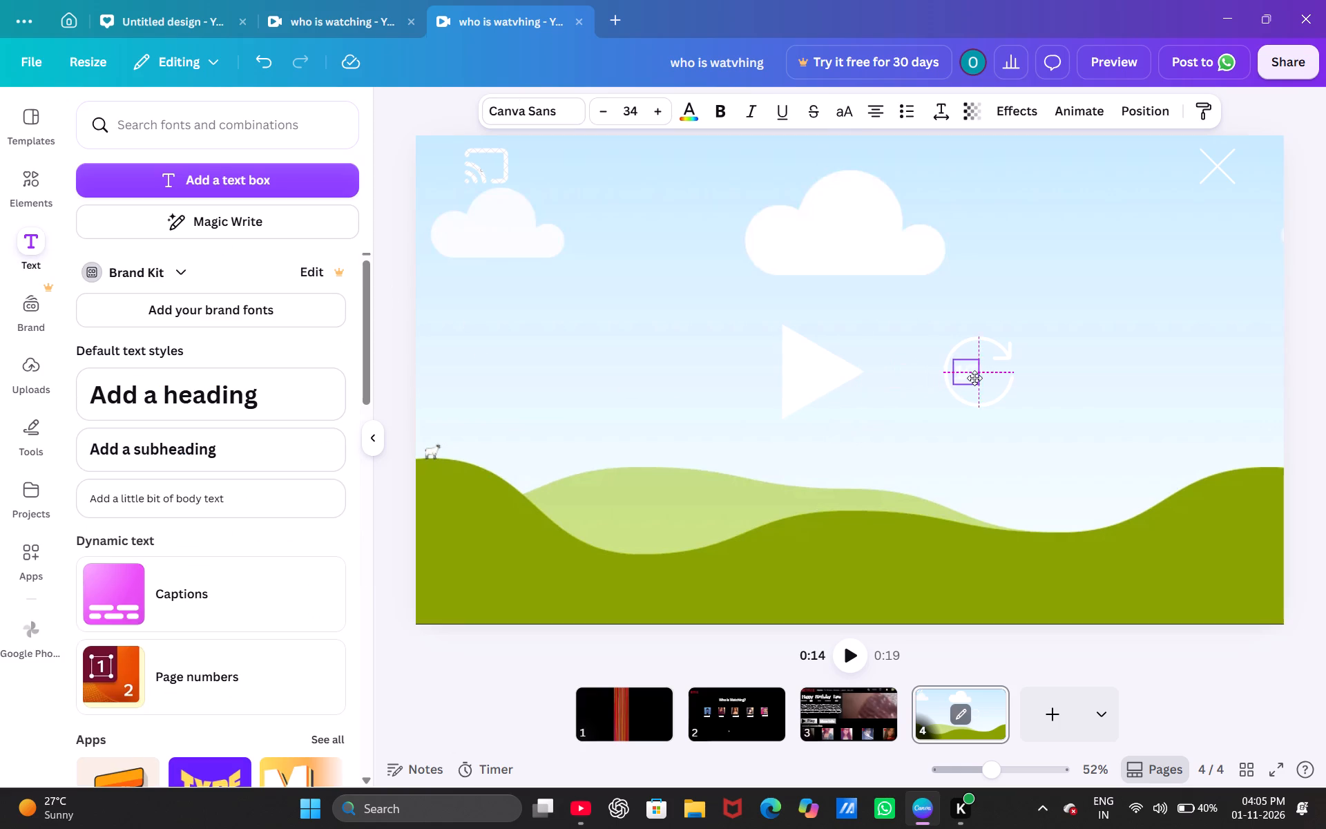
{"action": "left_click_drag", "start_coordinate": [974, 378], "coordinate": [981, 378]}
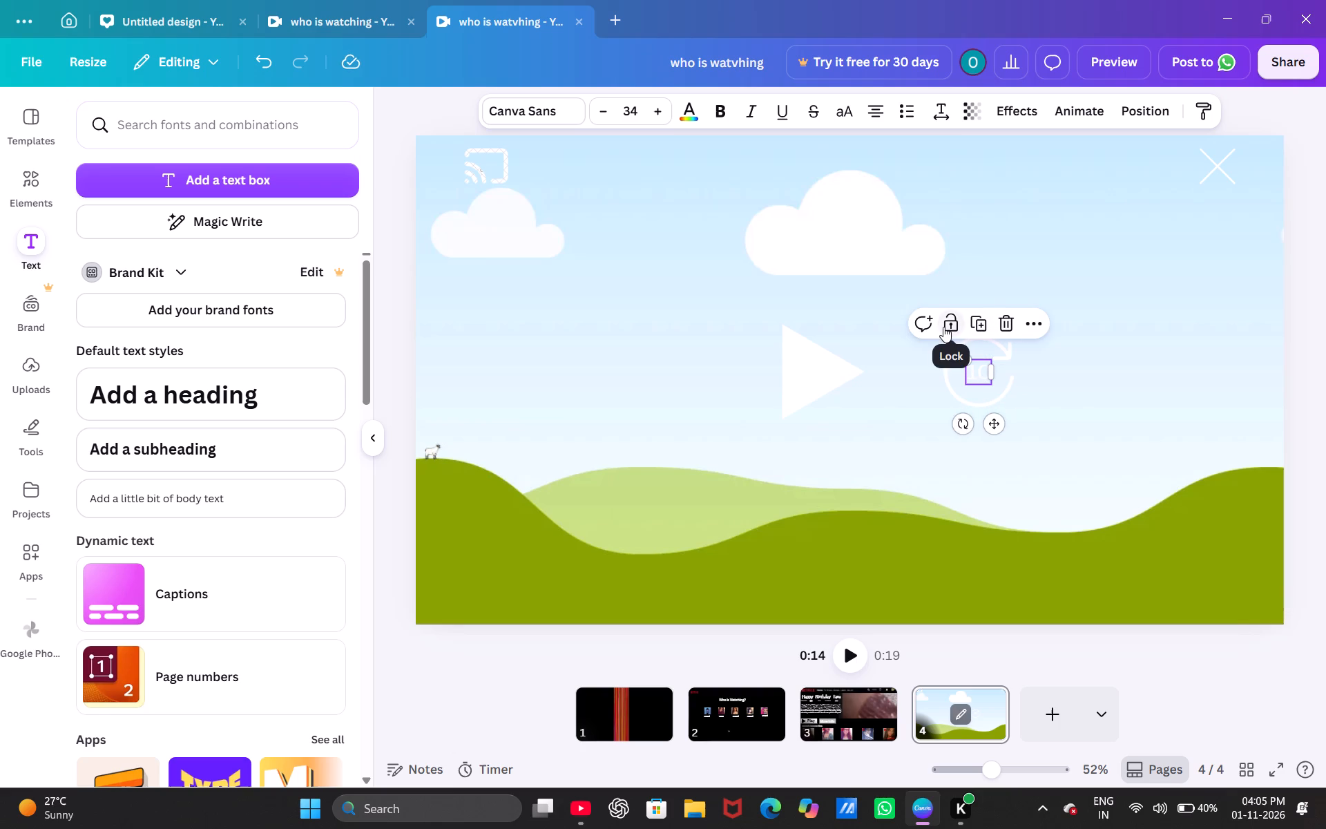
Duplicate the "10" text and place the copy to the left of the play triangle, vertically level with it.
{"action": "left_click", "coordinate": [979, 322]}
{"action": "left_click_drag", "start_coordinate": [985, 388], "coordinate": [983, 411]}
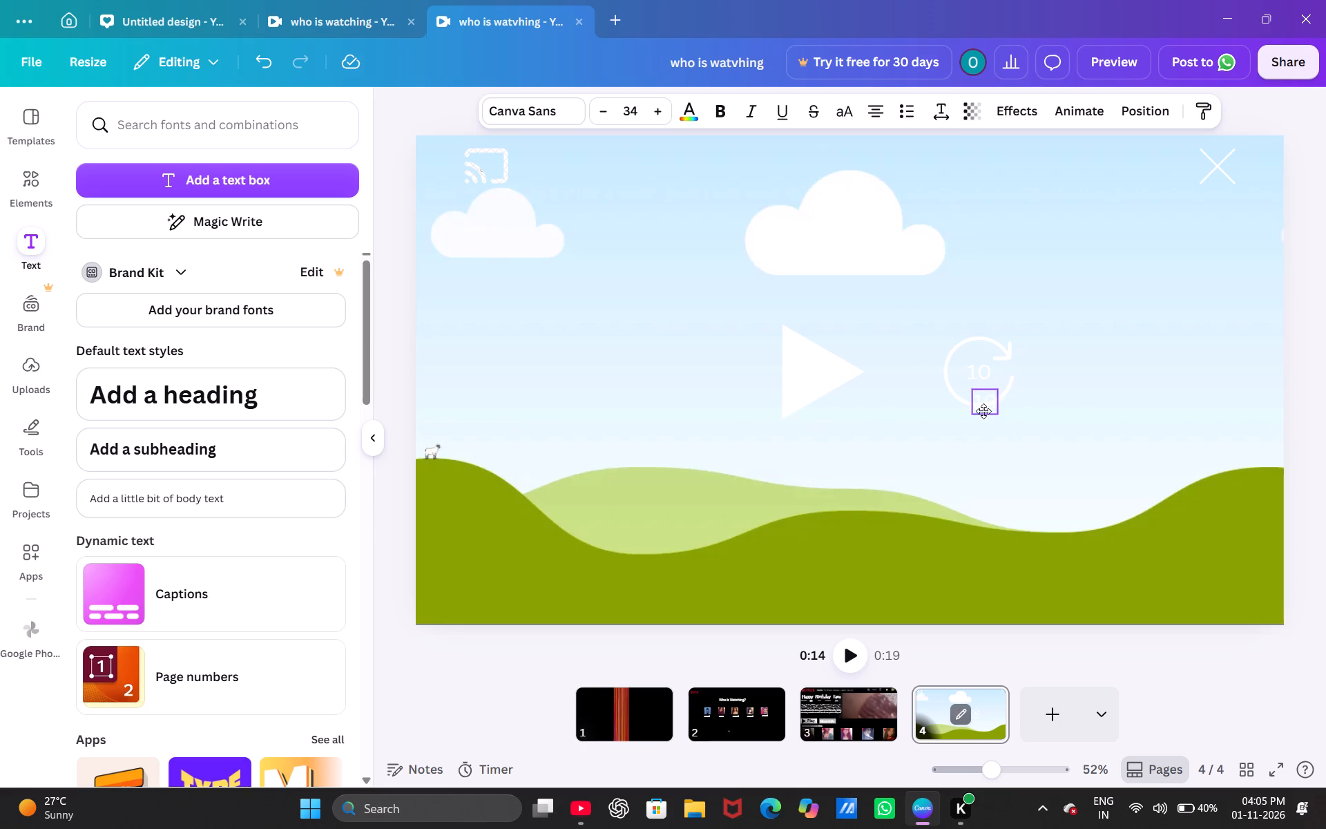
{"action": "left_click_drag", "start_coordinate": [983, 411], "coordinate": [980, 382]}
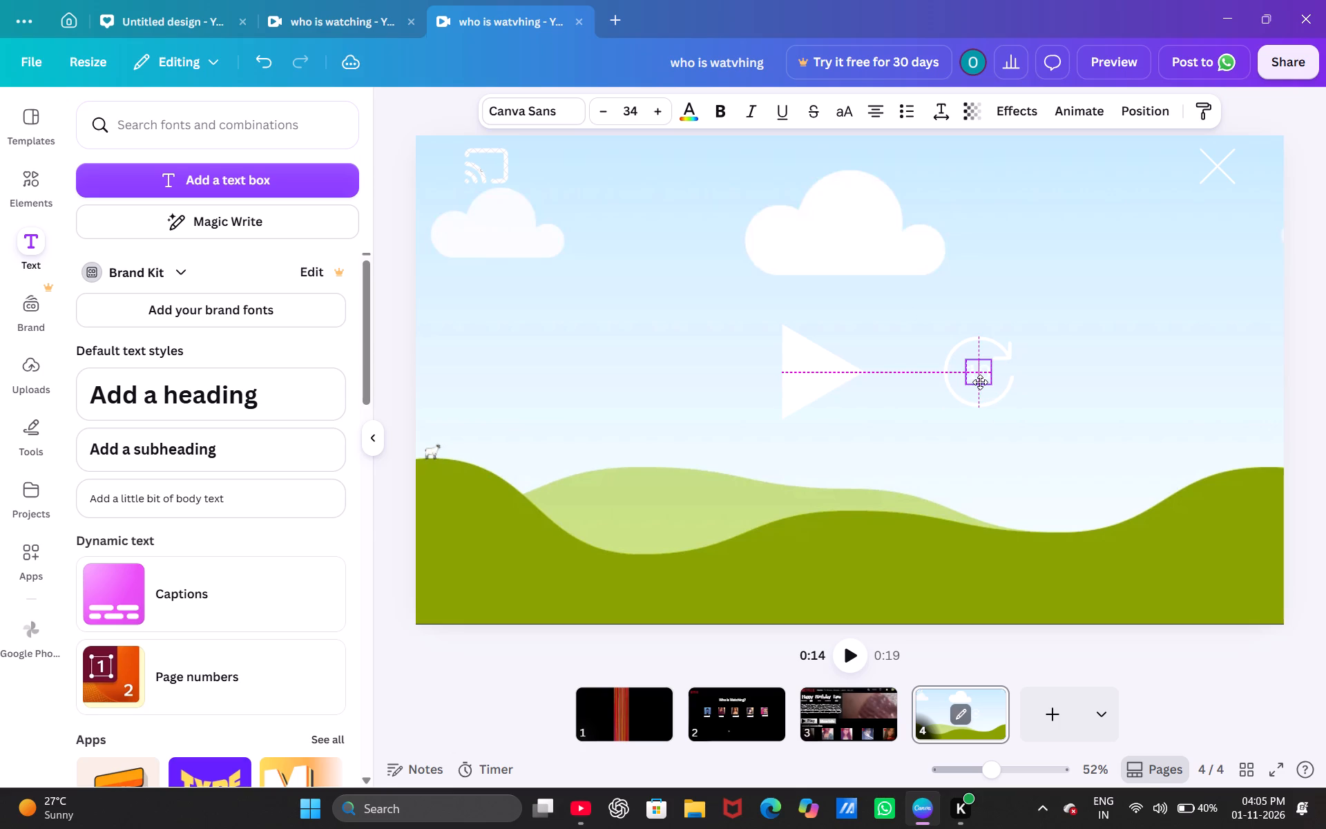
{"action": "left_click_drag", "start_coordinate": [980, 382], "coordinate": [708, 385]}
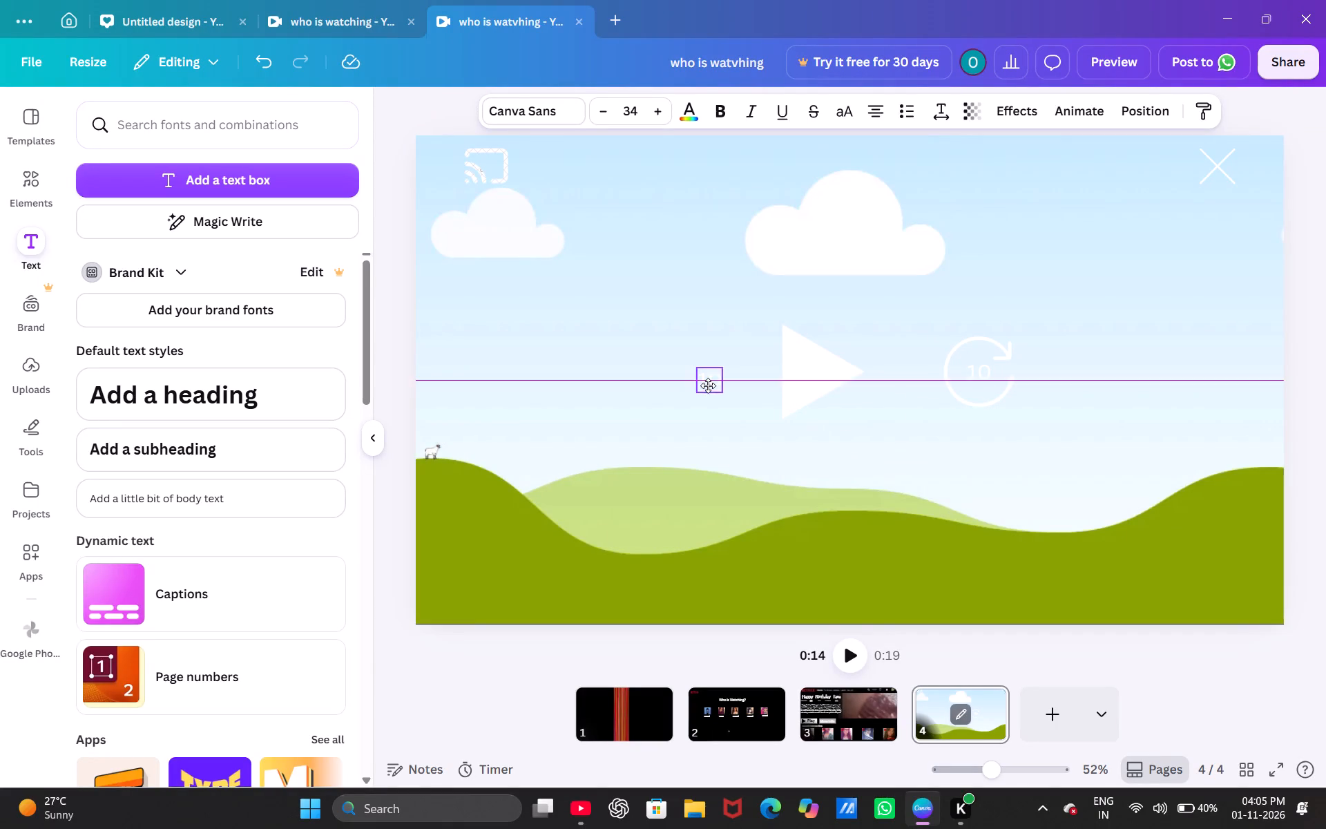
{"action": "left_click_drag", "start_coordinate": [708, 385], "coordinate": [699, 383]}
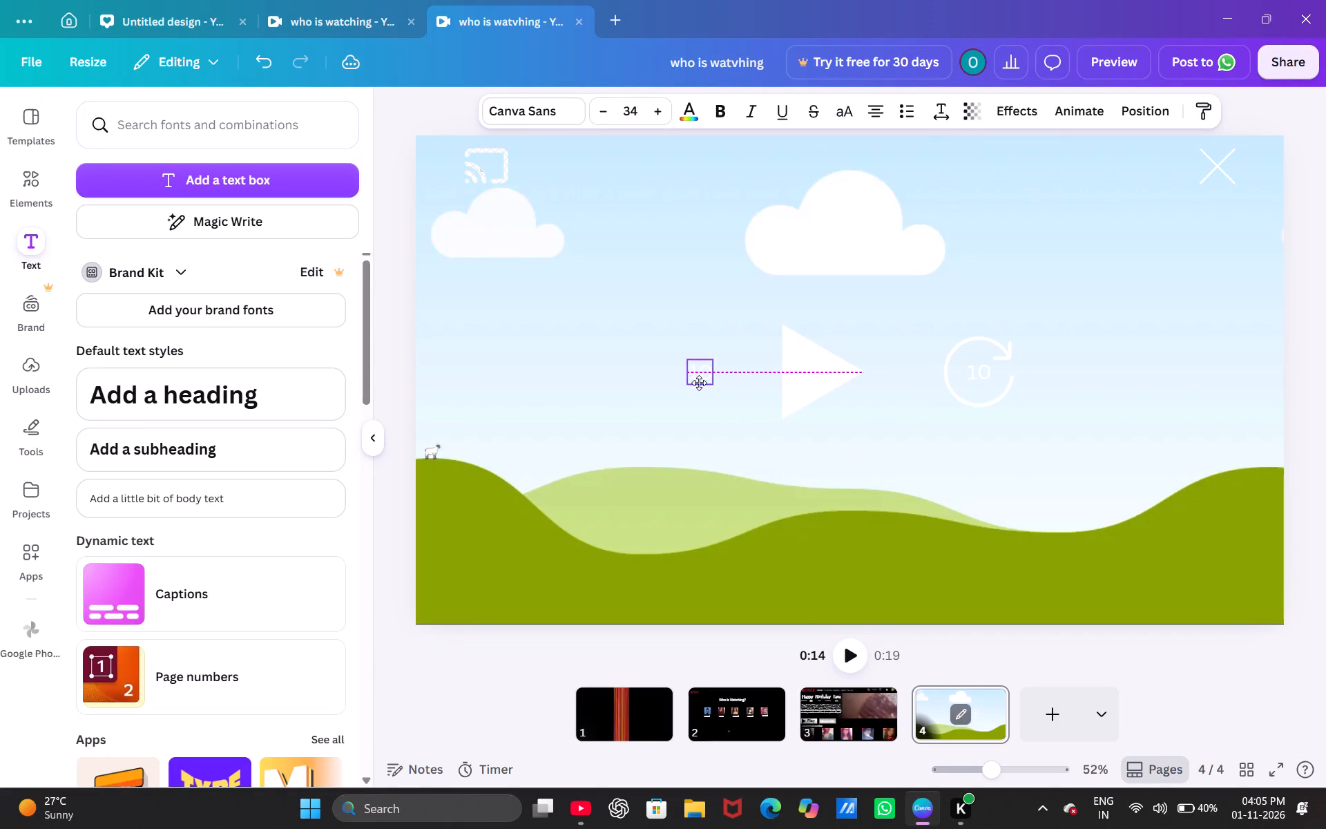
{"action": "left_click_drag", "start_coordinate": [699, 383], "coordinate": [700, 382]}
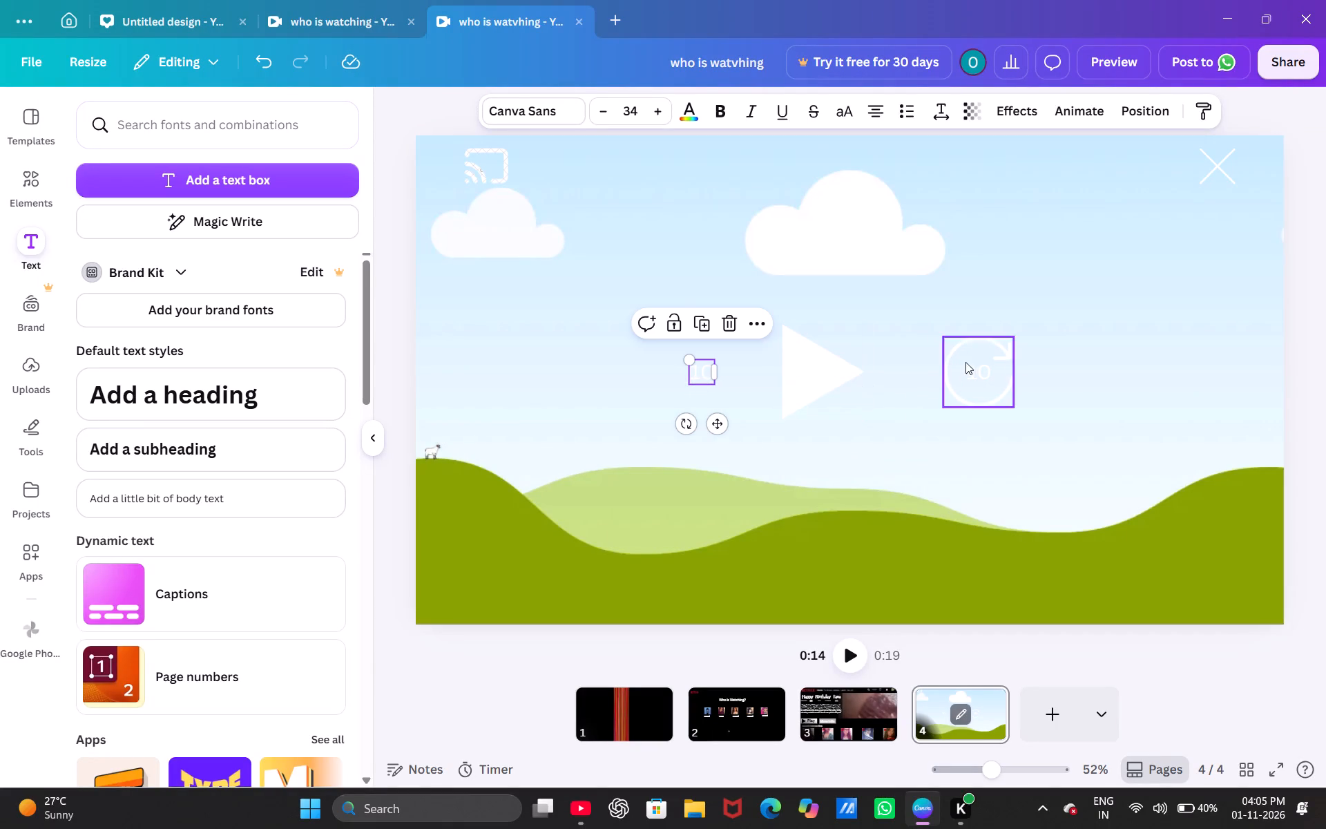
Duplicate the reload icon and place the copy to the left of the play triangle, level with the original icon.
{"action": "left_click", "coordinate": [974, 364]}
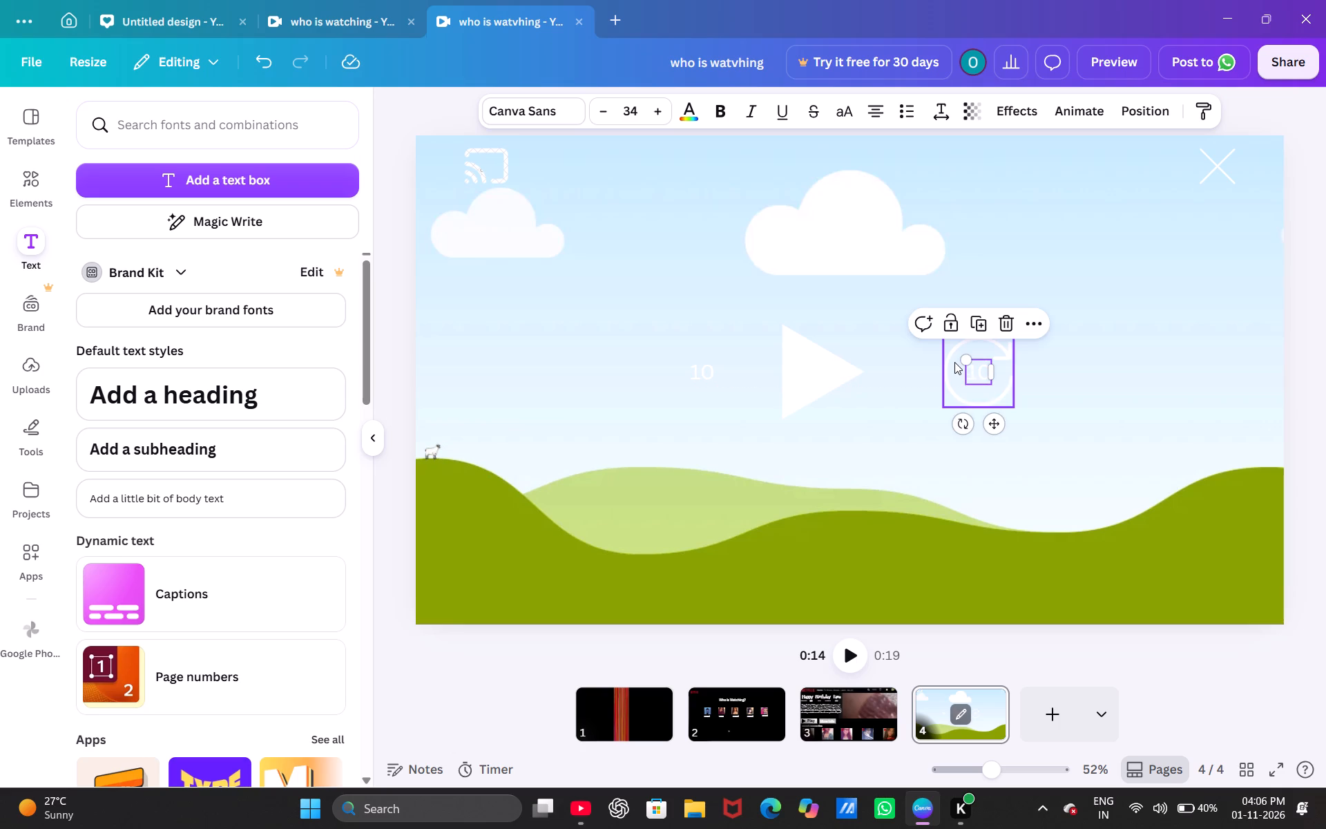
{"action": "left_click", "coordinate": [954, 362]}
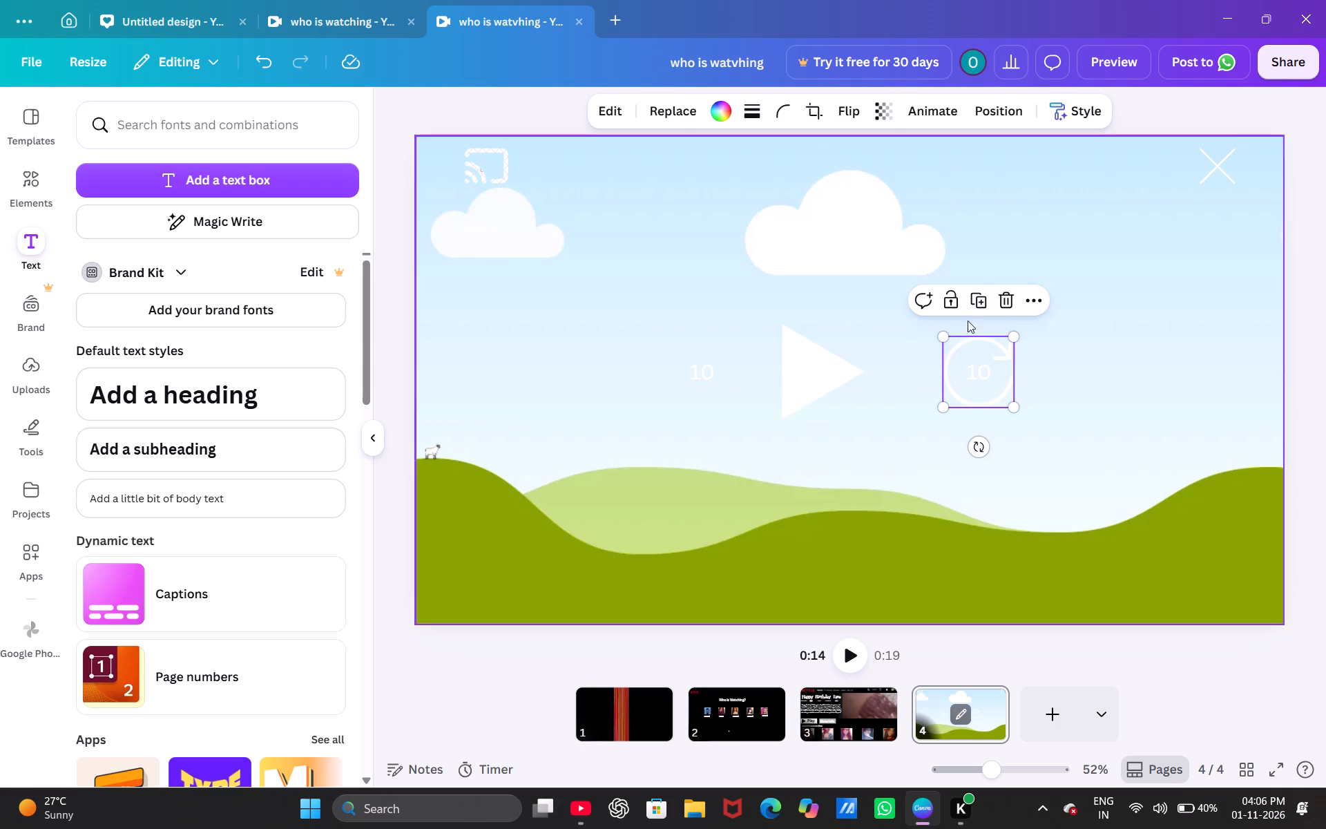
{"action": "left_click", "coordinate": [984, 303]}
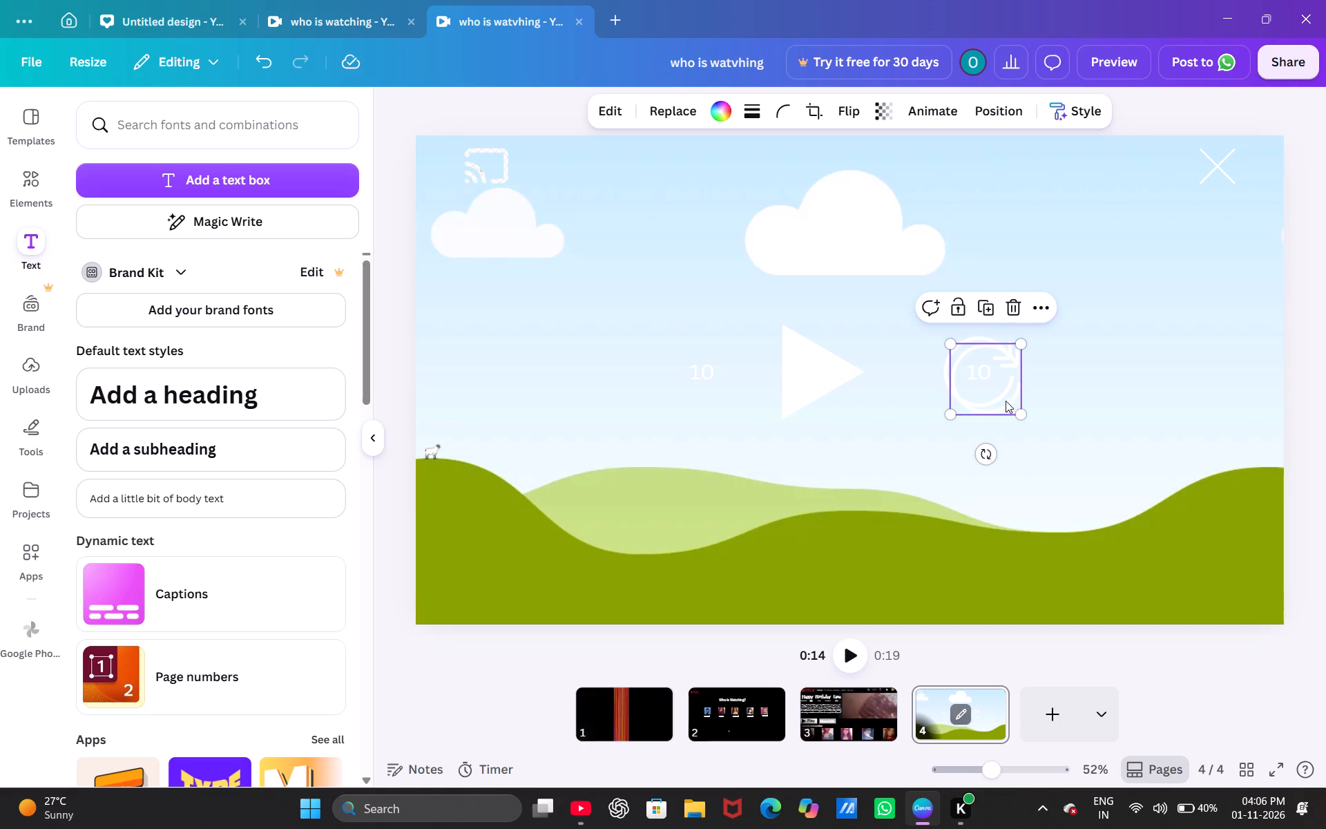
{"action": "left_click_drag", "start_coordinate": [1011, 397], "coordinate": [746, 399]}
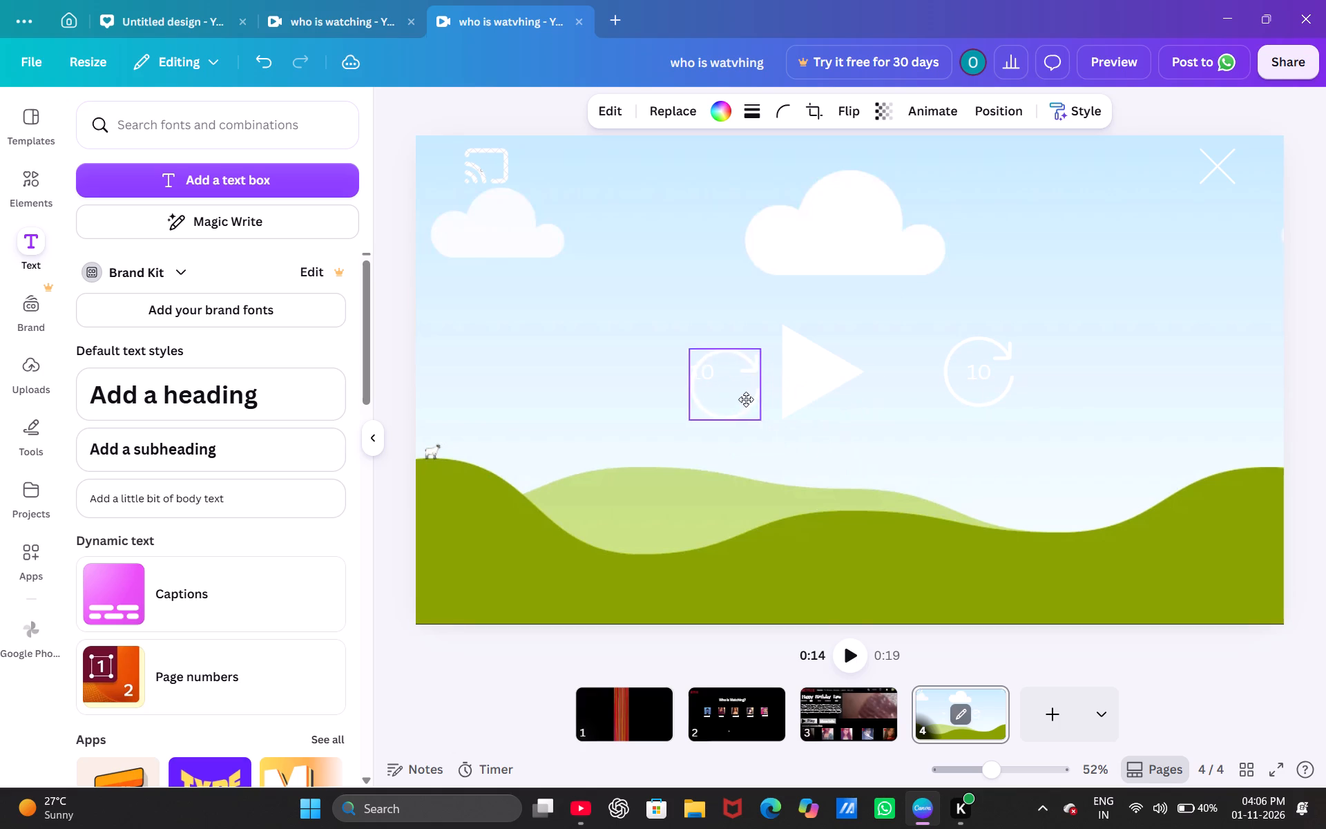
{"action": "left_click_drag", "start_coordinate": [746, 399], "coordinate": [731, 388]}
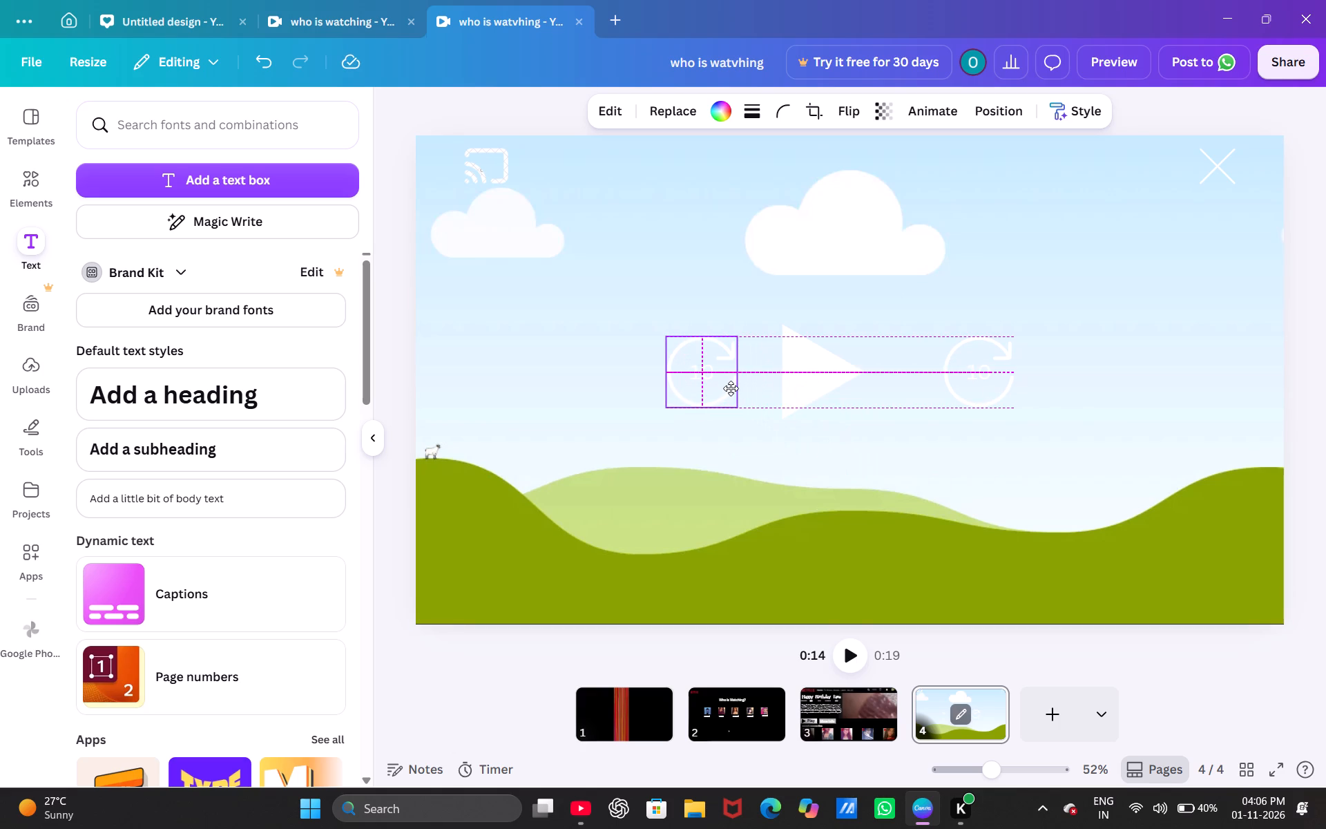
{"action": "left_click_drag", "start_coordinate": [731, 388], "coordinate": [686, 392]}
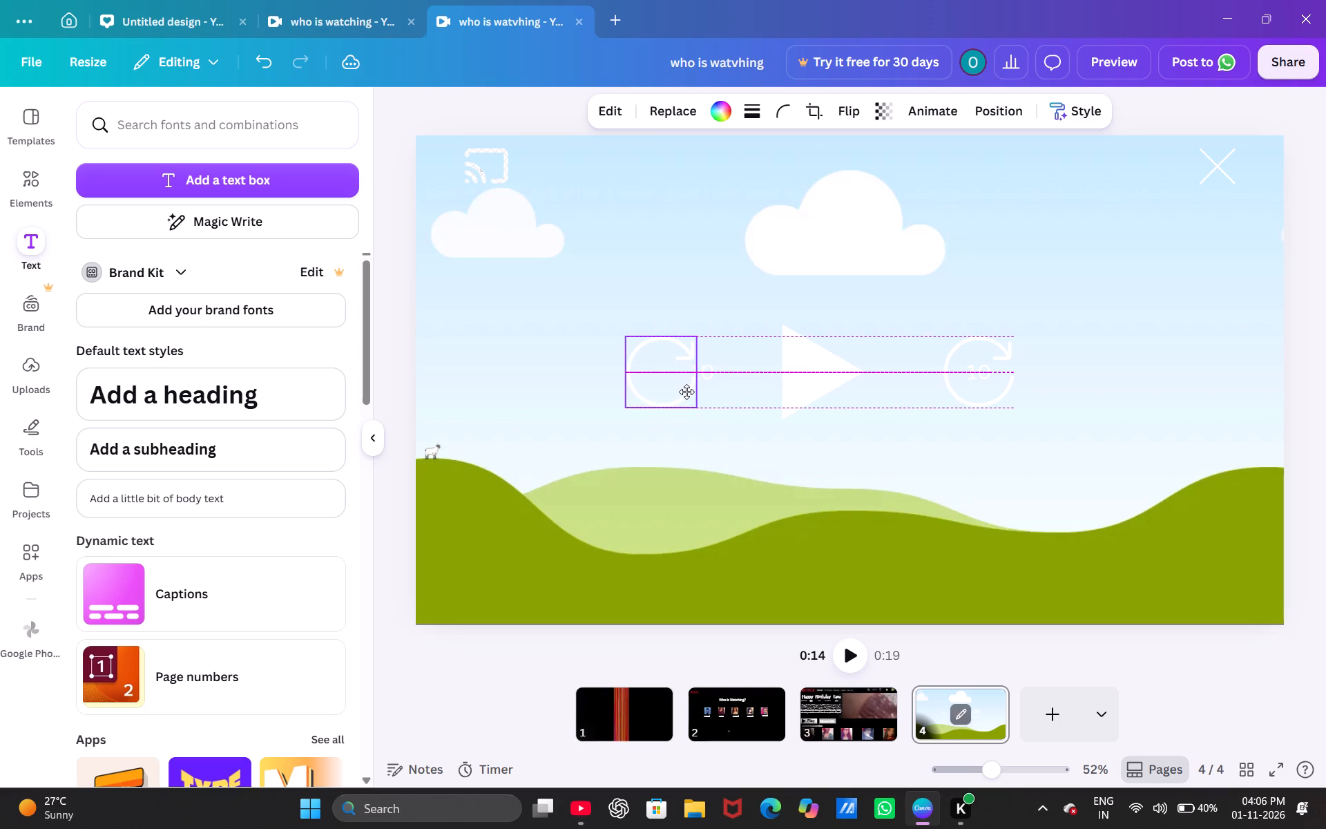
{"action": "left_click_drag", "start_coordinate": [686, 392], "coordinate": [686, 391]}
Centre the duplicated "10" inside the reload icon to the left of the play triangle.
{"action": "left_click_drag", "start_coordinate": [707, 372], "coordinate": [665, 374]}
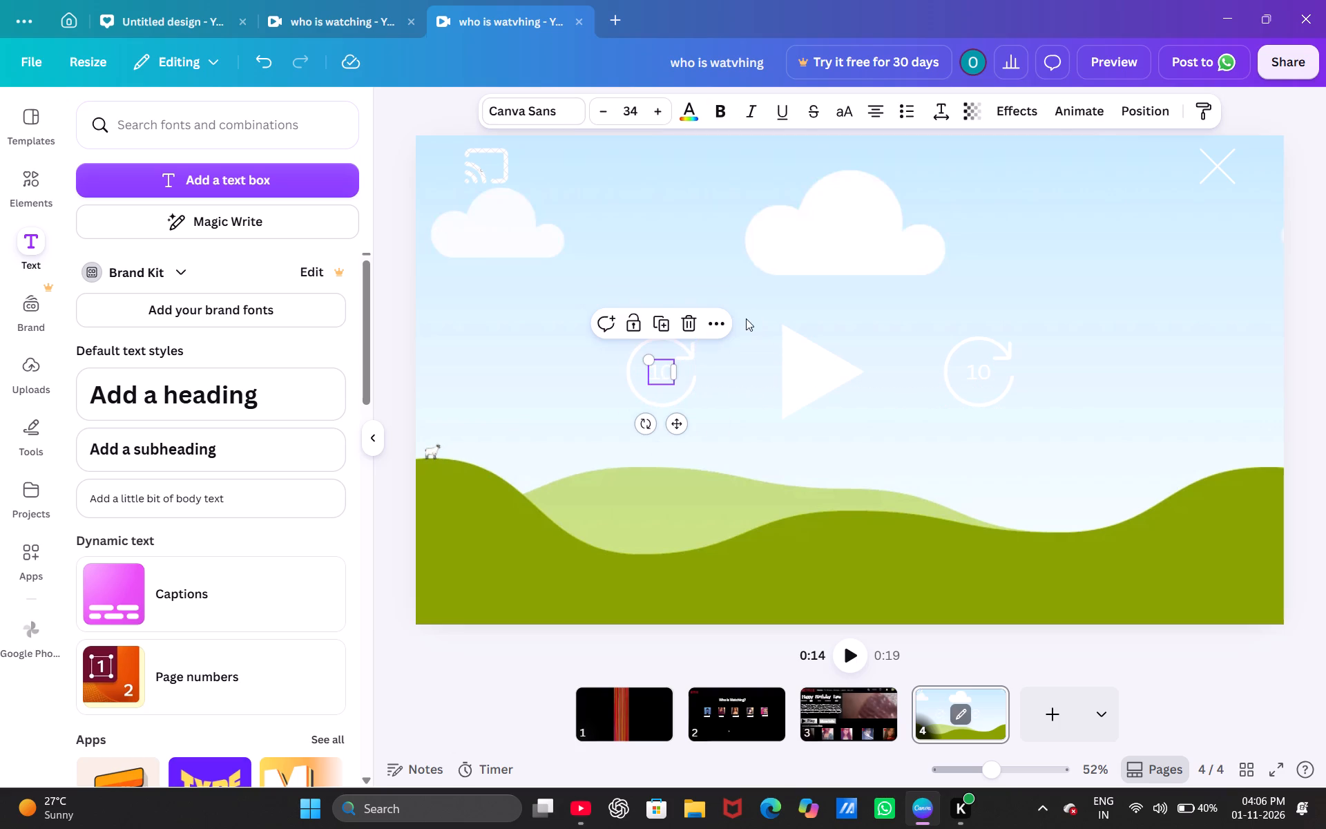
{"action": "left_click_drag", "start_coordinate": [811, 175], "coordinate": [936, 104]}
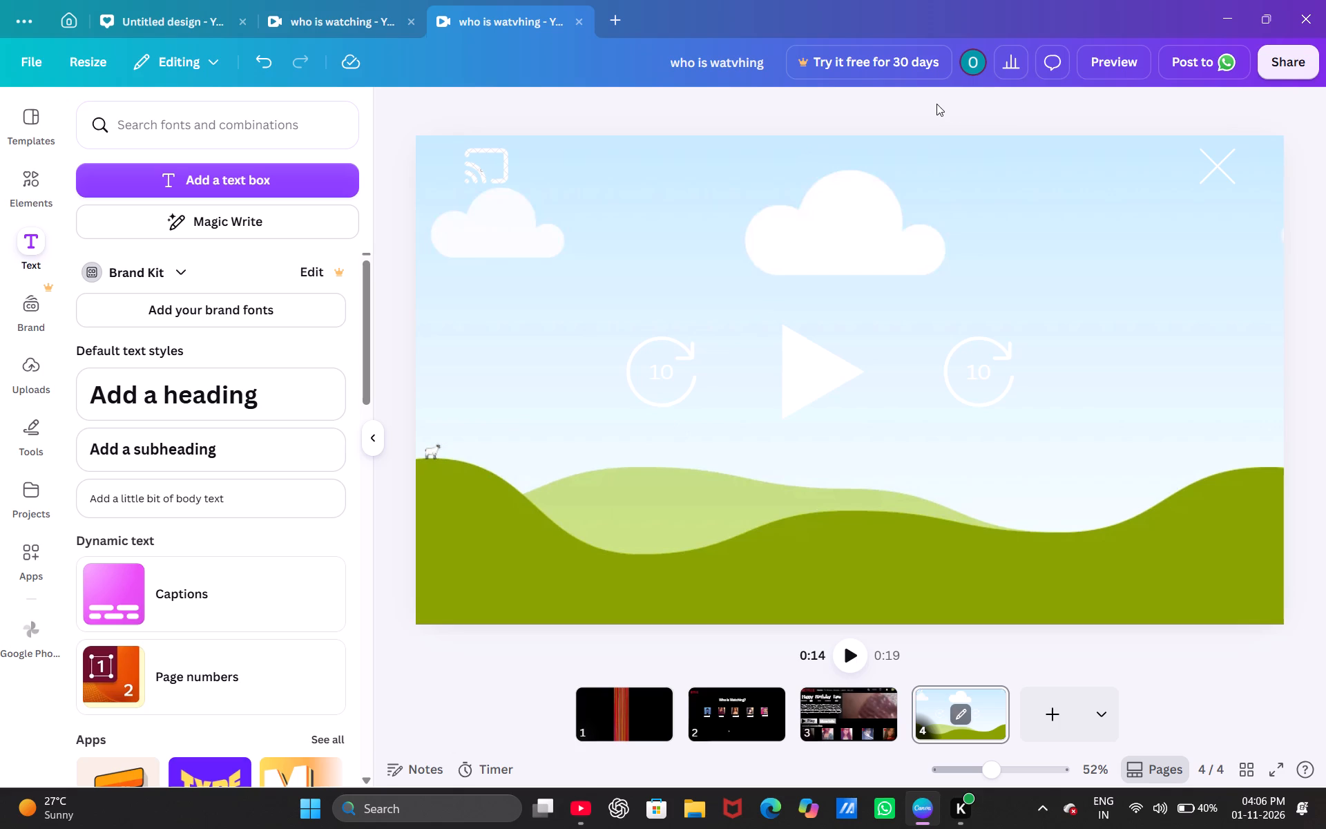
Flip the reload icon to the left of the play triangle horizontally so its arrow mirrors the other icon.
{"action": "left_click", "coordinate": [671, 368]}
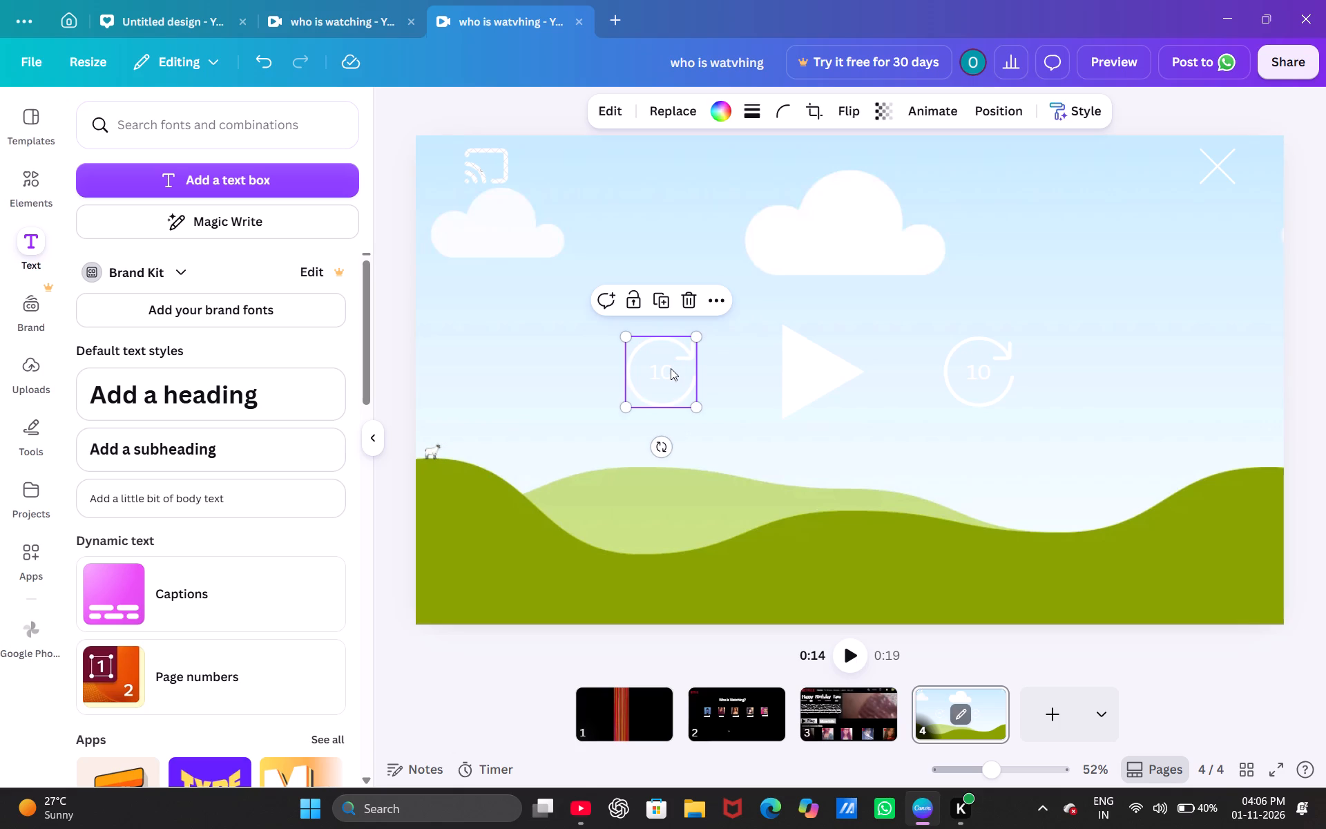
{"action": "left_click", "coordinate": [1006, 102]}
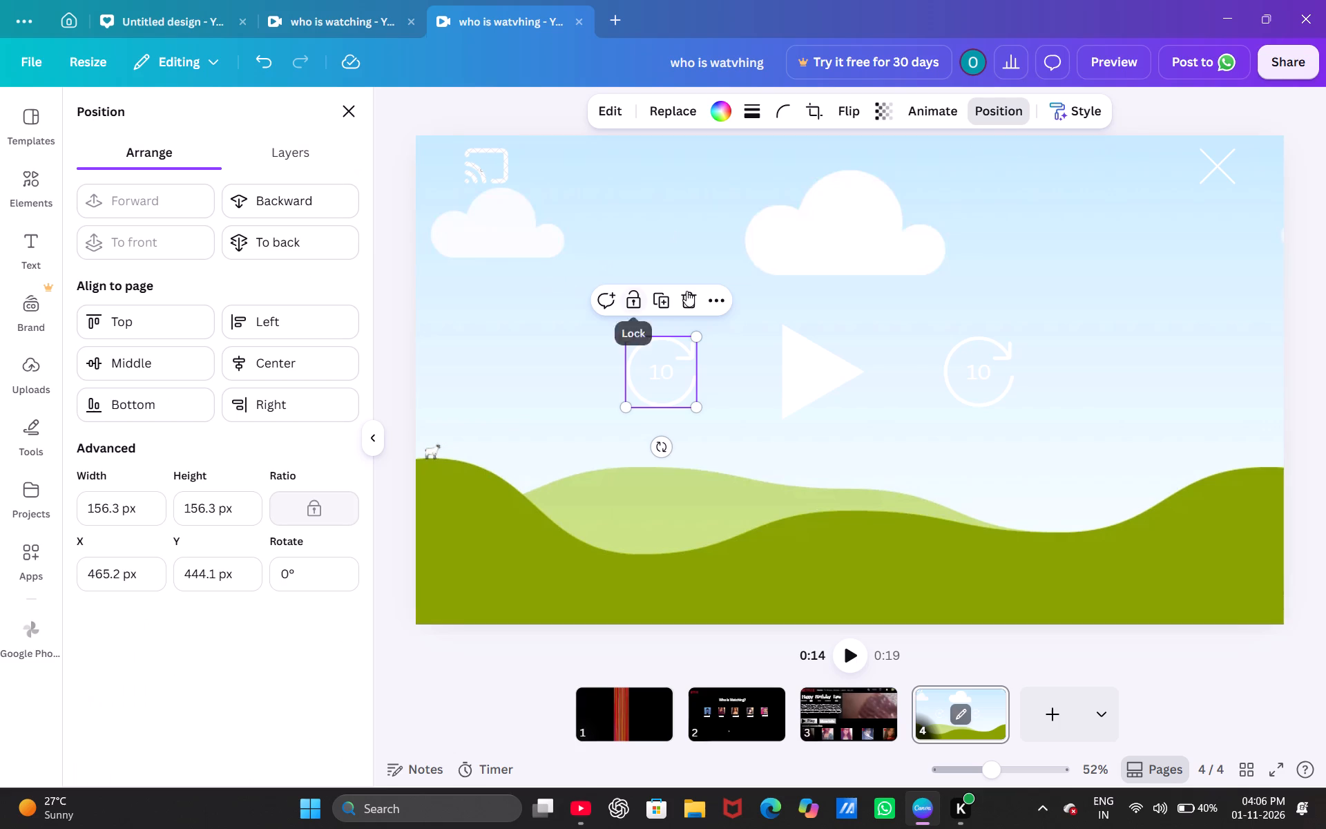
{"action": "left_click", "coordinate": [716, 293]}
{"action": "left_click", "coordinate": [716, 293]}
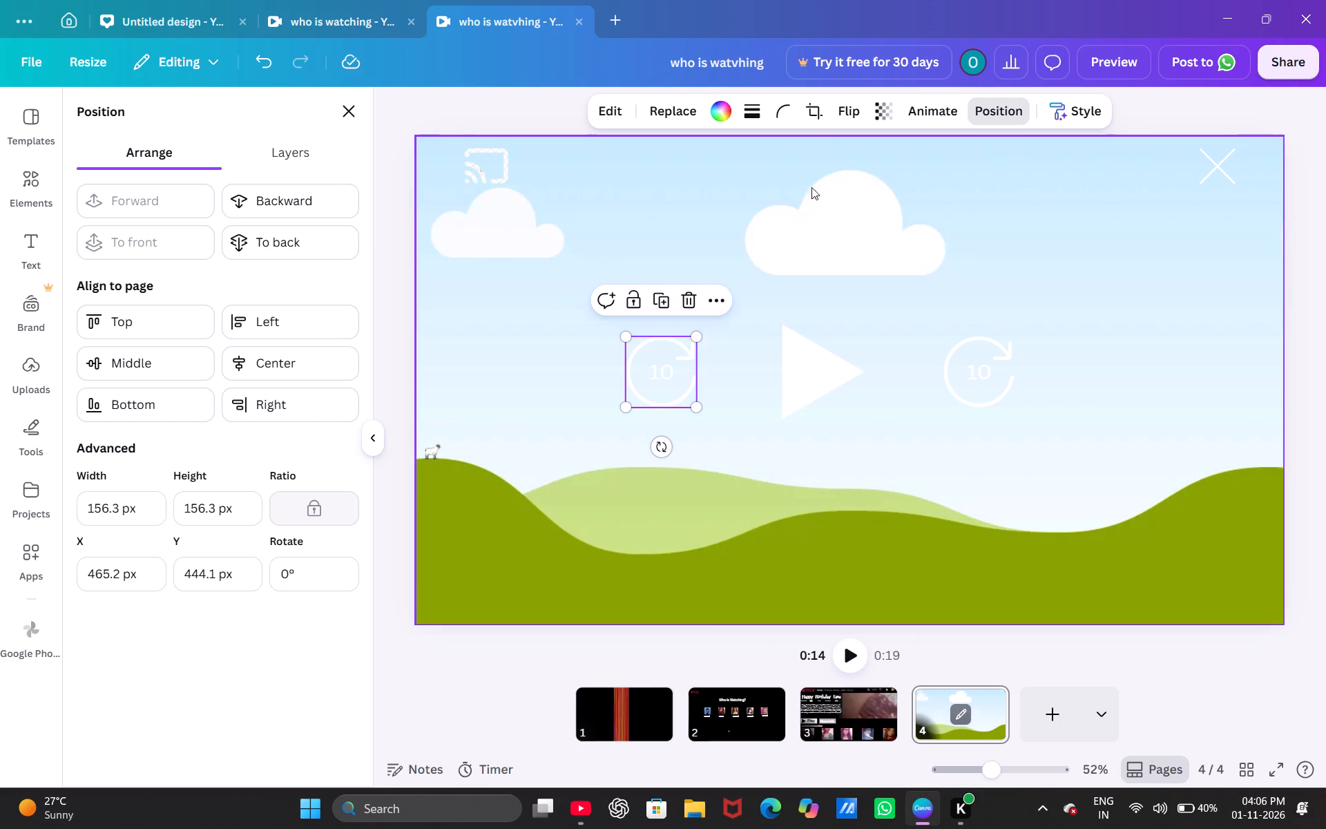
{"action": "left_click", "coordinate": [850, 107]}
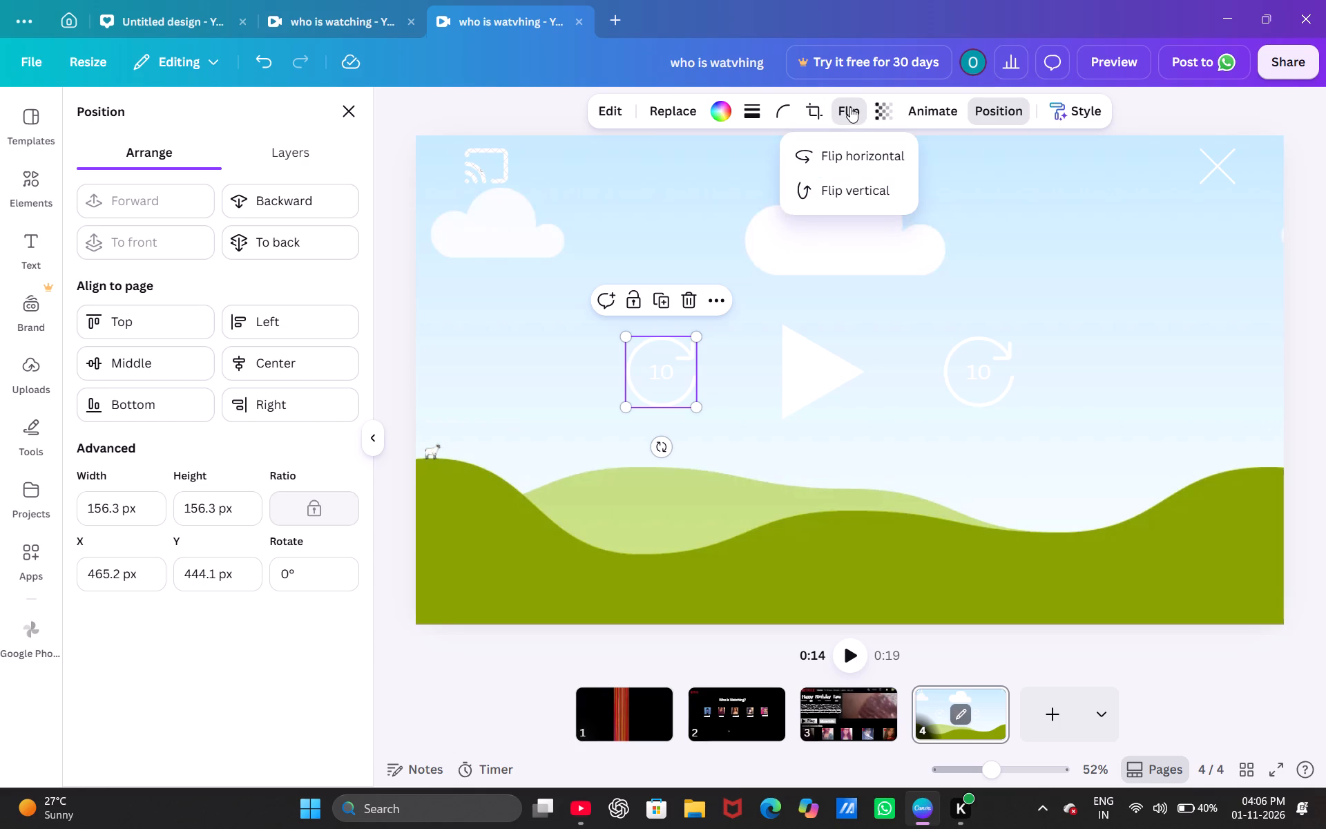
{"action": "left_click", "coordinate": [836, 180]}
{"action": "left_click", "coordinate": [839, 153]}
{"action": "left_click", "coordinate": [848, 187]}
{"action": "left_click", "coordinate": [840, 472]}
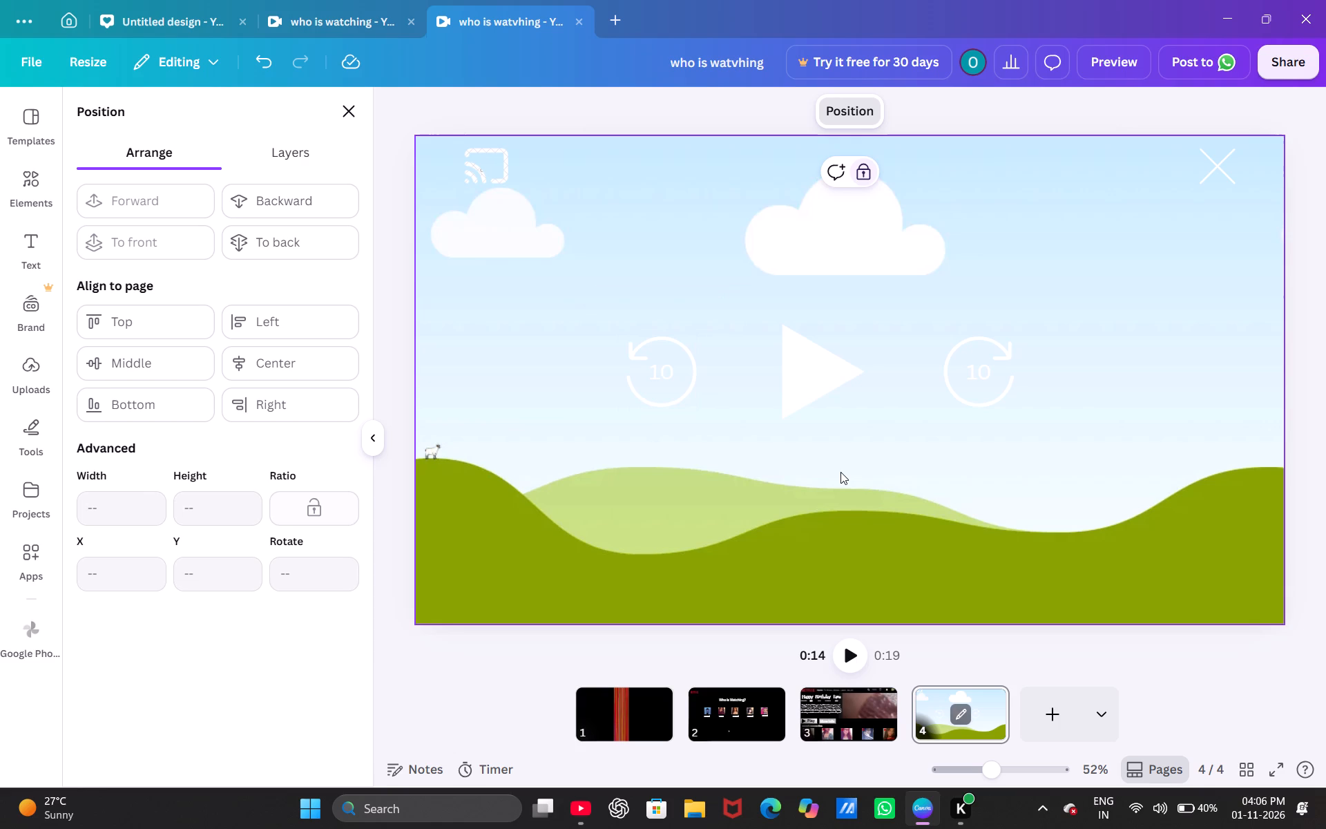
Switch to the YouTube tutorial, watch the part adding the line and the labels from speed (1x) to next episodes, pause and return to Canva.
{"action": "left_click", "coordinate": [601, 287]}
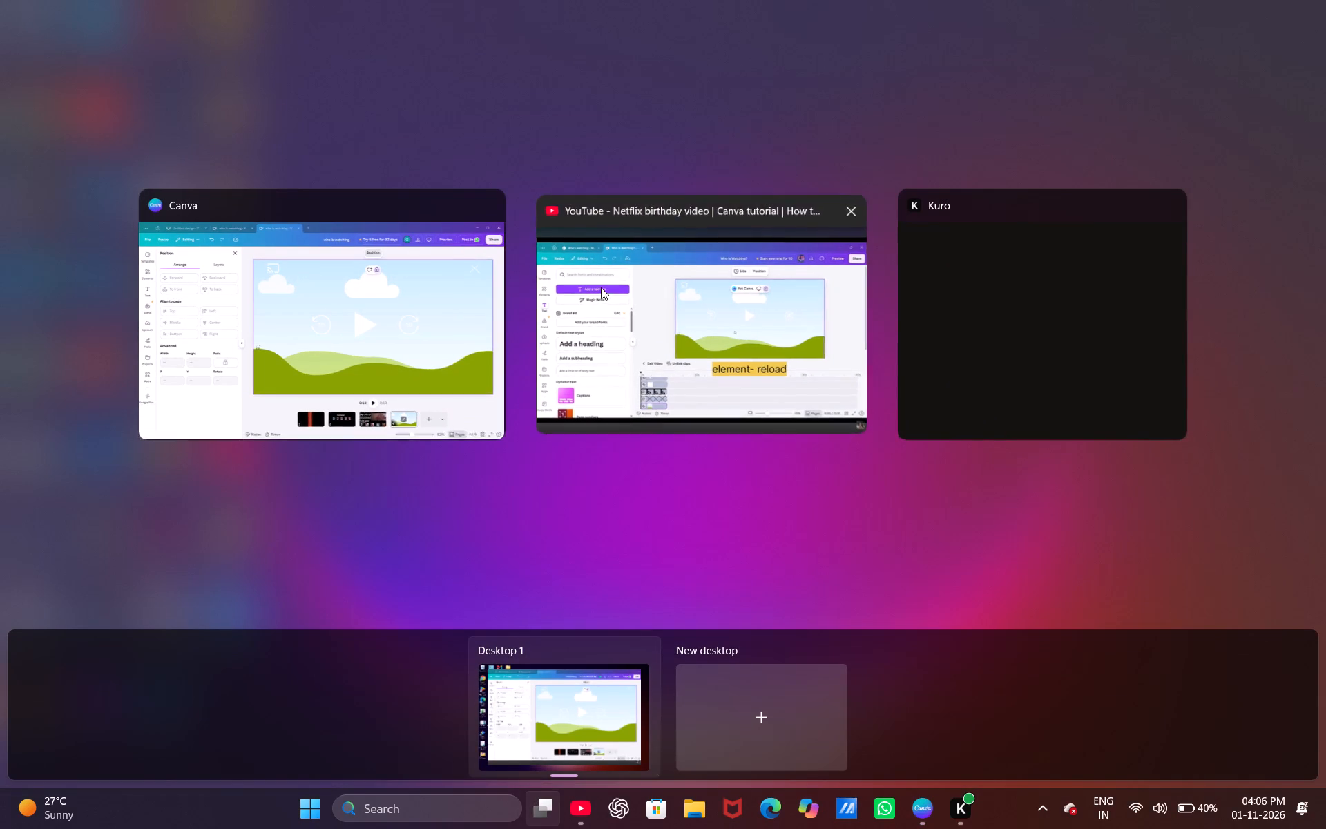
{"action": "key", "text": "space"}
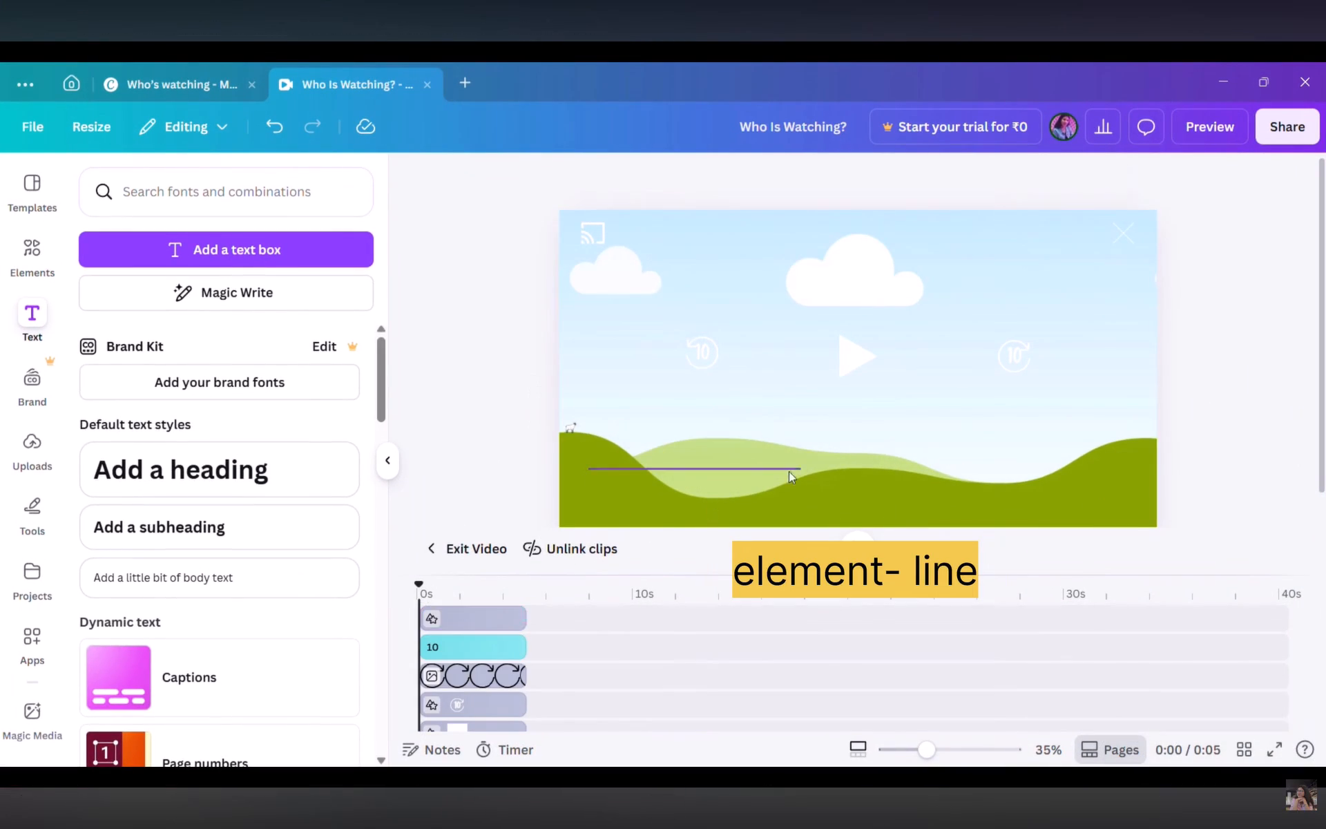
{"action": "key", "text": "space"}
{"action": "key", "text": "space"}
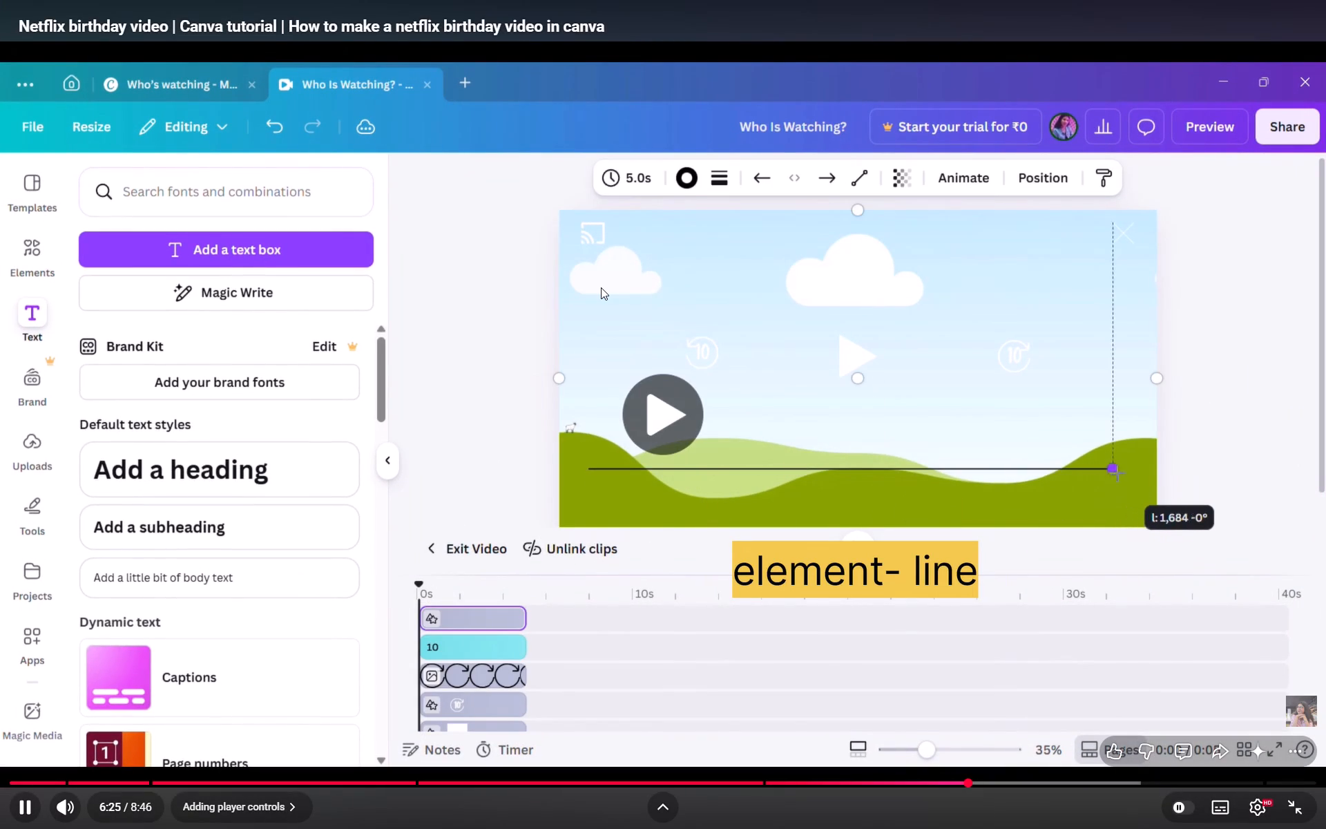
{"action": "key", "text": "space"}
{"action": "key", "text": "Left"}
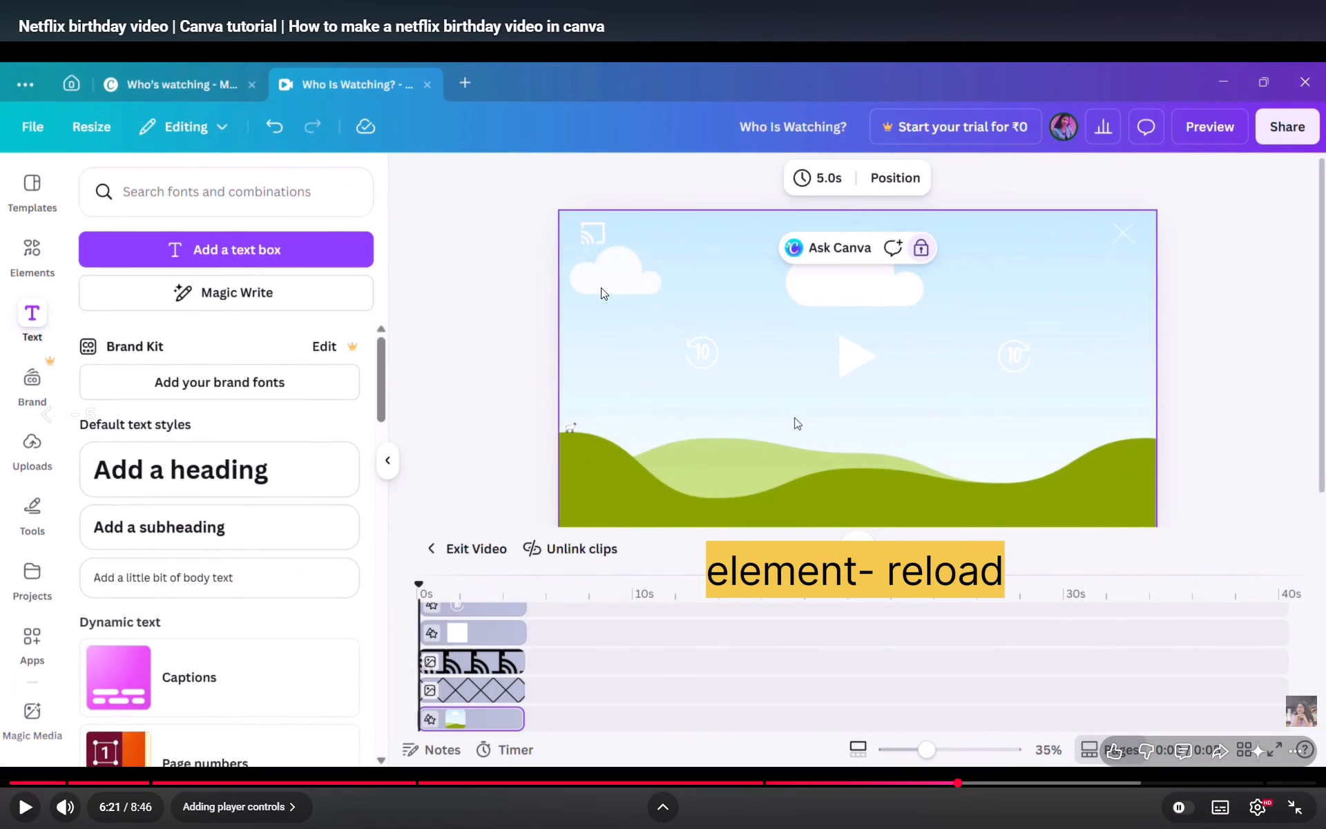
{"action": "key", "text": "Left"}
{"action": "key", "text": "space"}
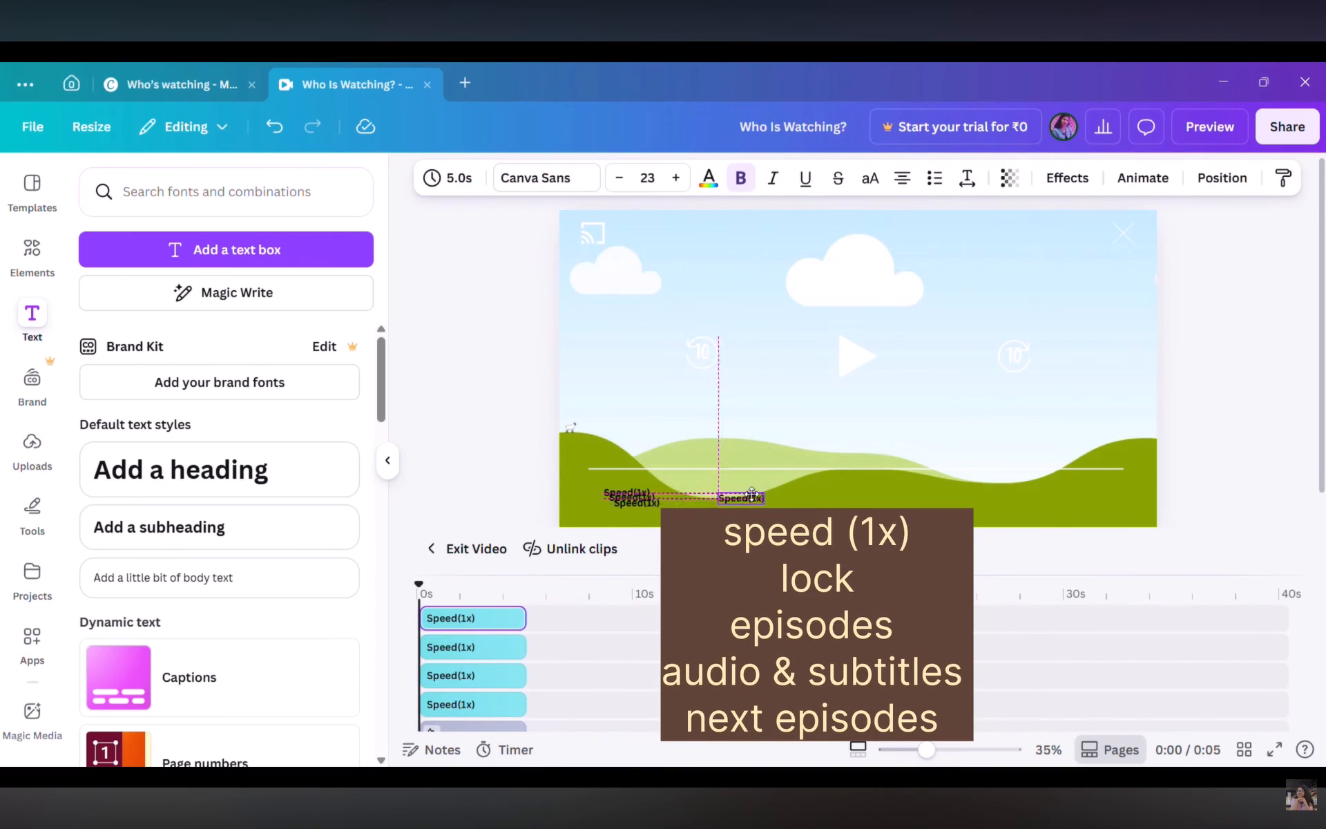
{"action": "key", "text": "space"}
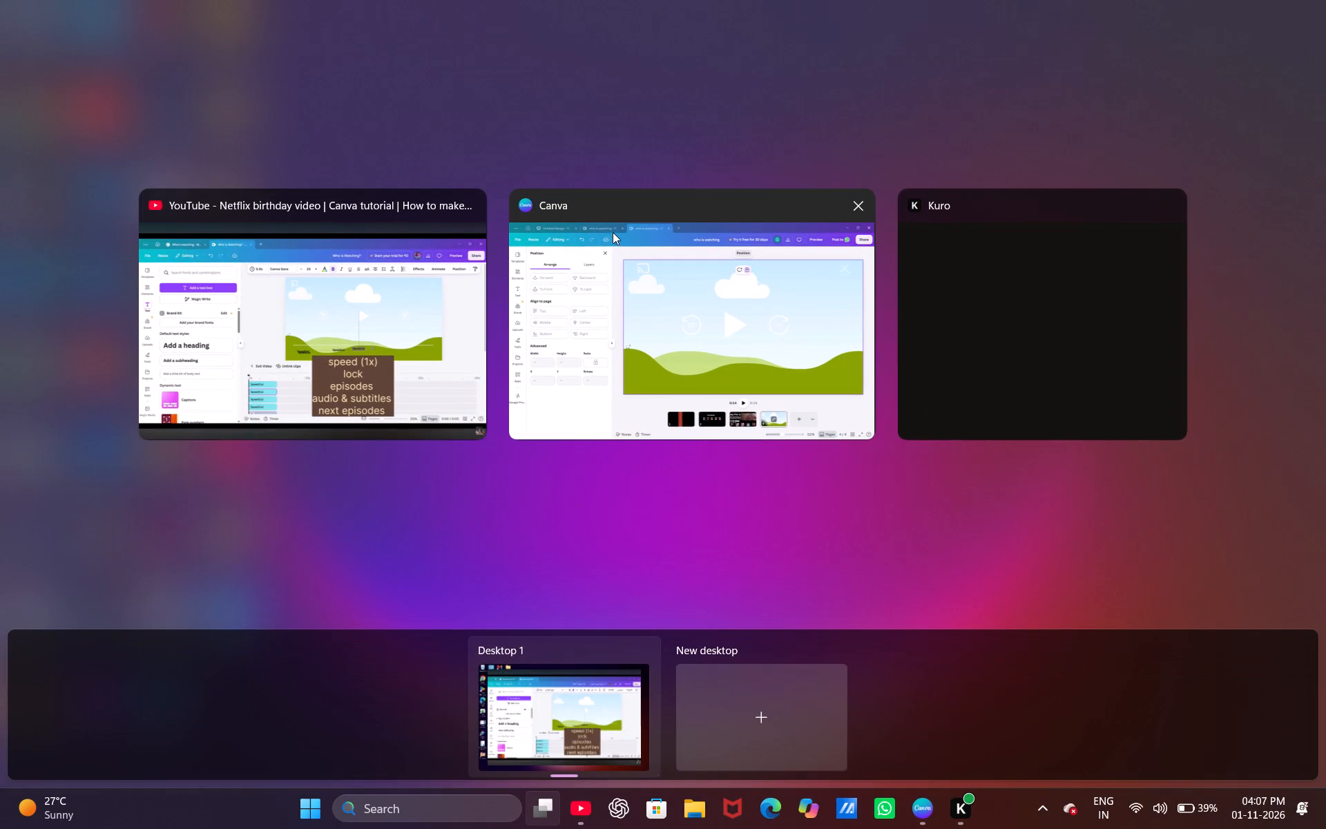
{"action": "left_click", "coordinate": [689, 287]}
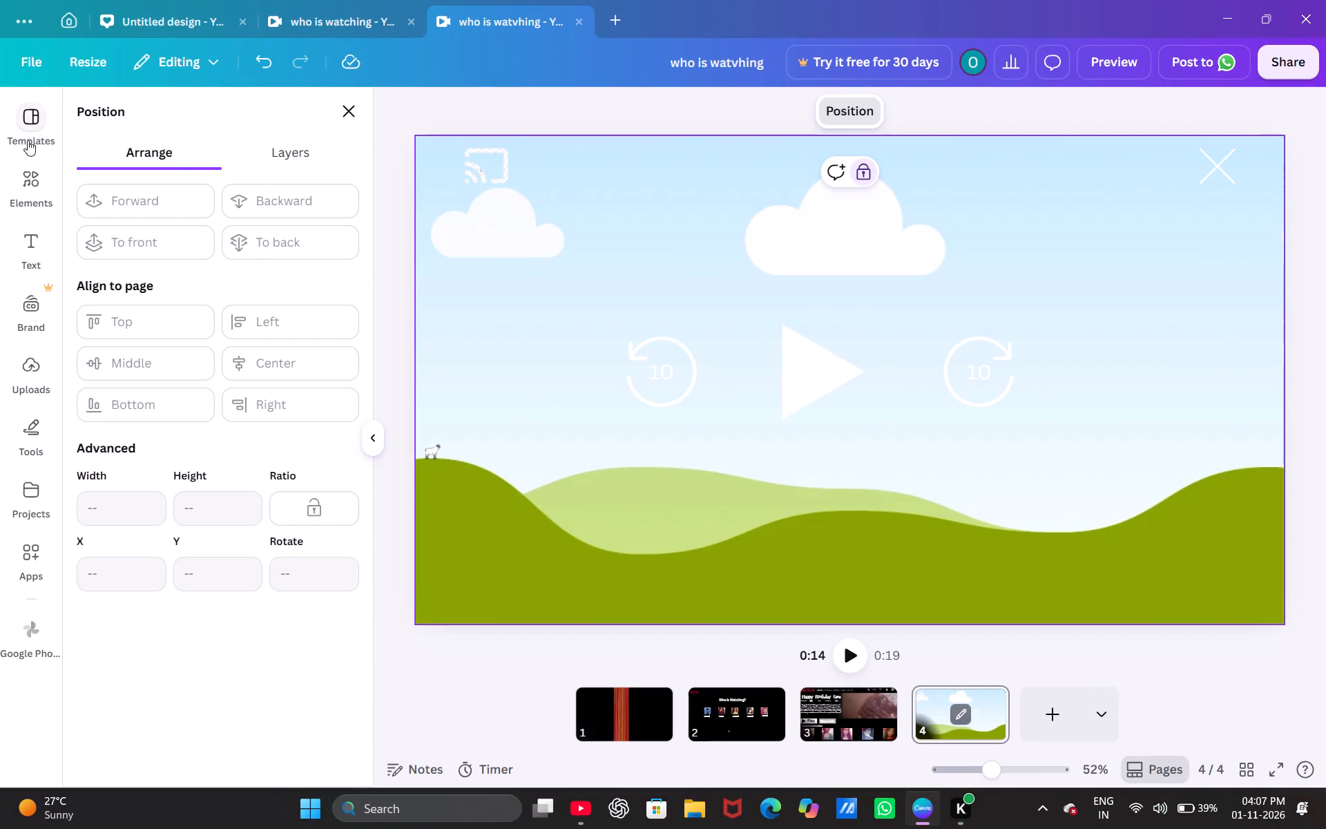
Search the elements for "line" and add the straight Line shape to page 4.
{"action": "left_click", "coordinate": [19, 171]}
{"action": "left_click", "coordinate": [154, 126]}
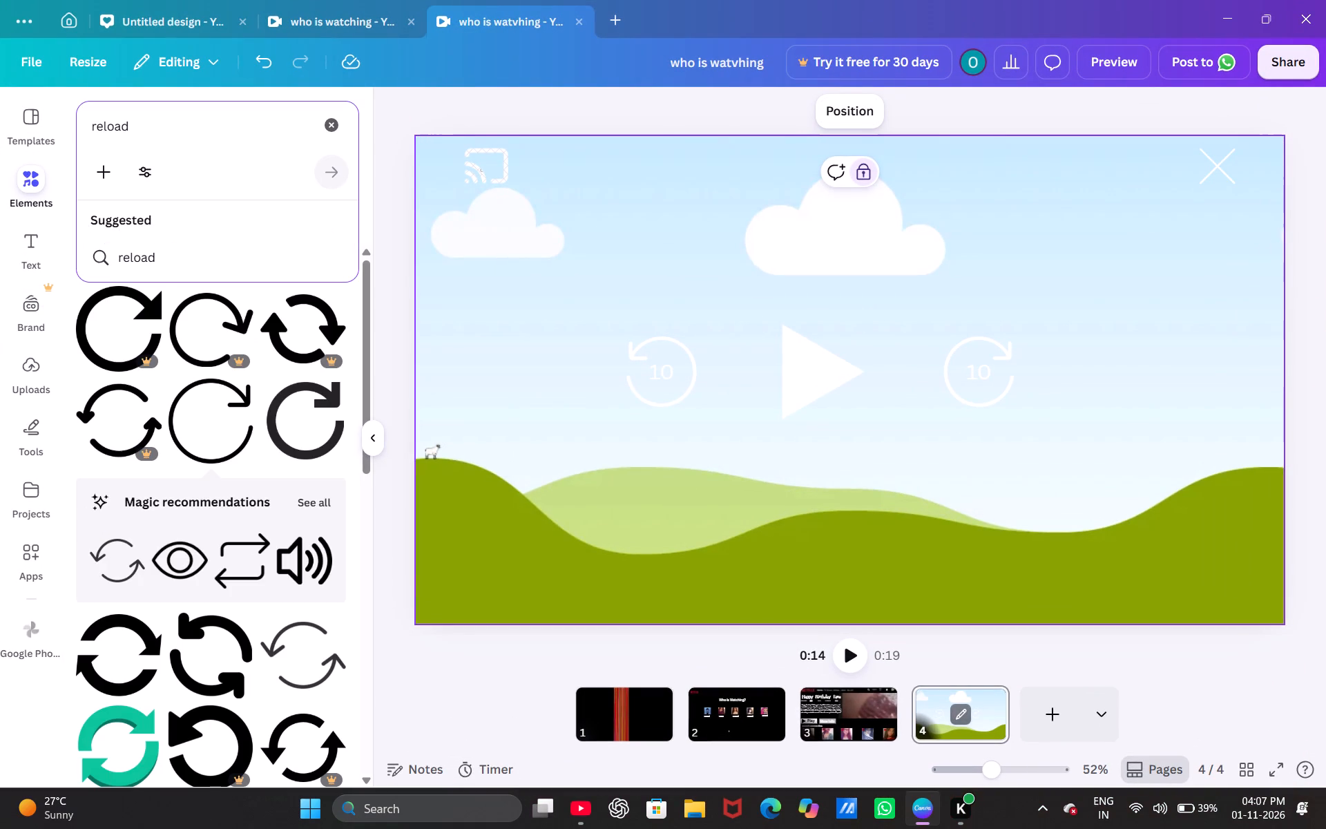
{"action": "key", "text": "backslash"}
{"action": "key", "text": "BackSpace"}
{"action": "key", "text": "BackSpace"}
{"action": "key", "text": "BackSpace"}
{"action": "key", "text": "BackSpace"}
{"action": "key", "text": "BackSpace"}
{"action": "key", "text": "BackSpace"}
{"action": "key", "text": "BackSpace"}
{"action": "key", "text": "BackSpace"}
{"action": "key", "text": "BackSpace"}
{"action": "key", "text": "BackSpace"}
{"action": "key", "text": "BackSpace"}
{"action": "key", "text": "BackSpace"}
{"action": "key", "text": "BackSpace"}
{"action": "key", "text": "BackSpace"}
{"action": "key", "text": "BackSpace"}
{"action": "key", "text": "BackSpace"}
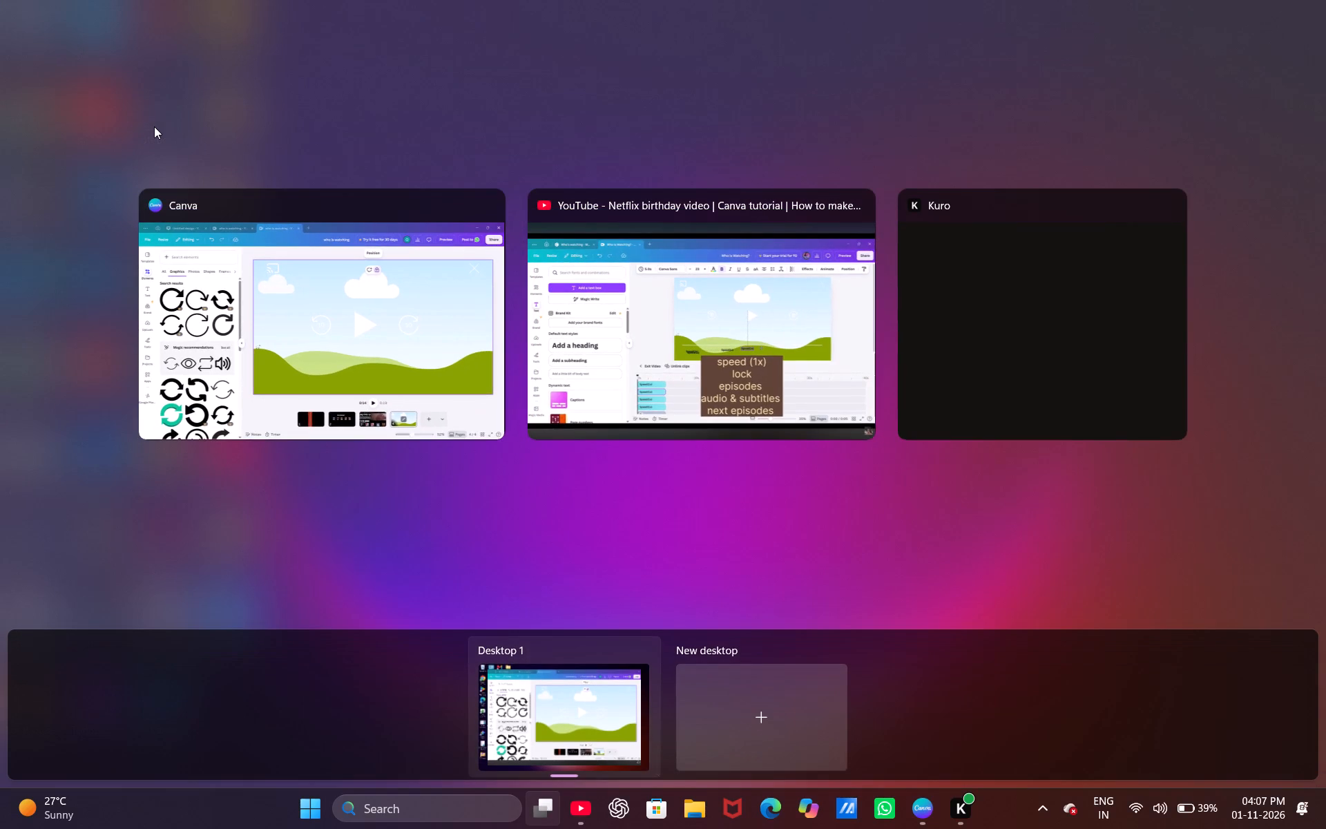
{"action": "left_click", "coordinate": [270, 275]}
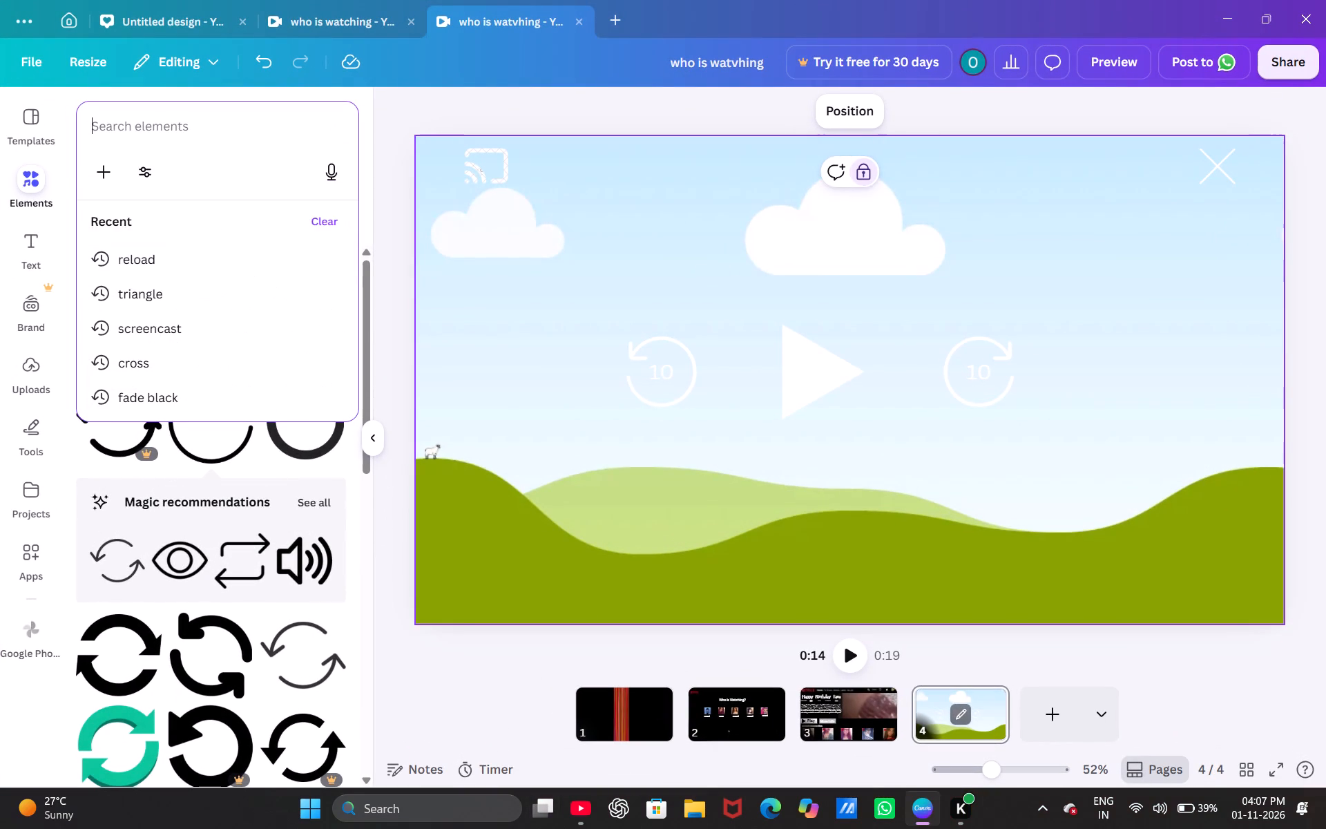
{"action": "type", "text": "lim"}
{"action": "key", "text": "BackSpace"}
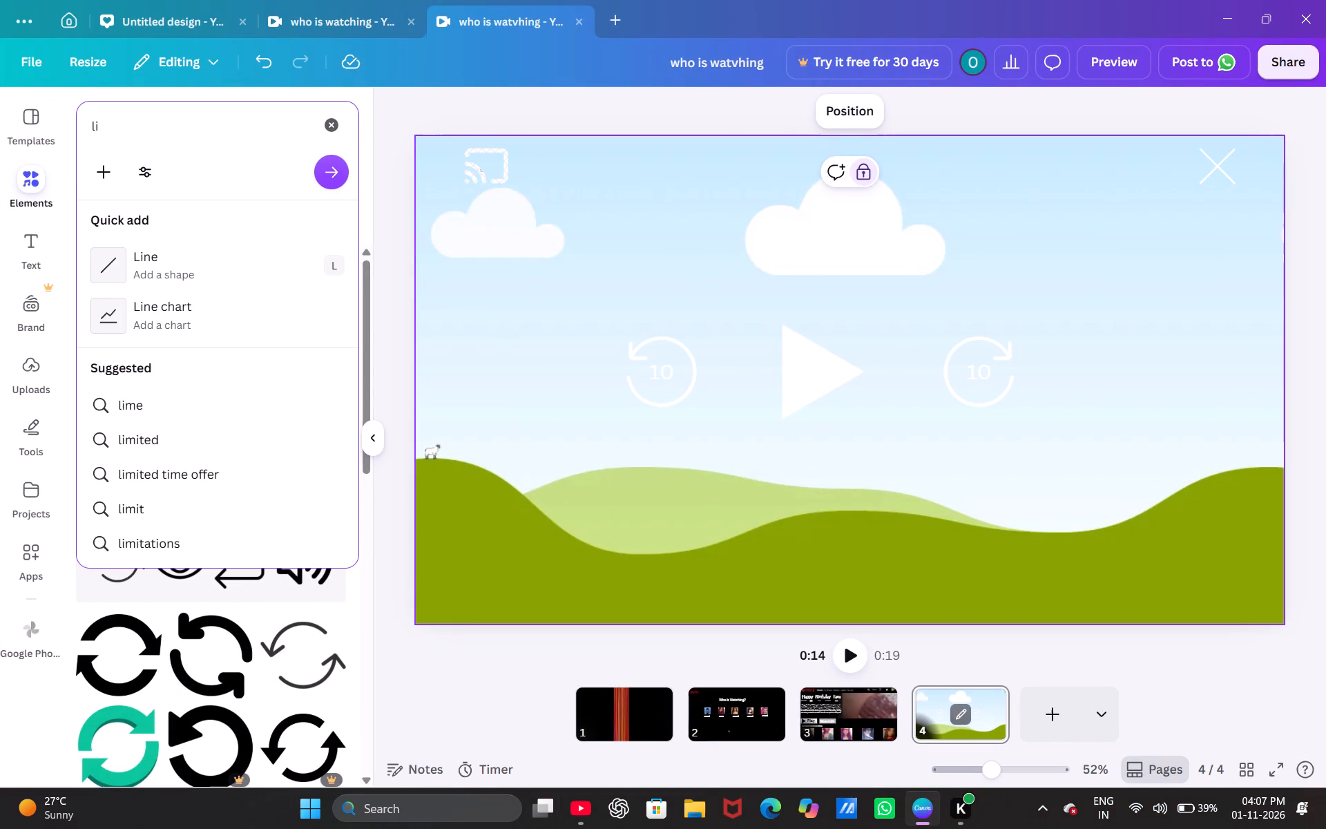
{"action": "key", "text": "n"}
{"action": "key", "text": "e"}
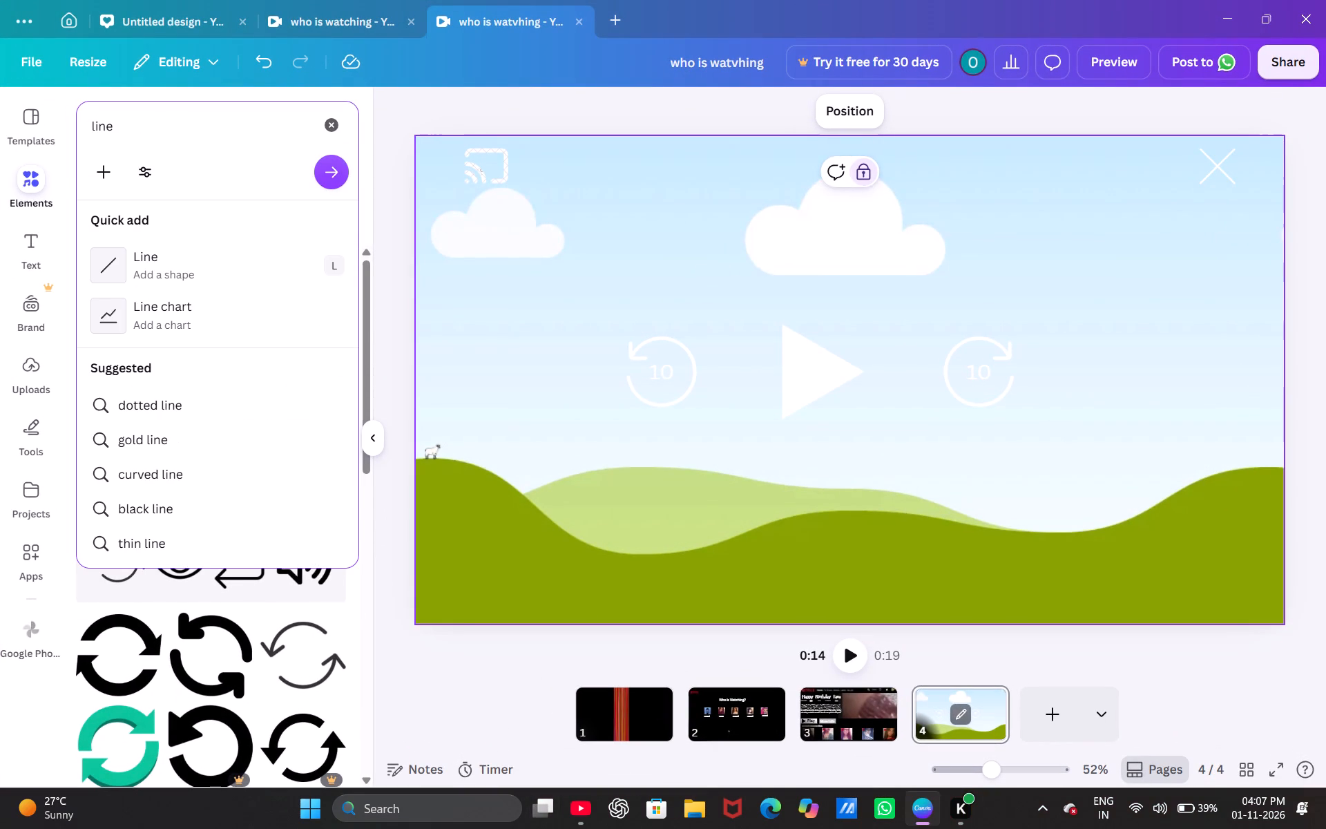
{"action": "left_click", "coordinate": [162, 261]}
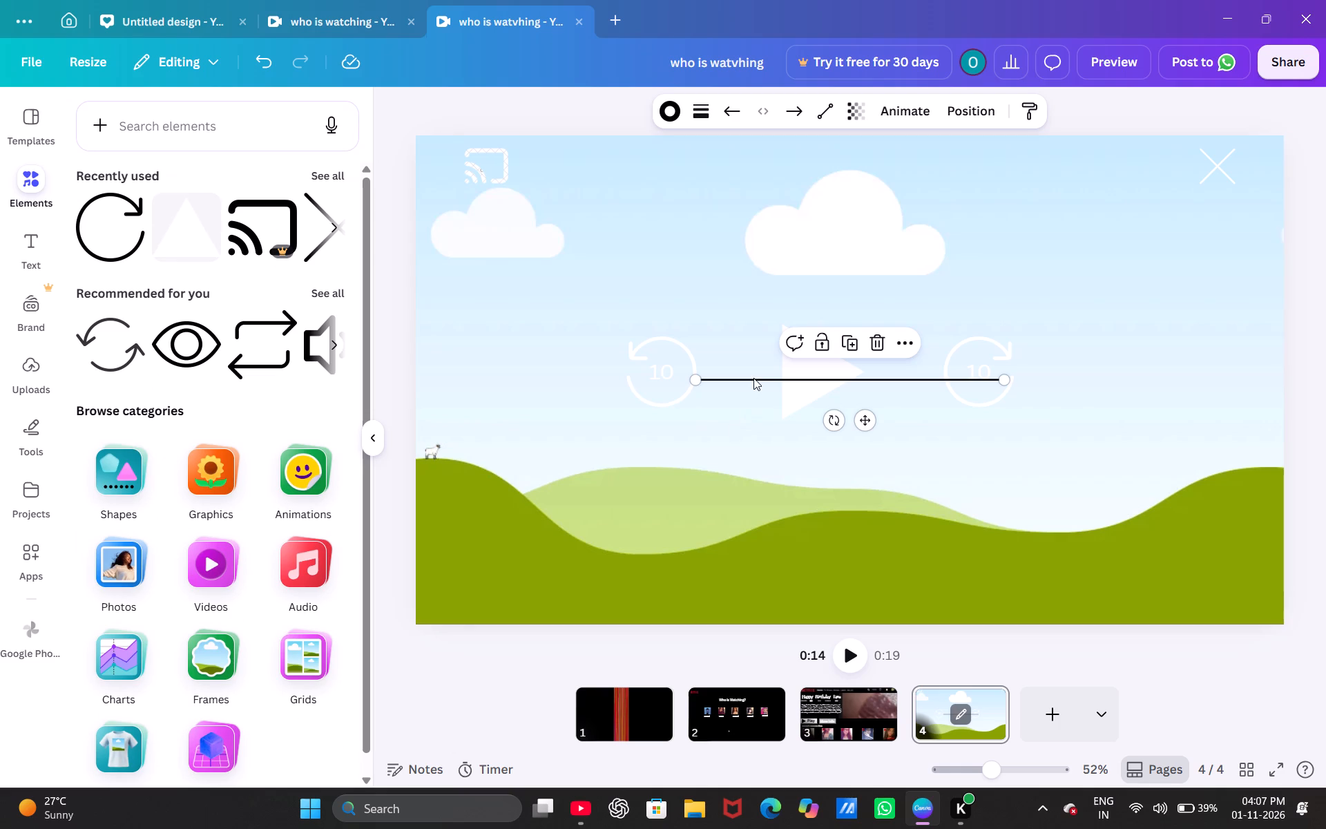
Place the line across the green hills below the player controls and stretch it horizontally from beneath the cast icon to beneath the cross.
{"action": "left_click_drag", "start_coordinate": [754, 377], "coordinate": [511, 555]}
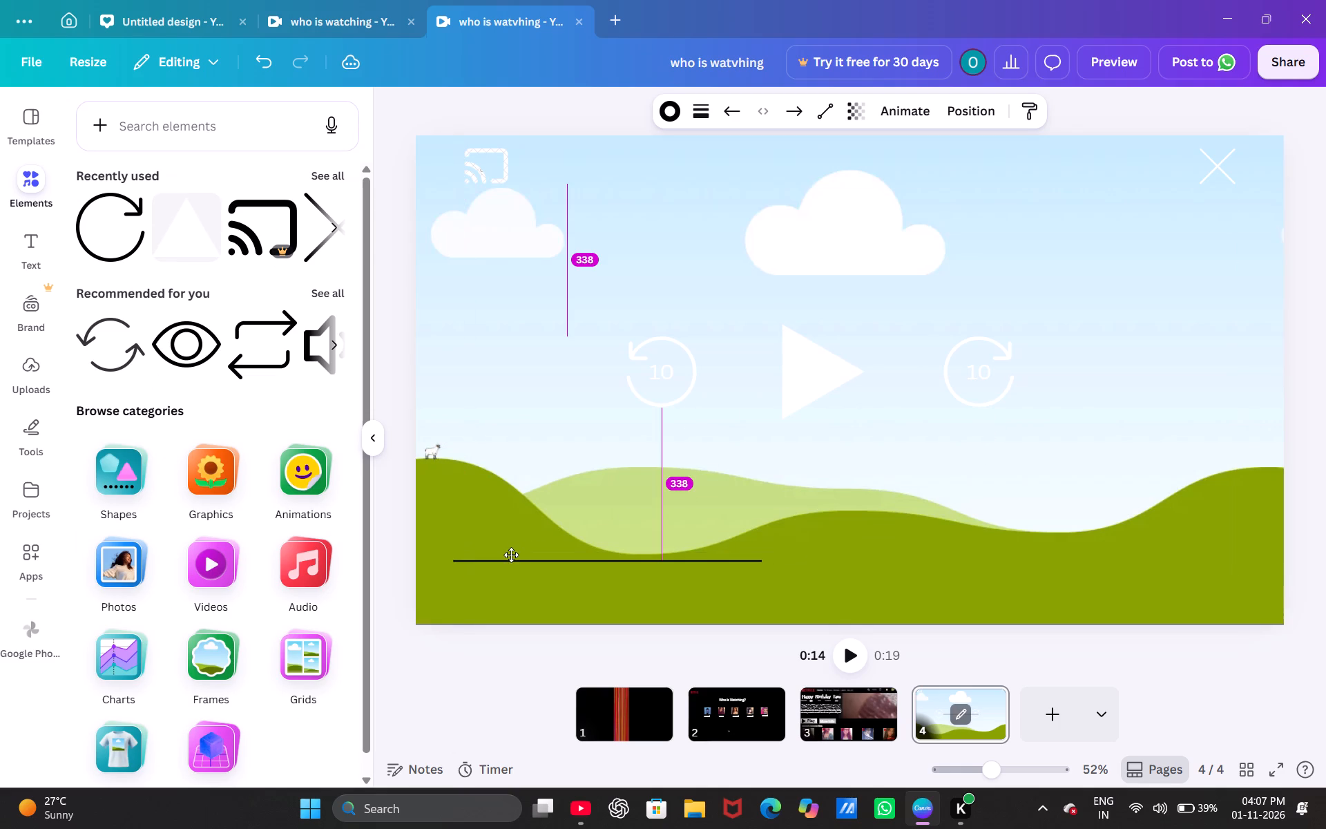
{"action": "left_click_drag", "start_coordinate": [511, 555], "coordinate": [526, 555]}
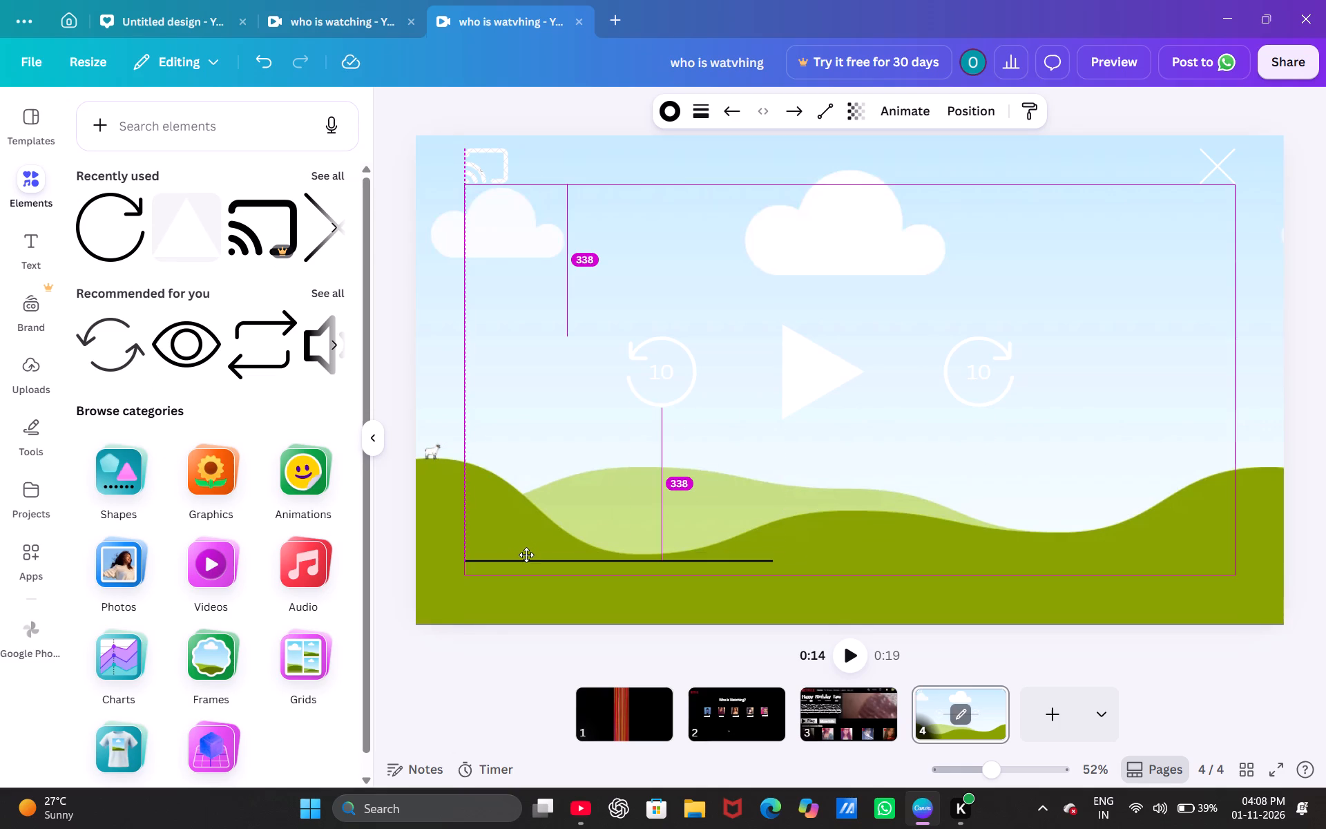
{"action": "left_click_drag", "start_coordinate": [526, 555], "coordinate": [528, 555]}
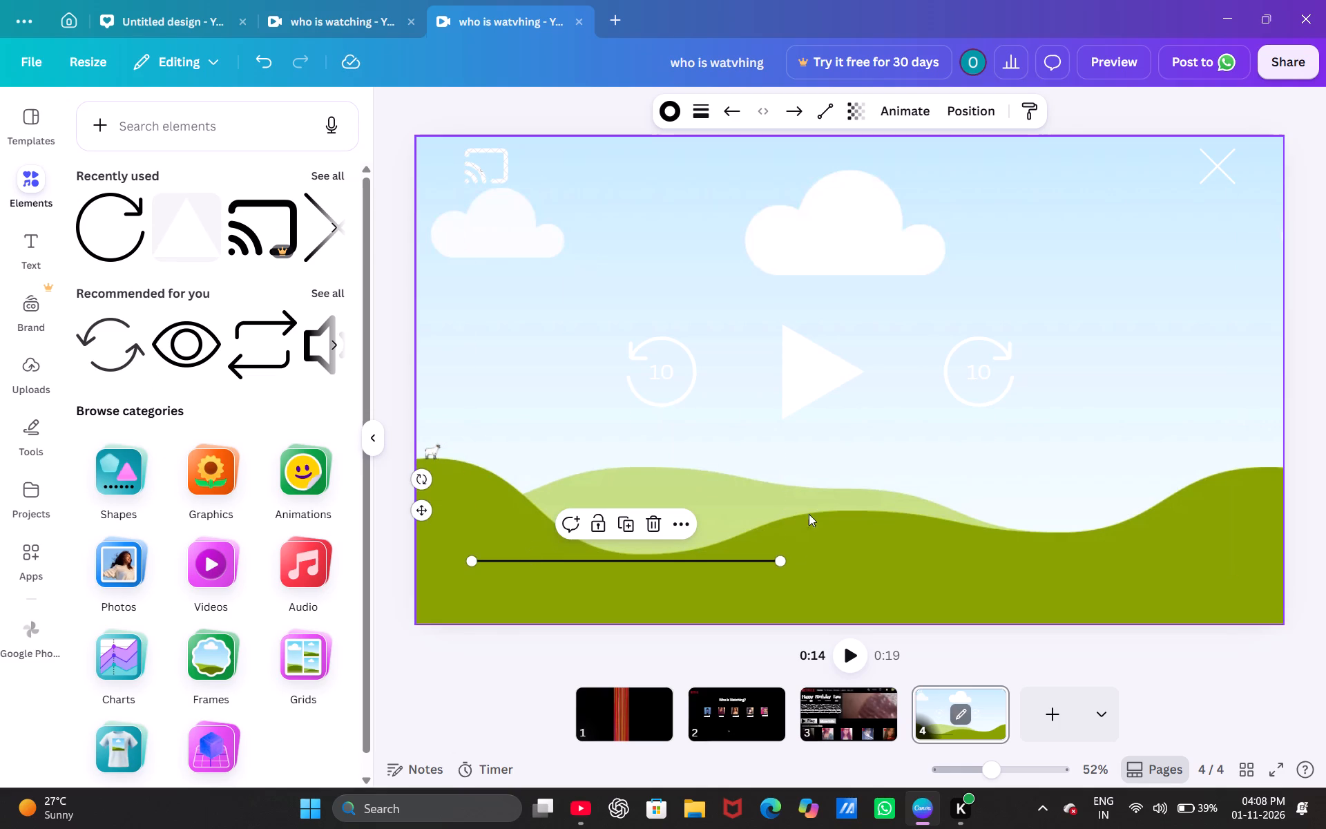
{"action": "left_click_drag", "start_coordinate": [782, 563], "coordinate": [843, 550]}
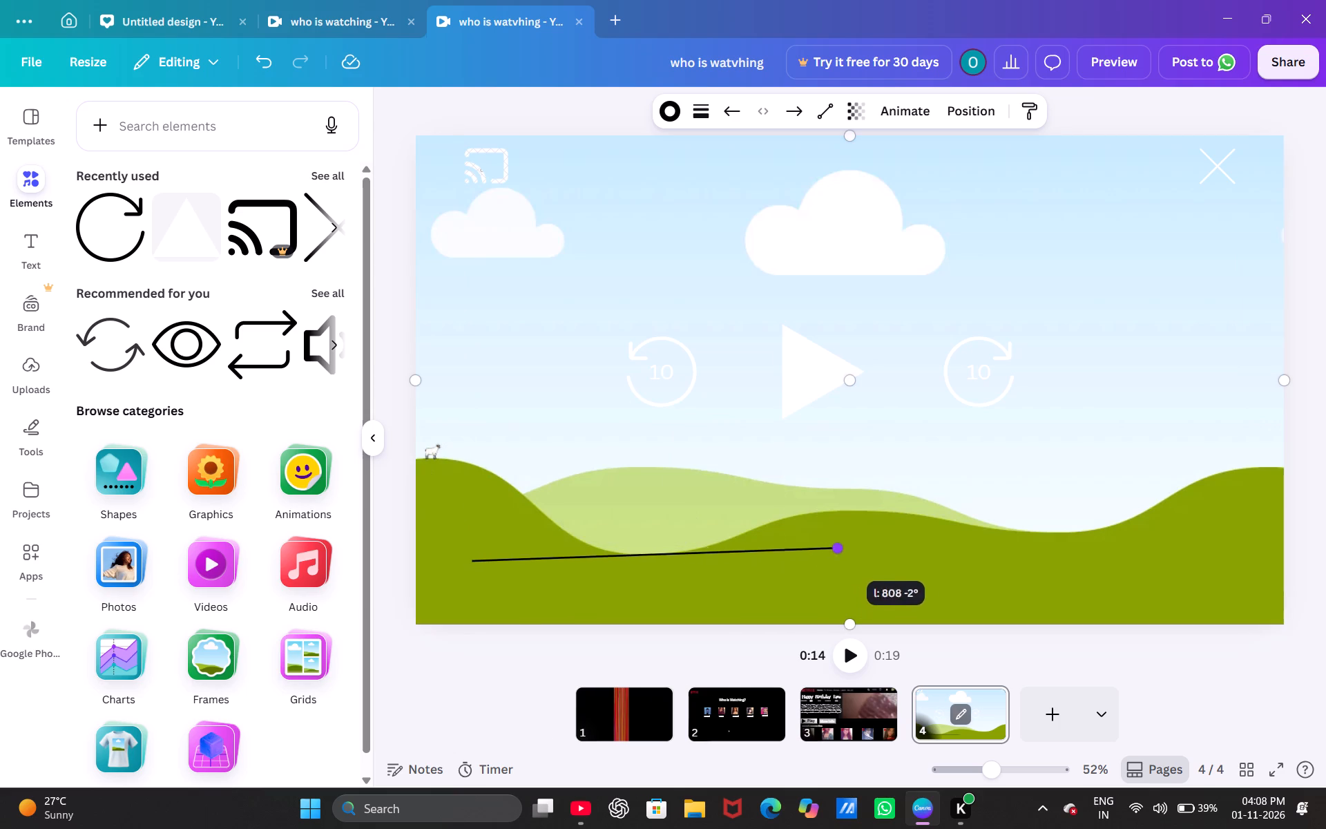
{"action": "left_click_drag", "start_coordinate": [843, 550], "coordinate": [1200, 569]}
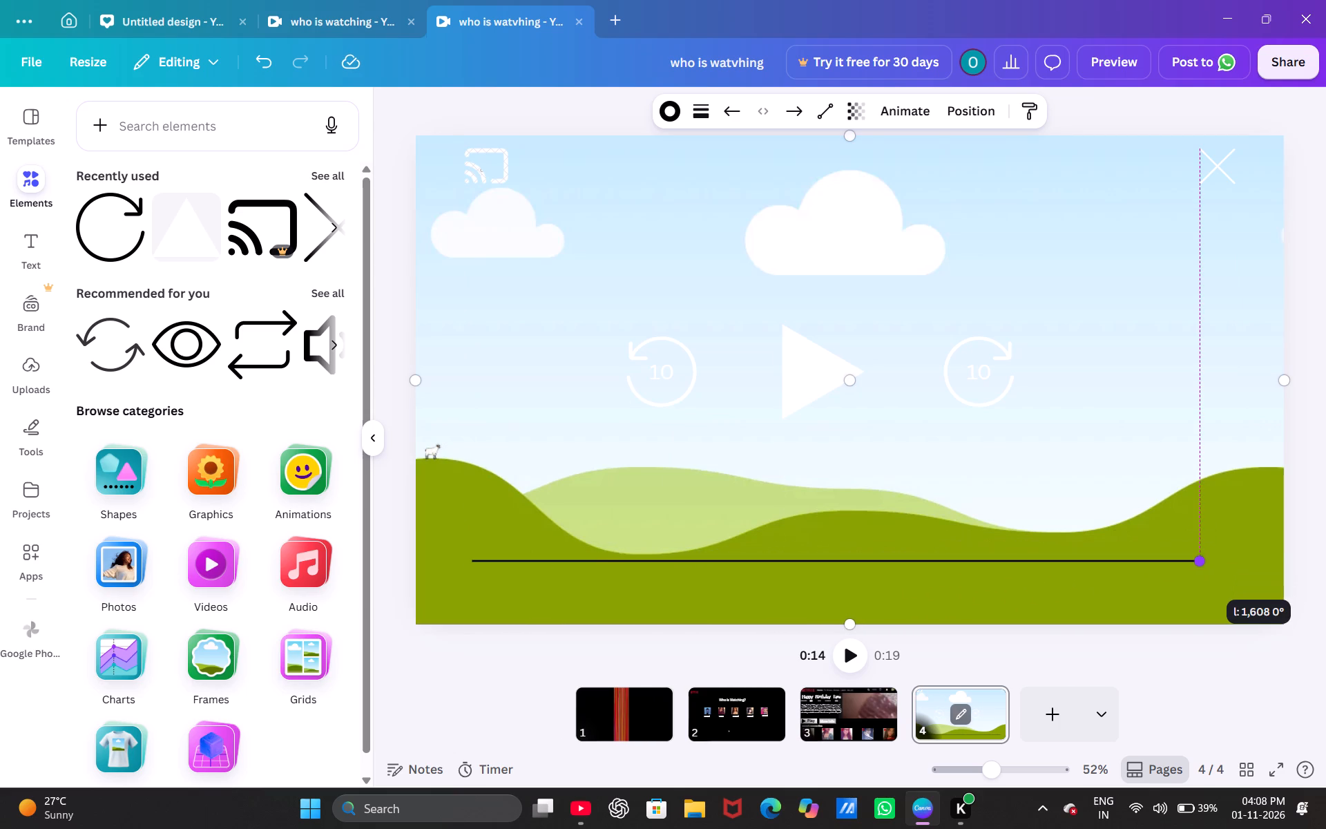
{"action": "left_click_drag", "start_coordinate": [1200, 569], "coordinate": [1209, 569]}
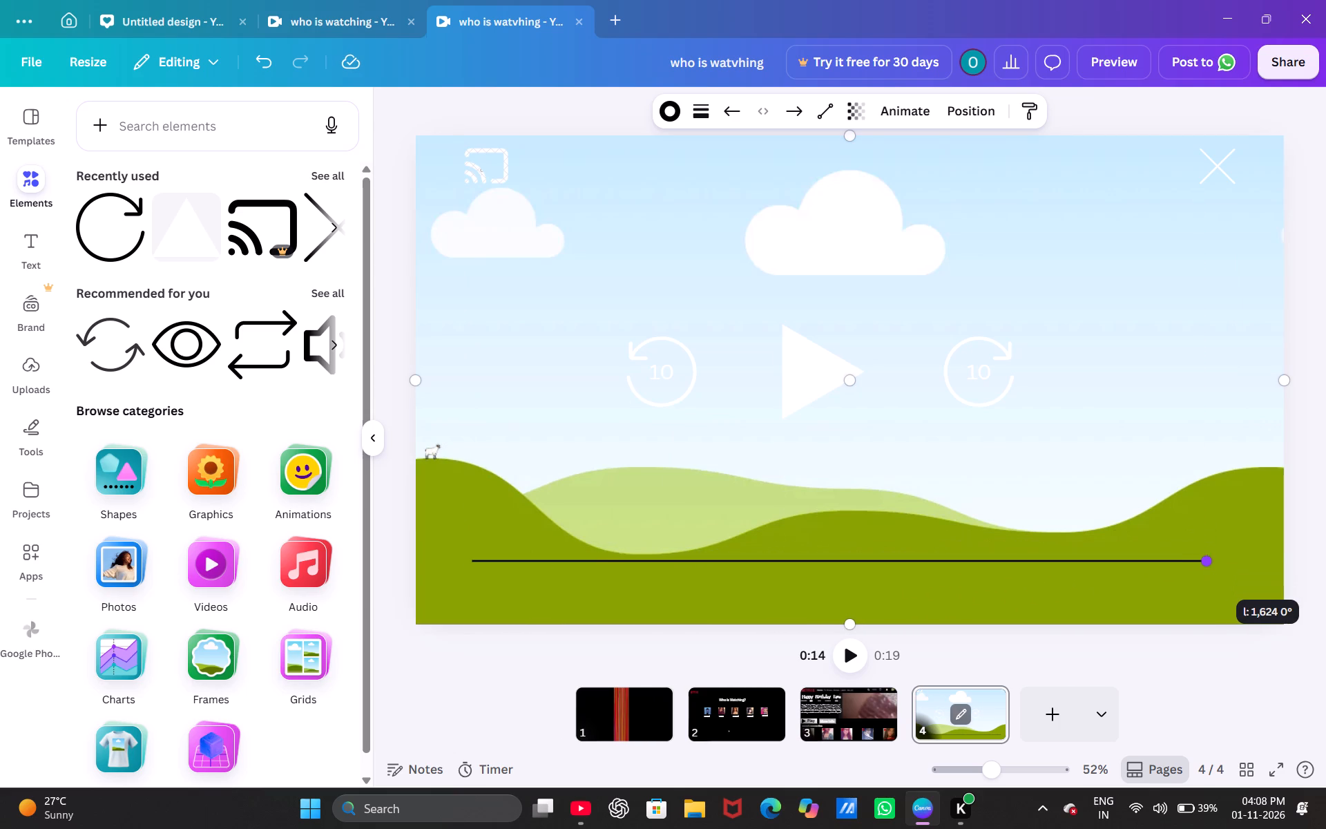
{"action": "left_click_drag", "start_coordinate": [1209, 569], "coordinate": [1229, 568]}
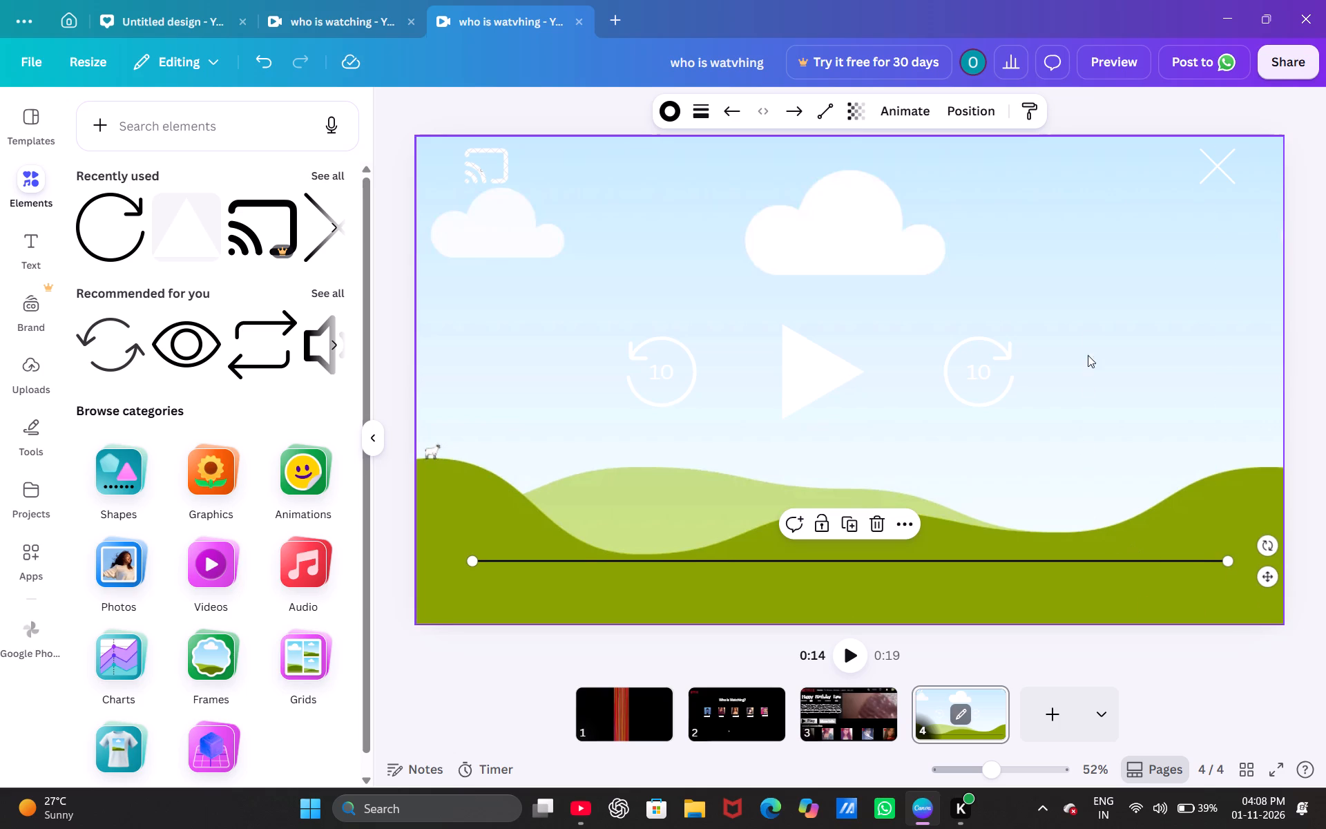
Add a body text box just under the line and replace its placeholder with "Speed".
{"action": "left_click", "coordinate": [26, 241]}
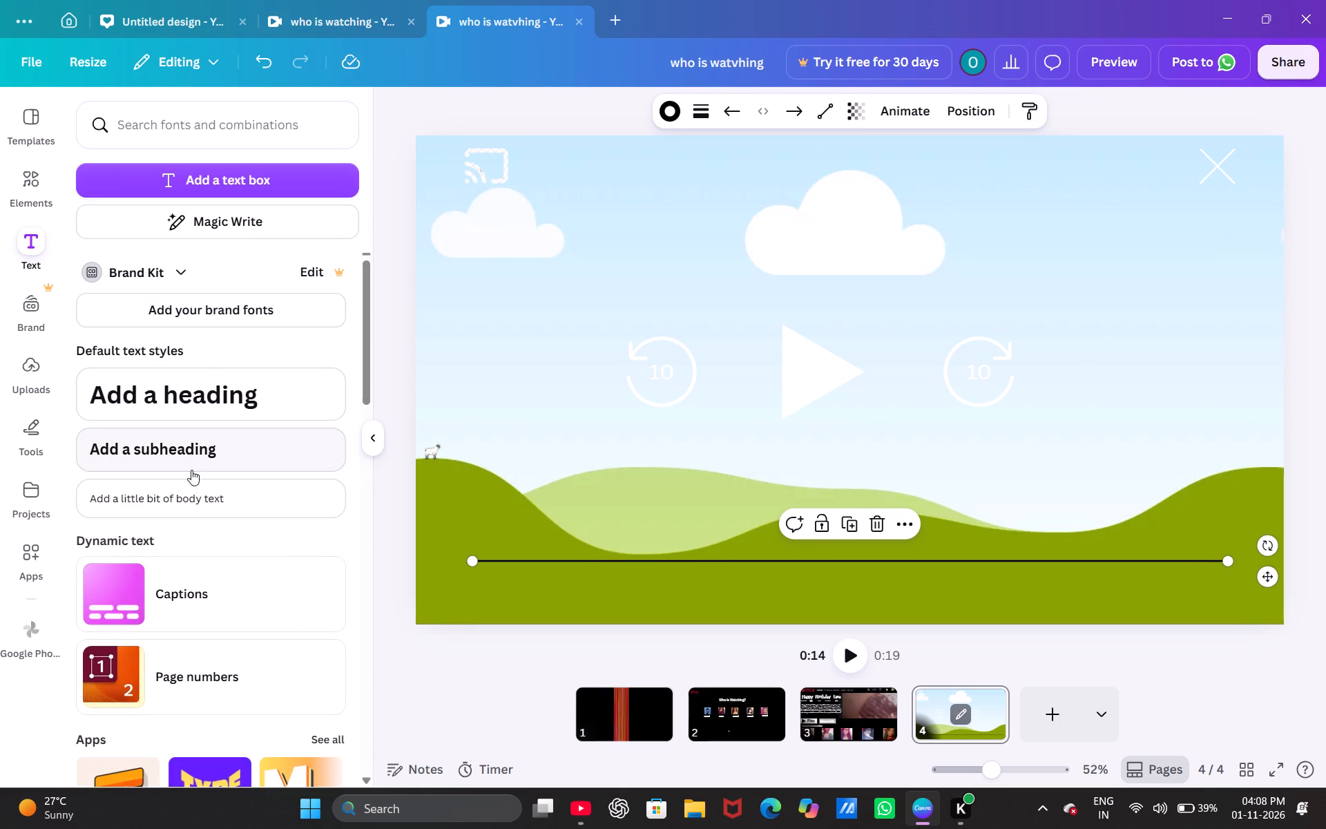
{"action": "left_click", "coordinate": [195, 508]}
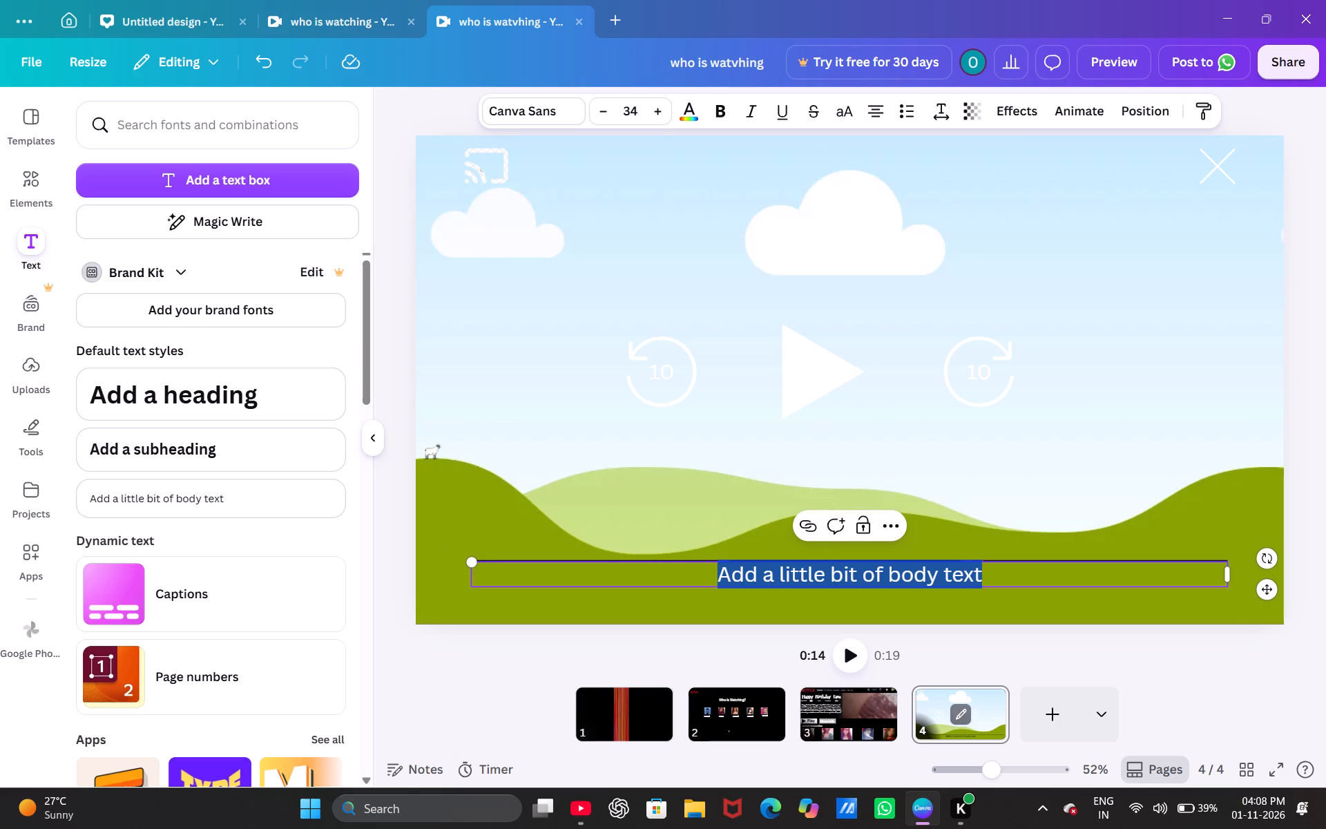
{"action": "left_click", "coordinate": [976, 573]}
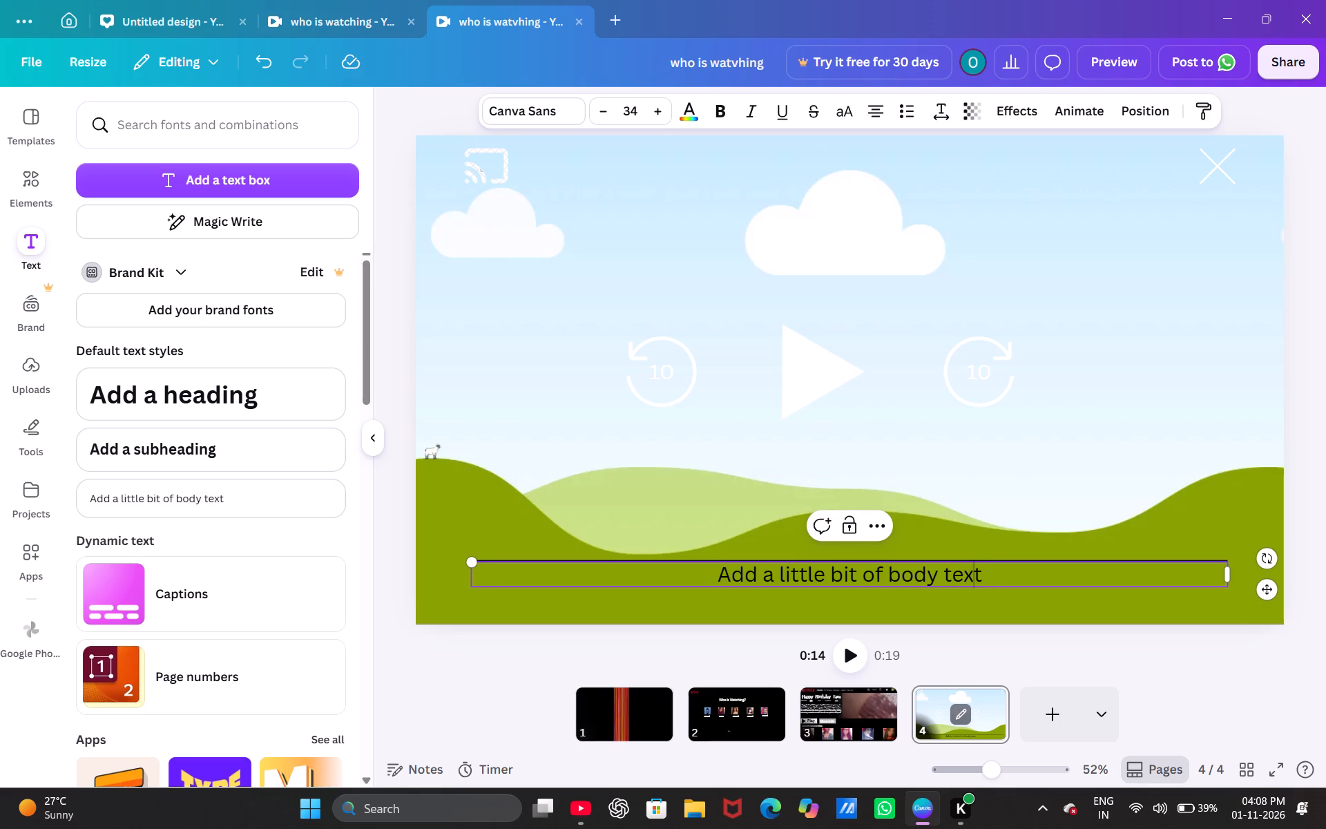
{"action": "left_click", "coordinate": [980, 574]}
{"action": "key", "text": "BackSpace"}
{"action": "key", "text": "BackSpace"}
{"action": "key", "text": "BackSpace"}
{"action": "key", "text": "BackSpace"}
{"action": "key", "text": "BackSpace"}
{"action": "key", "text": "BackSpace"}
{"action": "key", "text": "BackSpace"}
{"action": "key", "text": "BackSpace"}
{"action": "key", "text": "BackSpace"}
{"action": "key", "text": "BackSpace"}
{"action": "key", "text": "BackSpace"}
{"action": "key", "text": "BackSpace"}
{"action": "key", "text": "BackSpace"}
{"action": "key", "text": "BackSpace"}
{"action": "key", "text": "BackSpace"}
{"action": "key", "text": "BackSpace"}
{"action": "key", "text": "BackSpace"}
{"action": "key", "text": "BackSpace"}
{"action": "key", "text": "BackSpace"}
{"action": "key", "text": "BackSpace"}
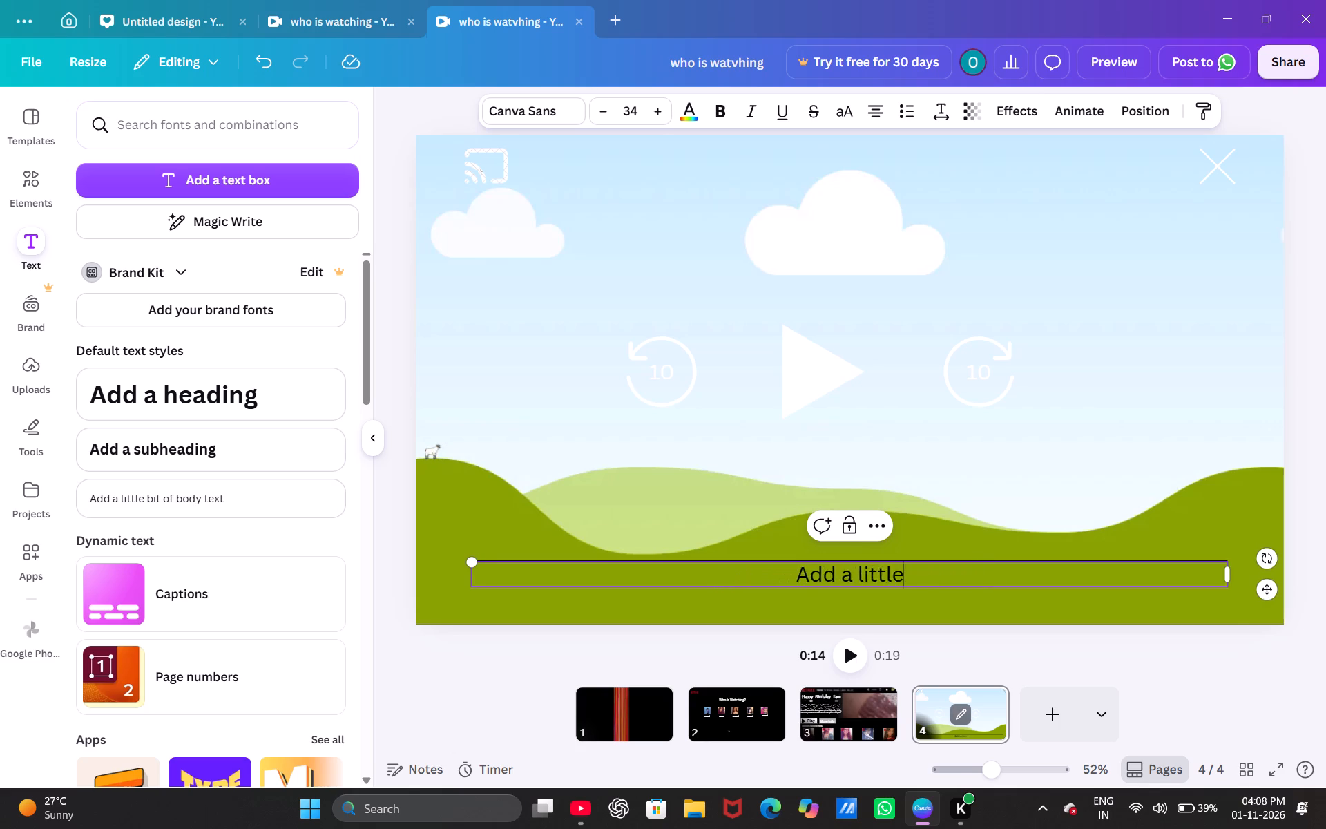
{"action": "key", "text": "s"}
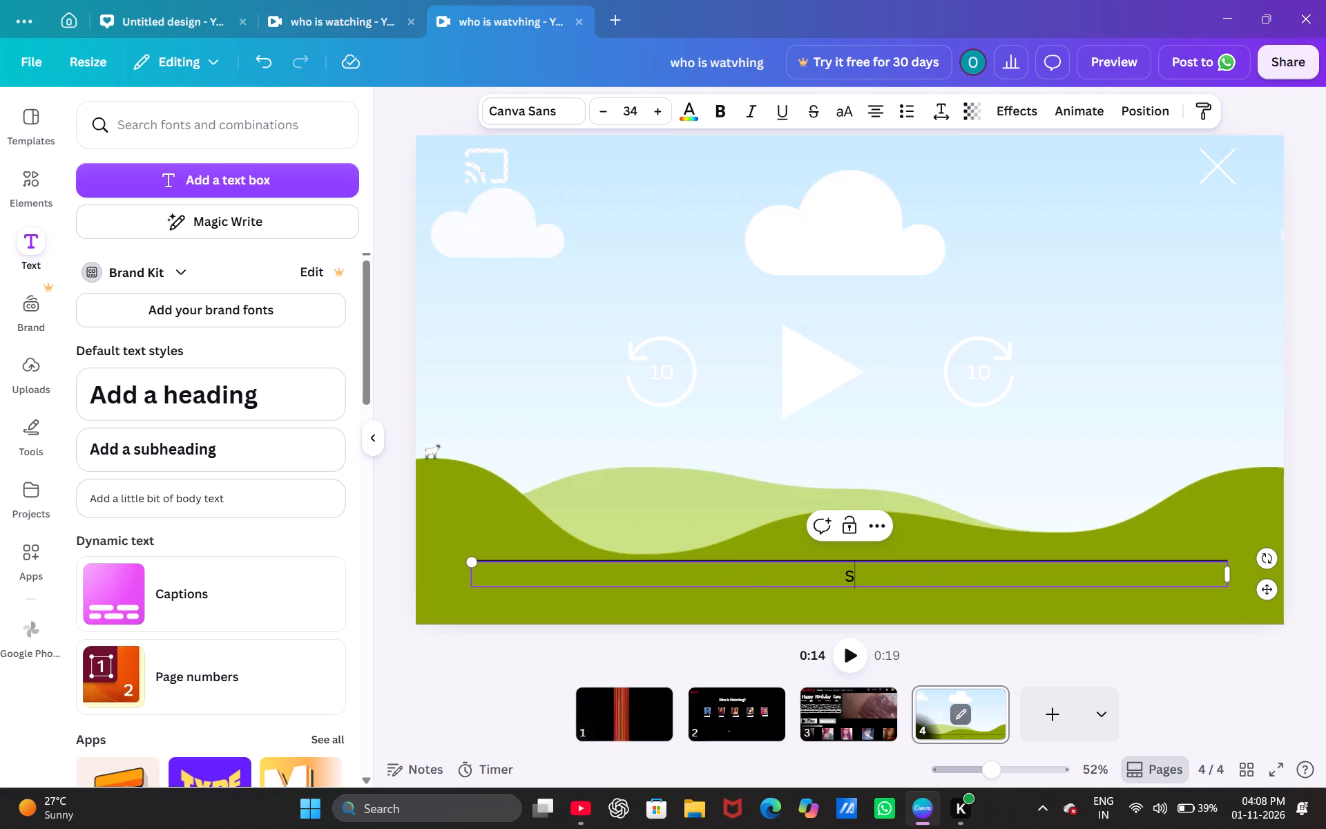
{"action": "key", "text": "BackSpace"}
{"action": "key", "text": "s"}
{"action": "type", "text": "peed"}
Duplicate the "Speed" text and narrow the copy's box to fit the word beneath the line's left end.
{"action": "left_click", "coordinate": [825, 578]}
{"action": "left_click_drag", "start_coordinate": [825, 578], "coordinate": [863, 577]}
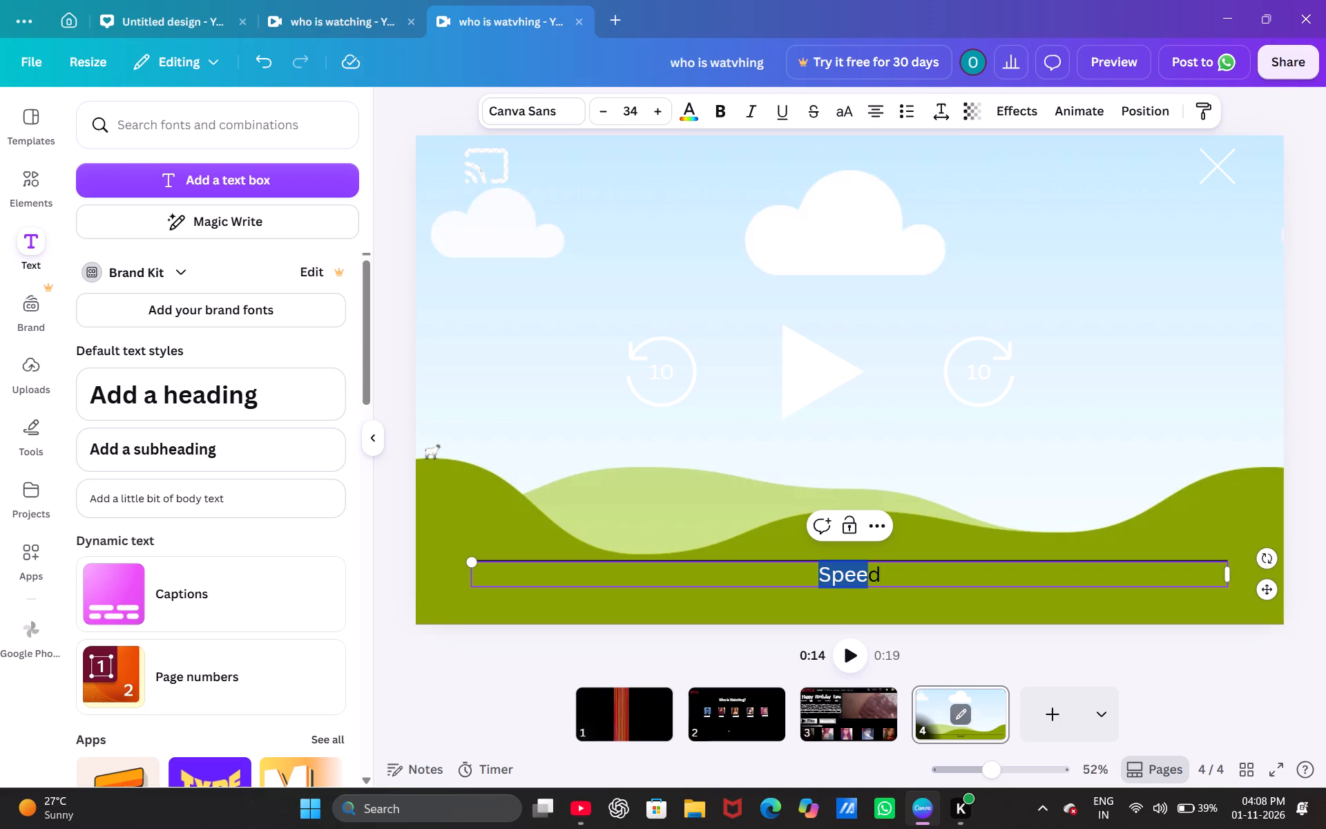
{"action": "left_click_drag", "start_coordinate": [863, 577], "coordinate": [879, 577]}
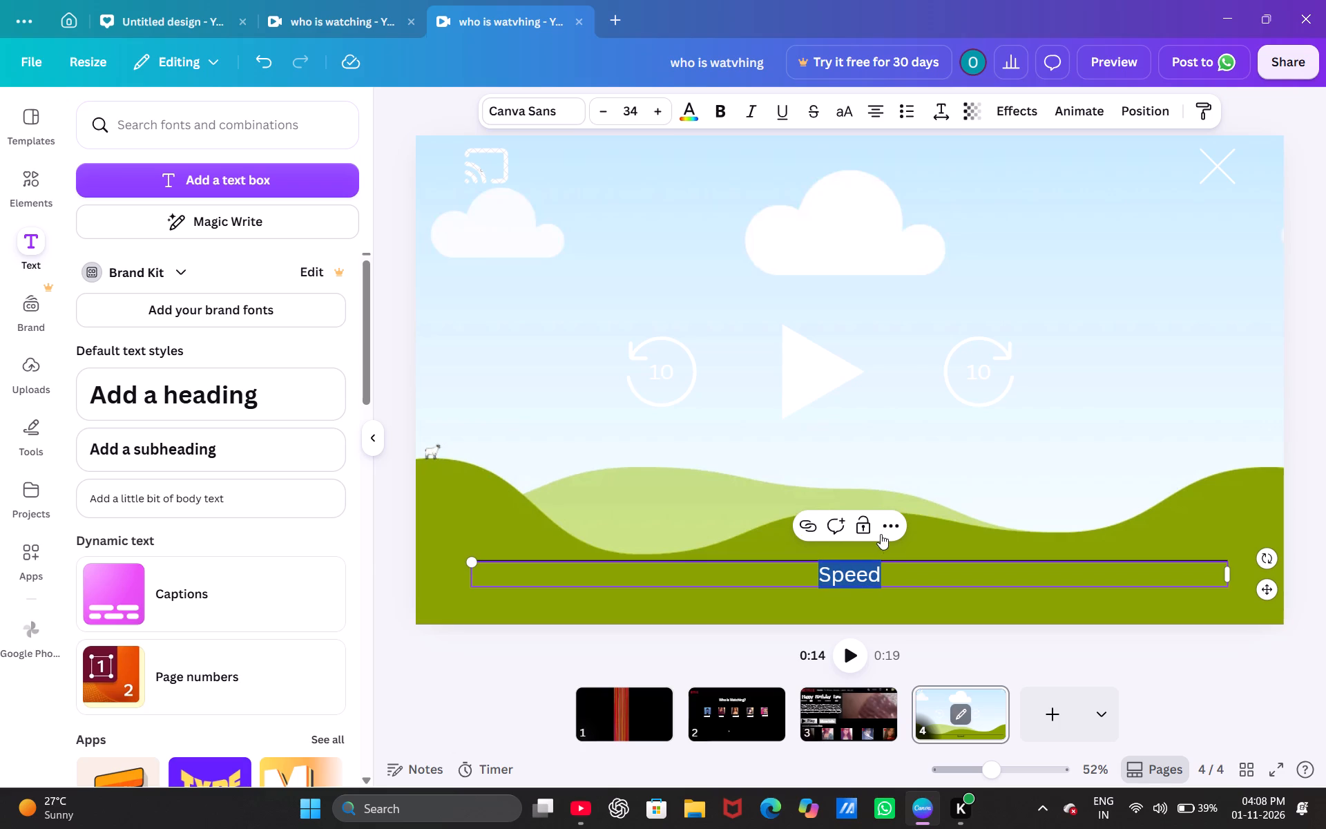
{"action": "left_click", "coordinate": [883, 523]}
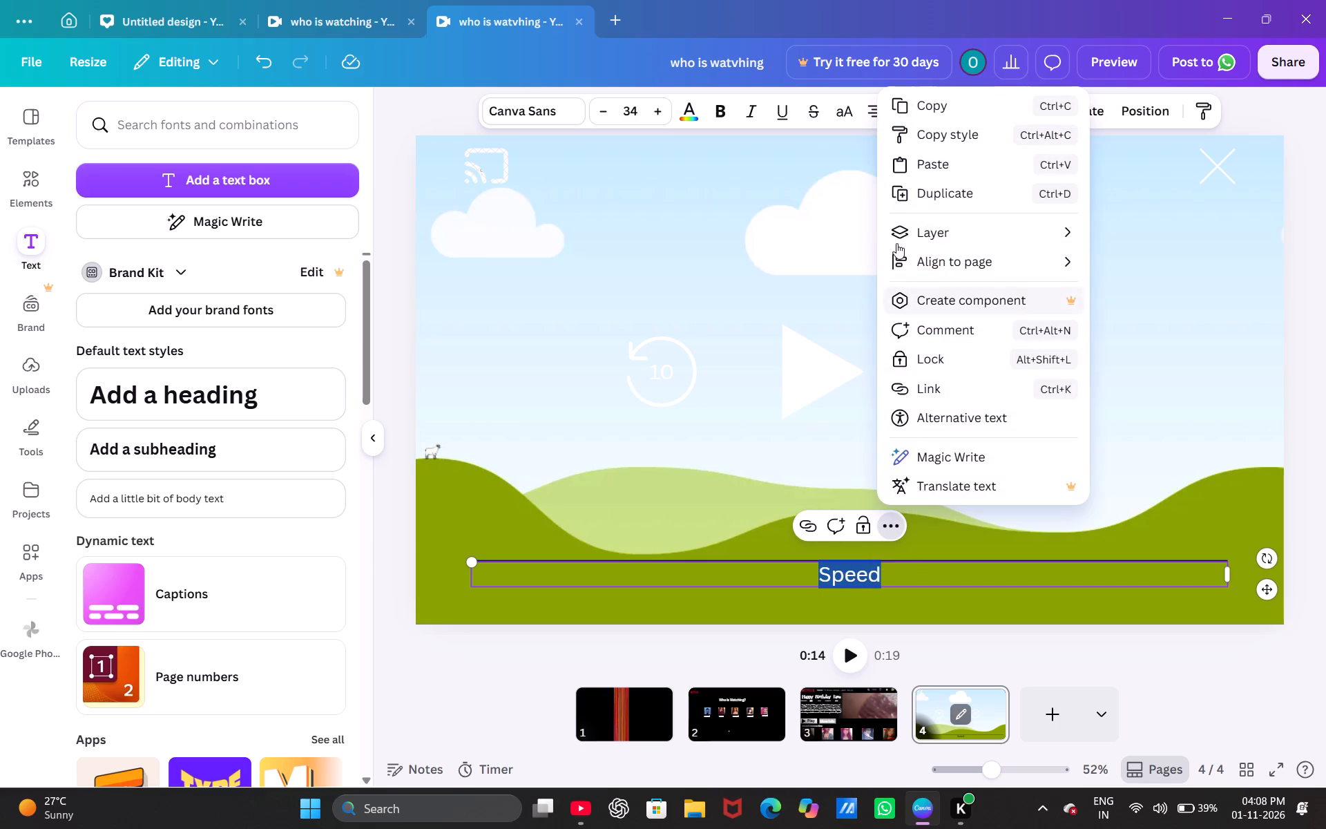
{"action": "left_click", "coordinate": [914, 193]}
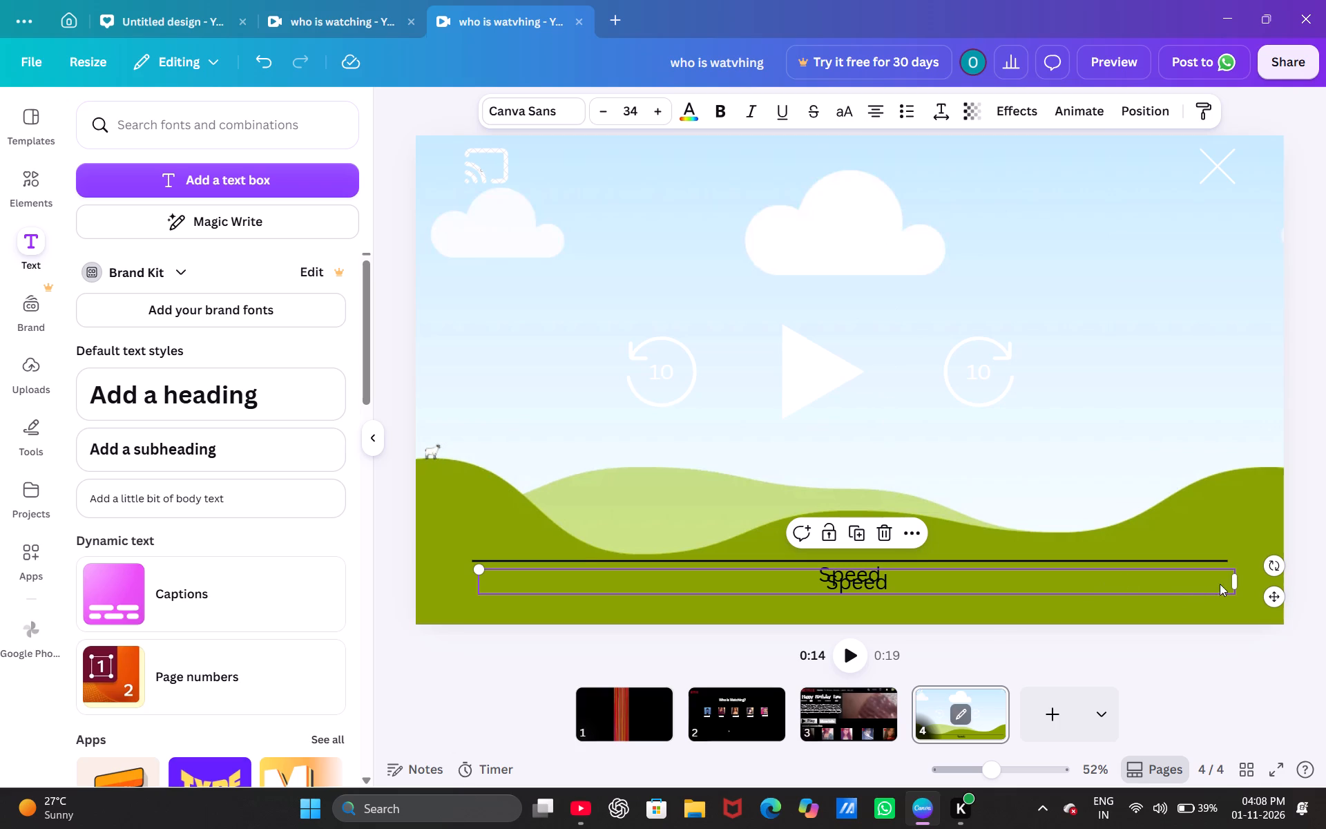
{"action": "left_click_drag", "start_coordinate": [1236, 580], "coordinate": [988, 620]}
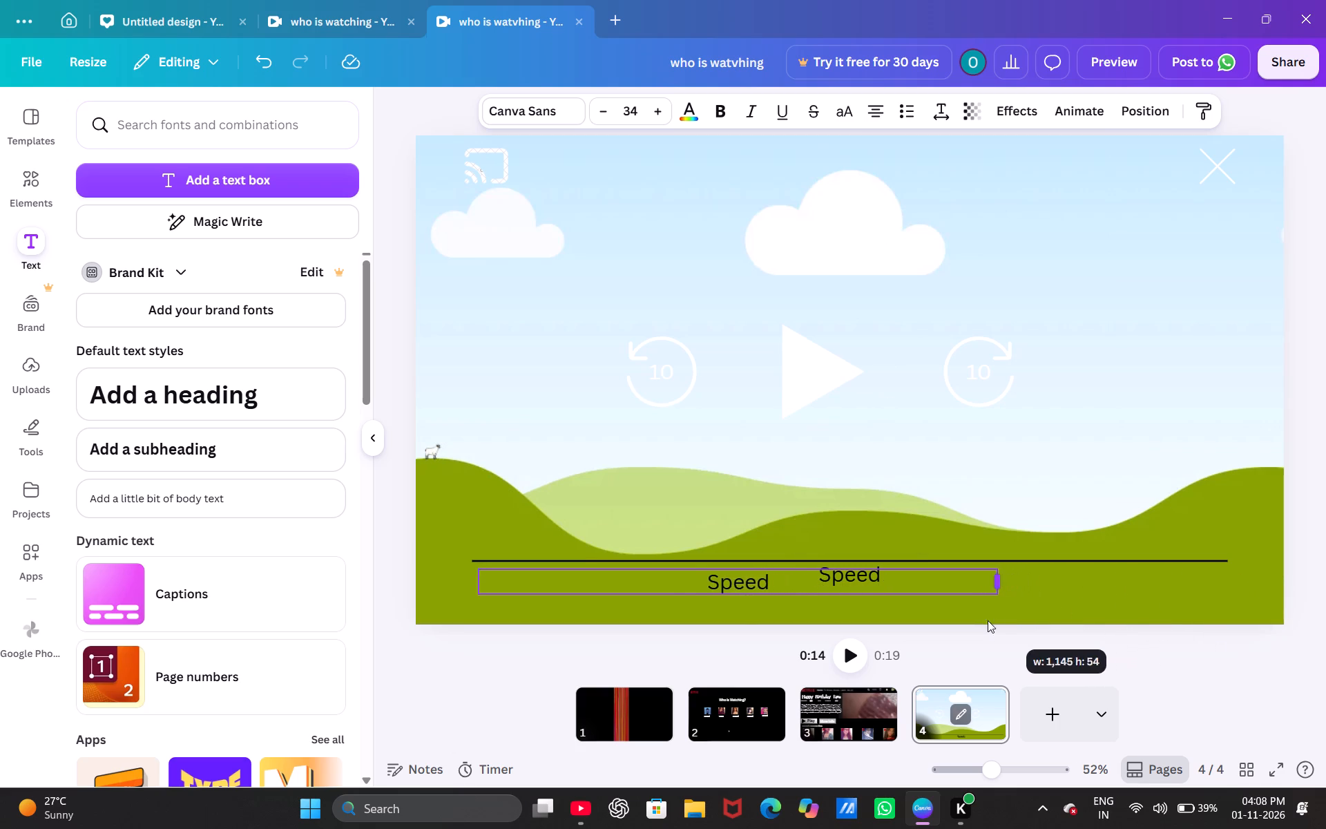
{"action": "left_click_drag", "start_coordinate": [988, 620], "coordinate": [557, 663]}
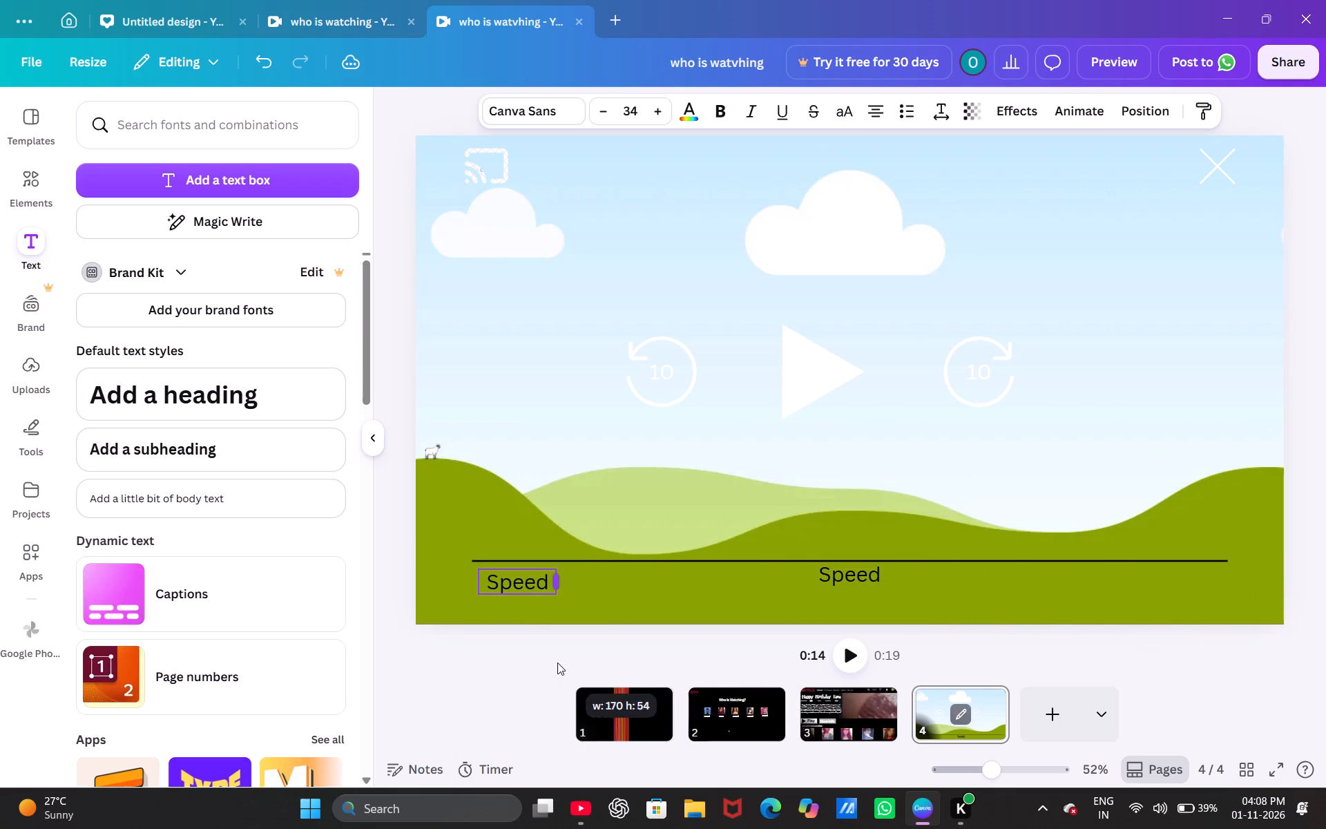
{"action": "left_click_drag", "start_coordinate": [557, 663], "coordinate": [550, 658]}
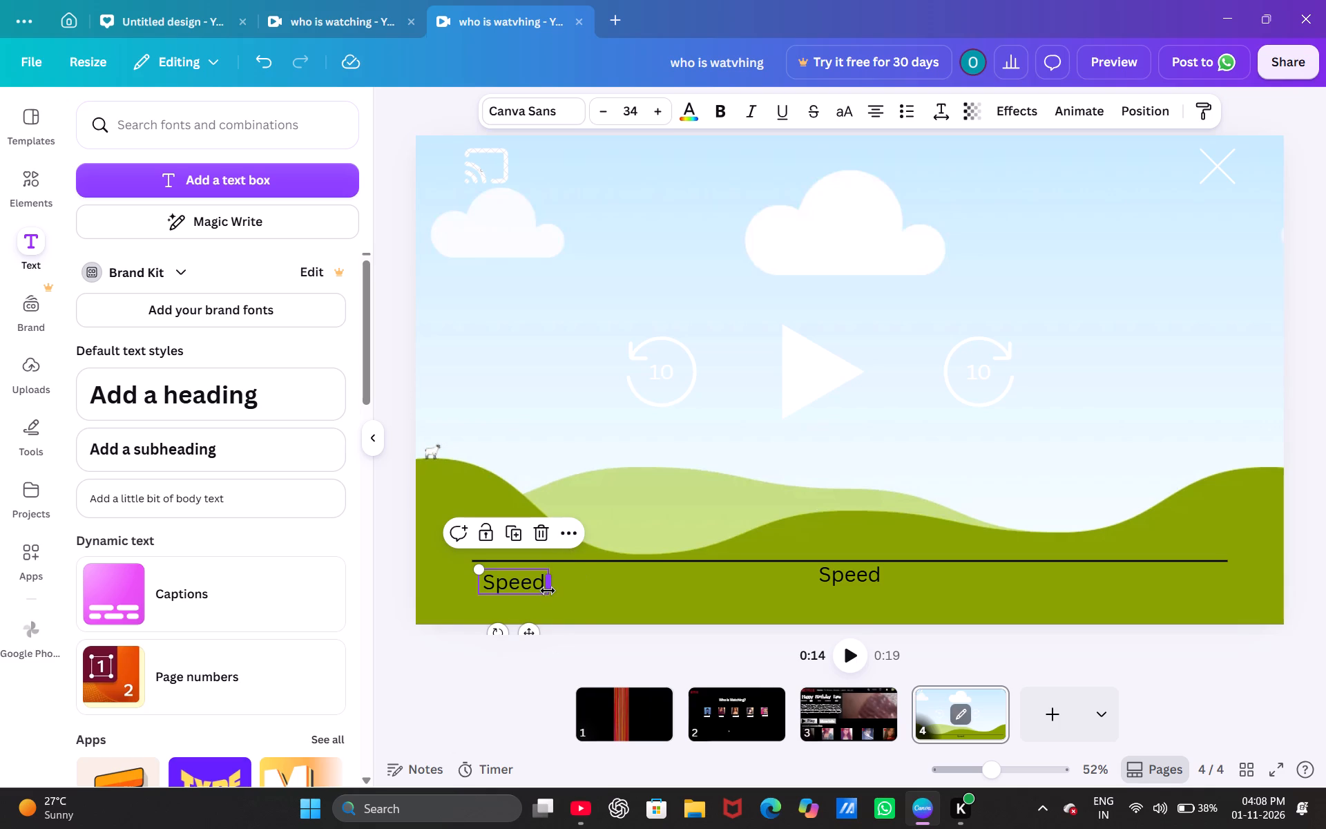
Scale the narrowed "Speed" copy down to a font size of about 19.9.
{"action": "left_click_drag", "start_coordinate": [479, 567], "coordinate": [486, 571]}
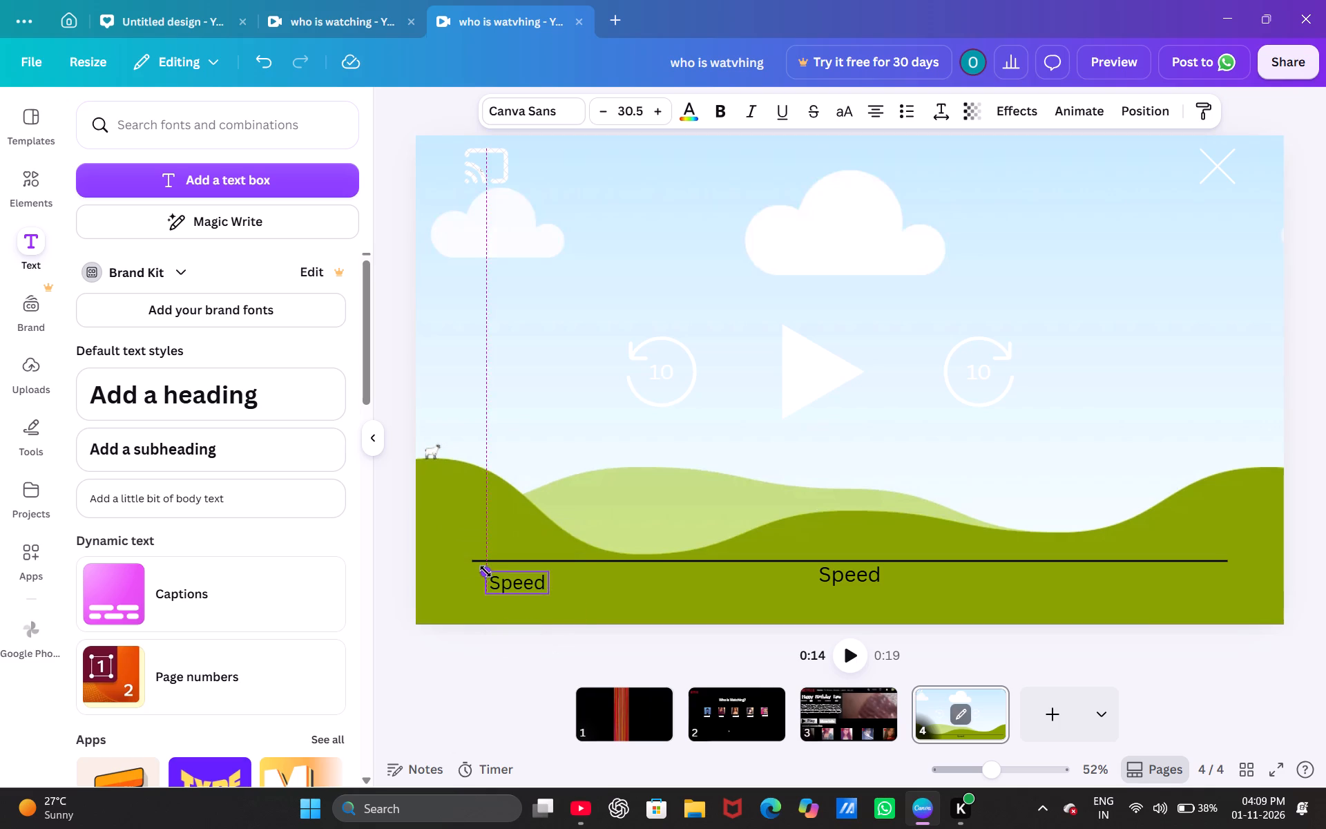
{"action": "left_click_drag", "start_coordinate": [486, 571], "coordinate": [515, 582]}
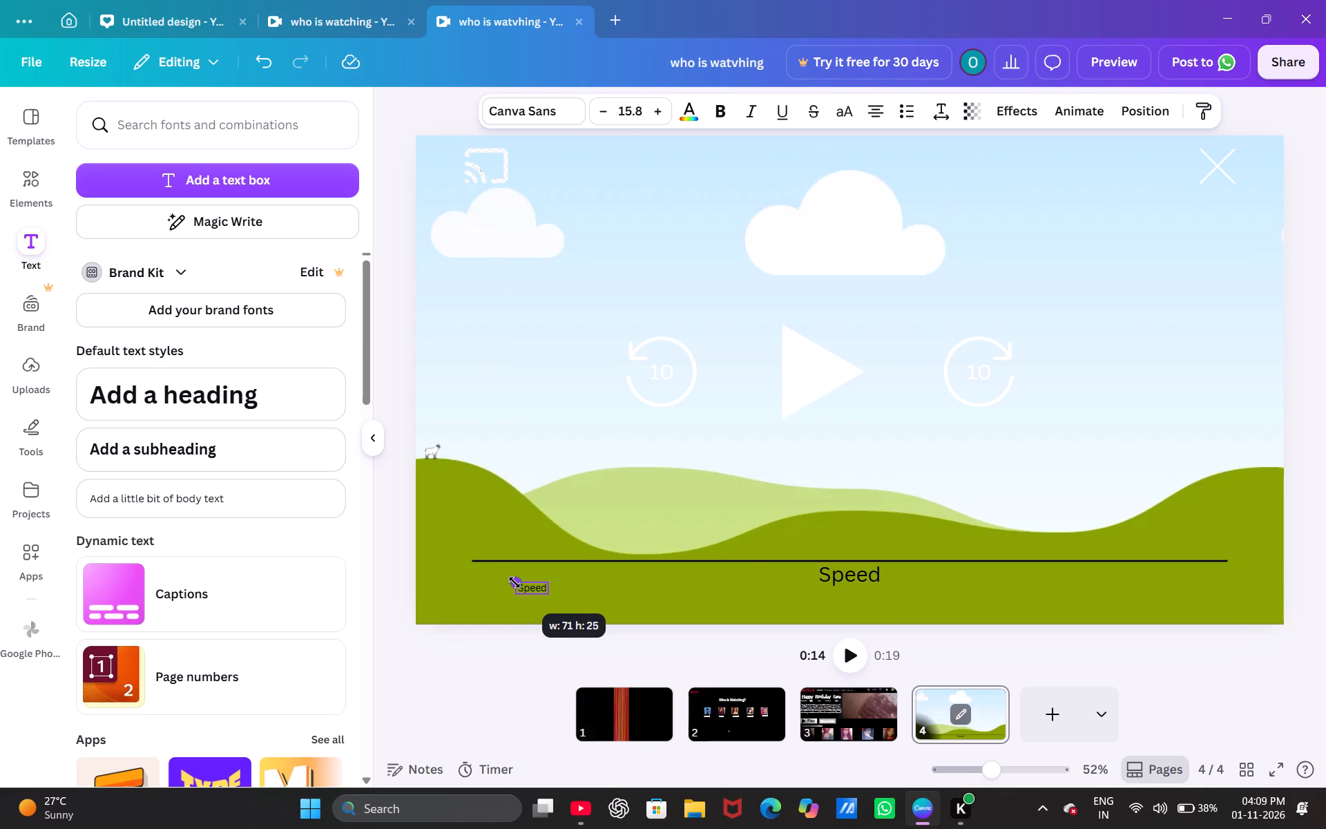
{"action": "left_click_drag", "start_coordinate": [515, 582], "coordinate": [510, 579]}
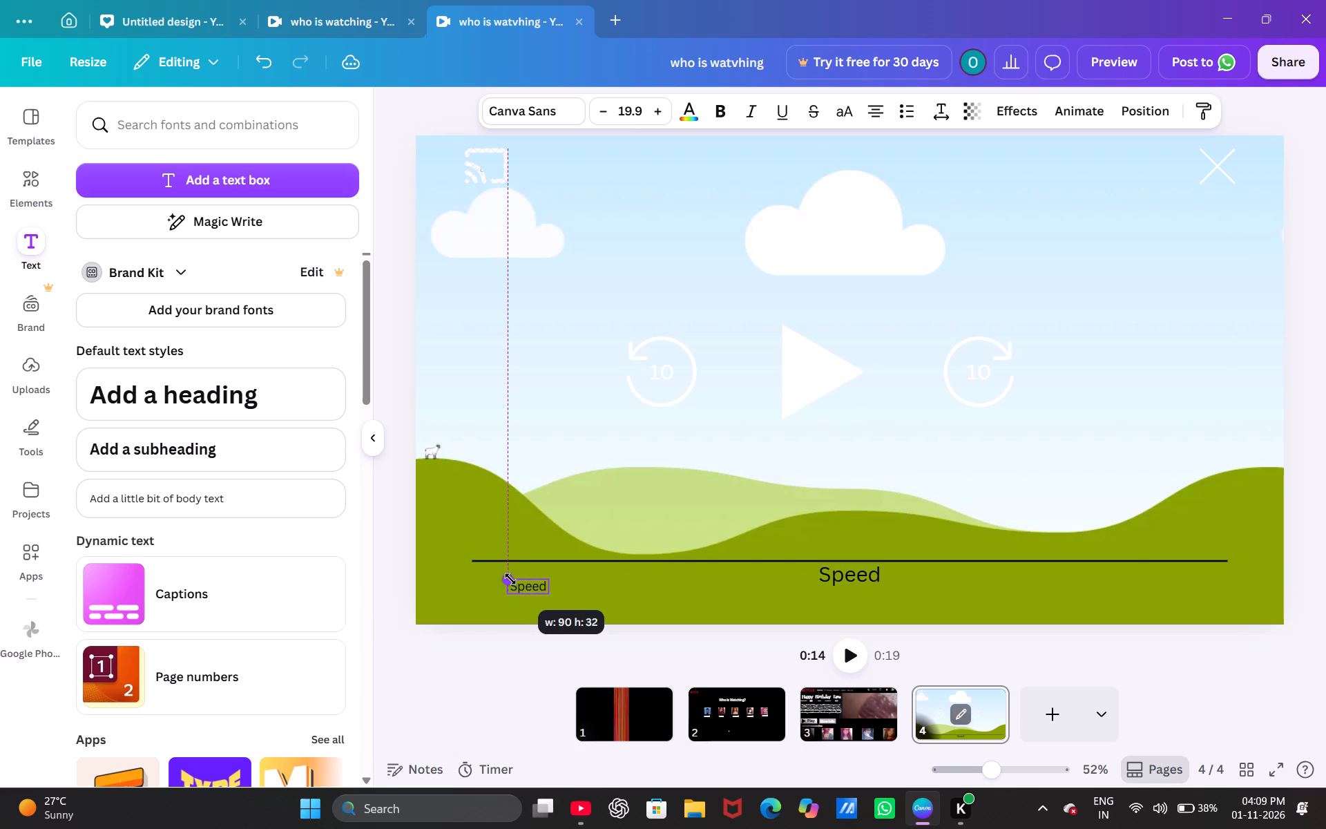
{"action": "left_click_drag", "start_coordinate": [510, 579], "coordinate": [511, 580]}
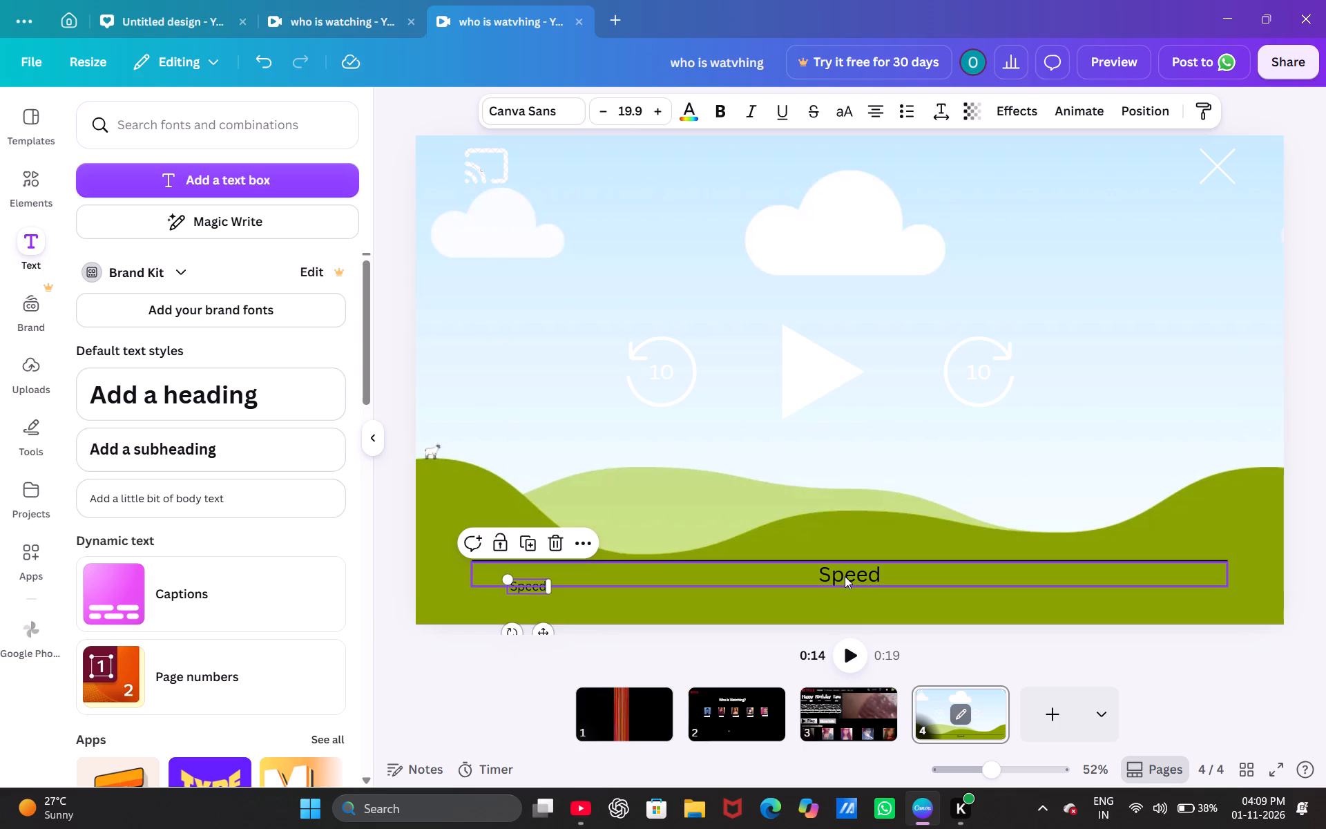
Delete the larger original "Speed" text under the middle of the line.
{"action": "left_click", "coordinate": [845, 576]}
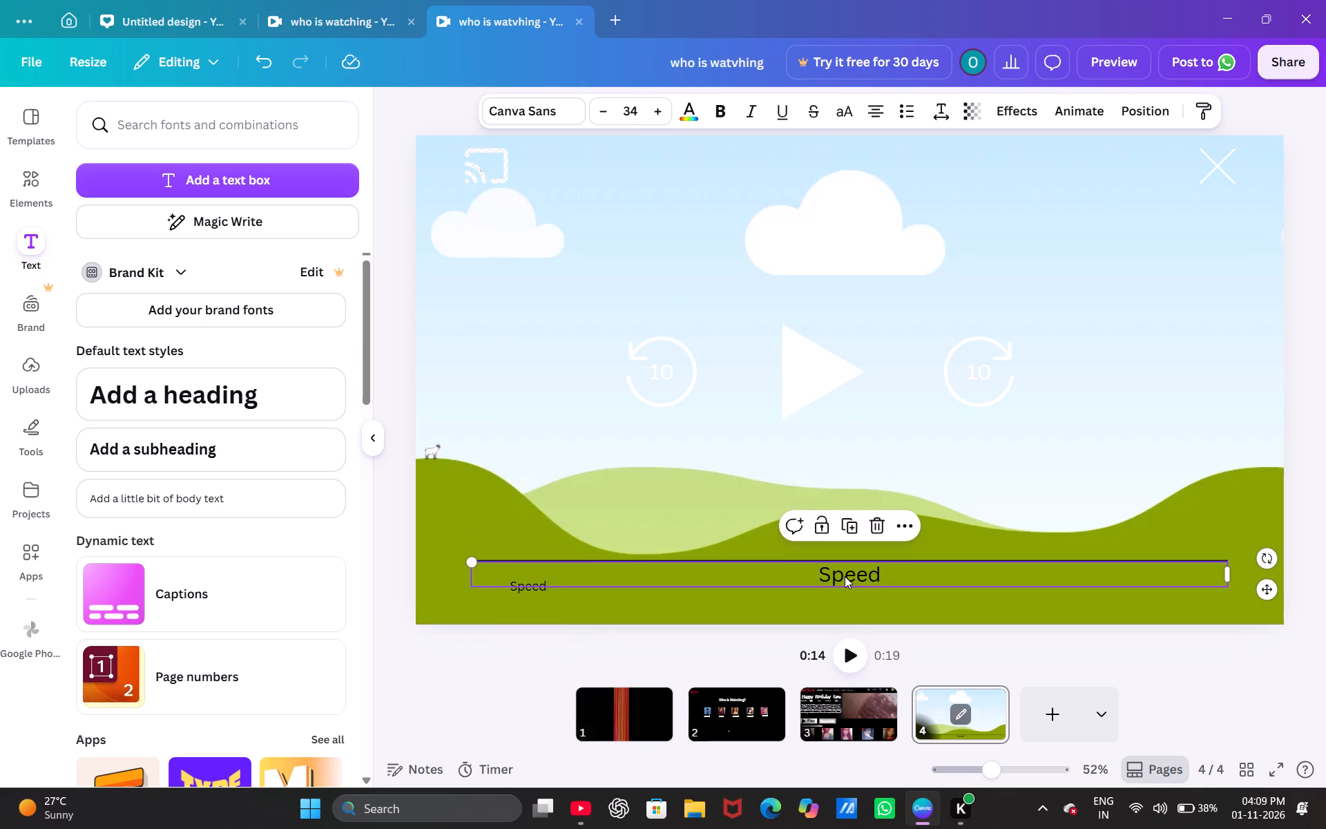
{"action": "key", "text": "BackSpace"}
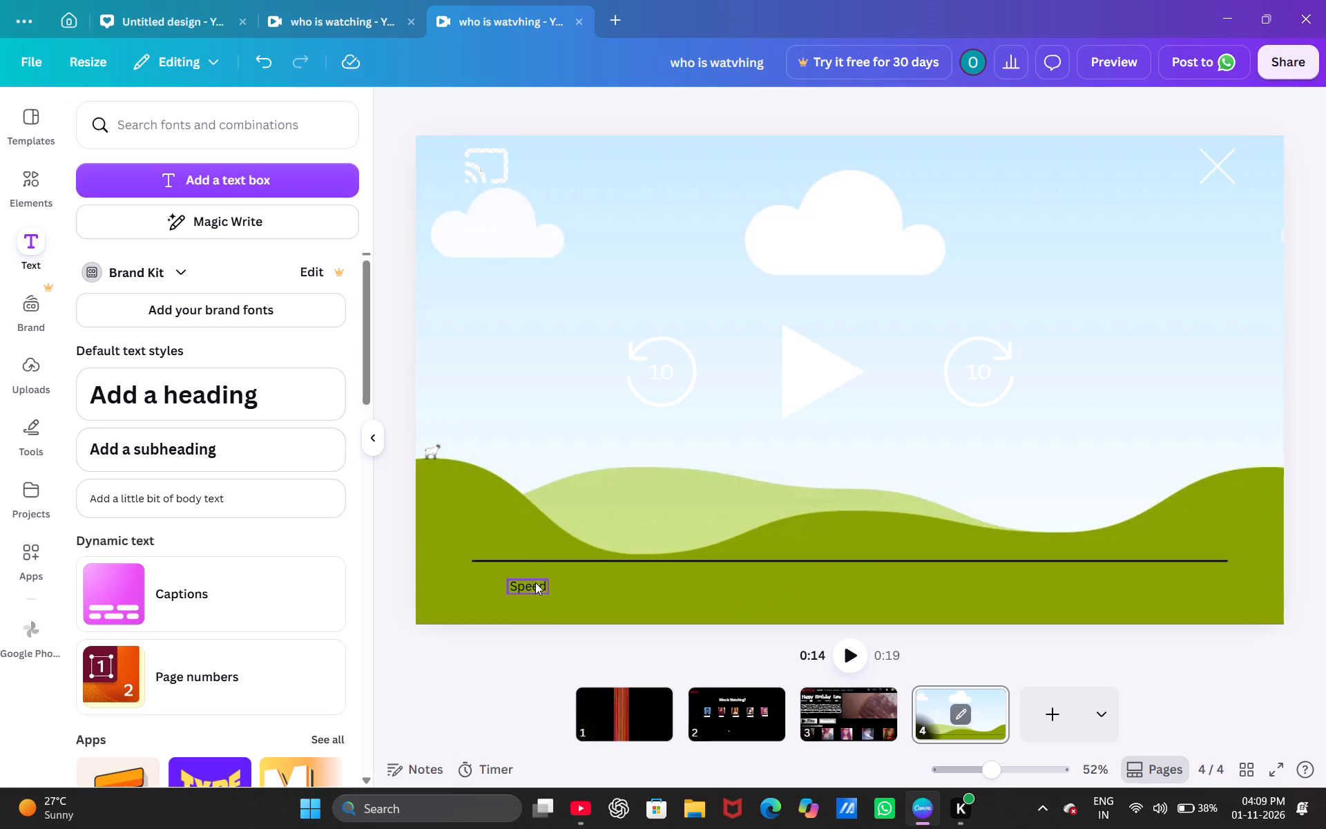
Duplicate the small "Speed" text three times so four overlapping labels sit beneath the line's left end.
{"action": "left_click", "coordinate": [535, 583]}
{"action": "left_click", "coordinate": [524, 541]}
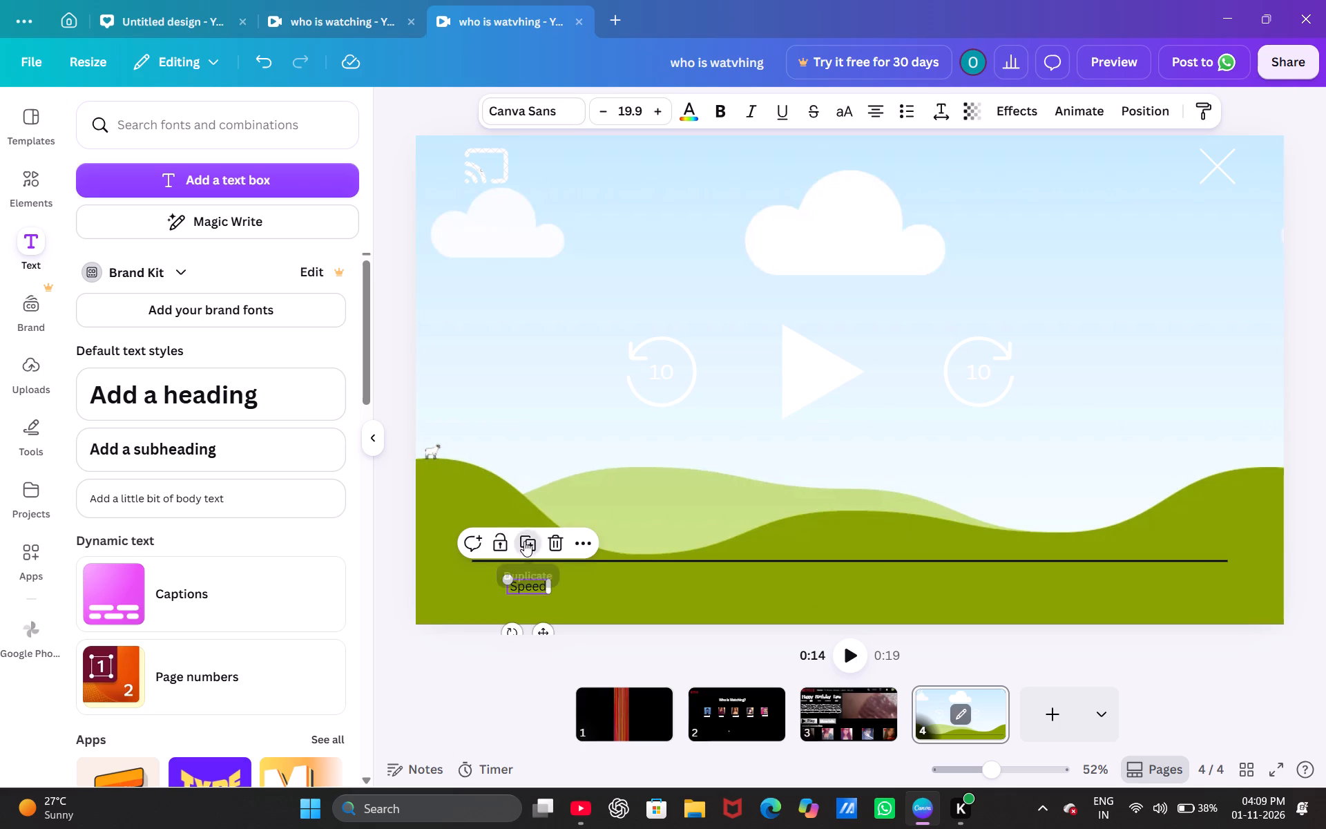
{"action": "left_click", "coordinate": [524, 541]}
{"action": "left_click", "coordinate": [537, 594]}
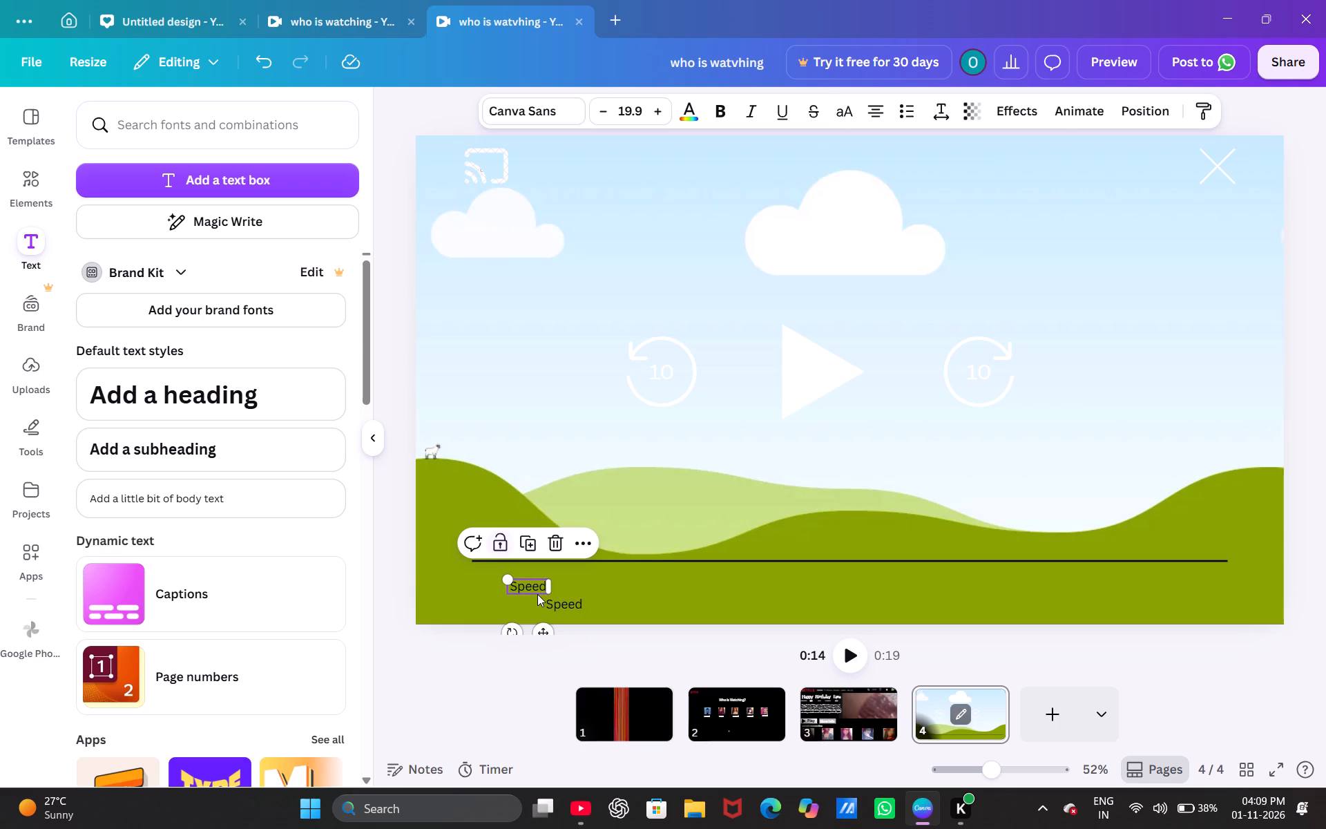
{"action": "left_click", "coordinate": [532, 544]}
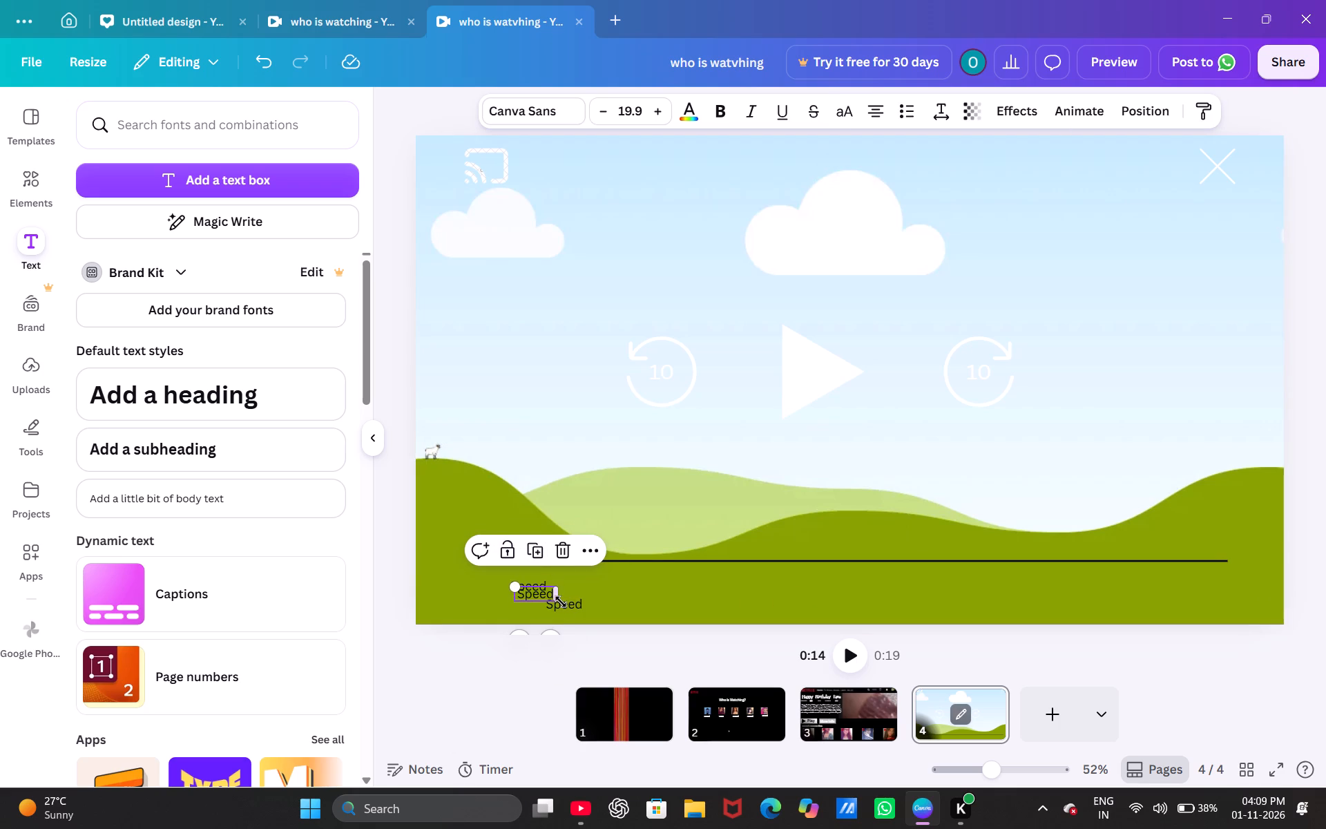
{"action": "left_click", "coordinate": [537, 545]}
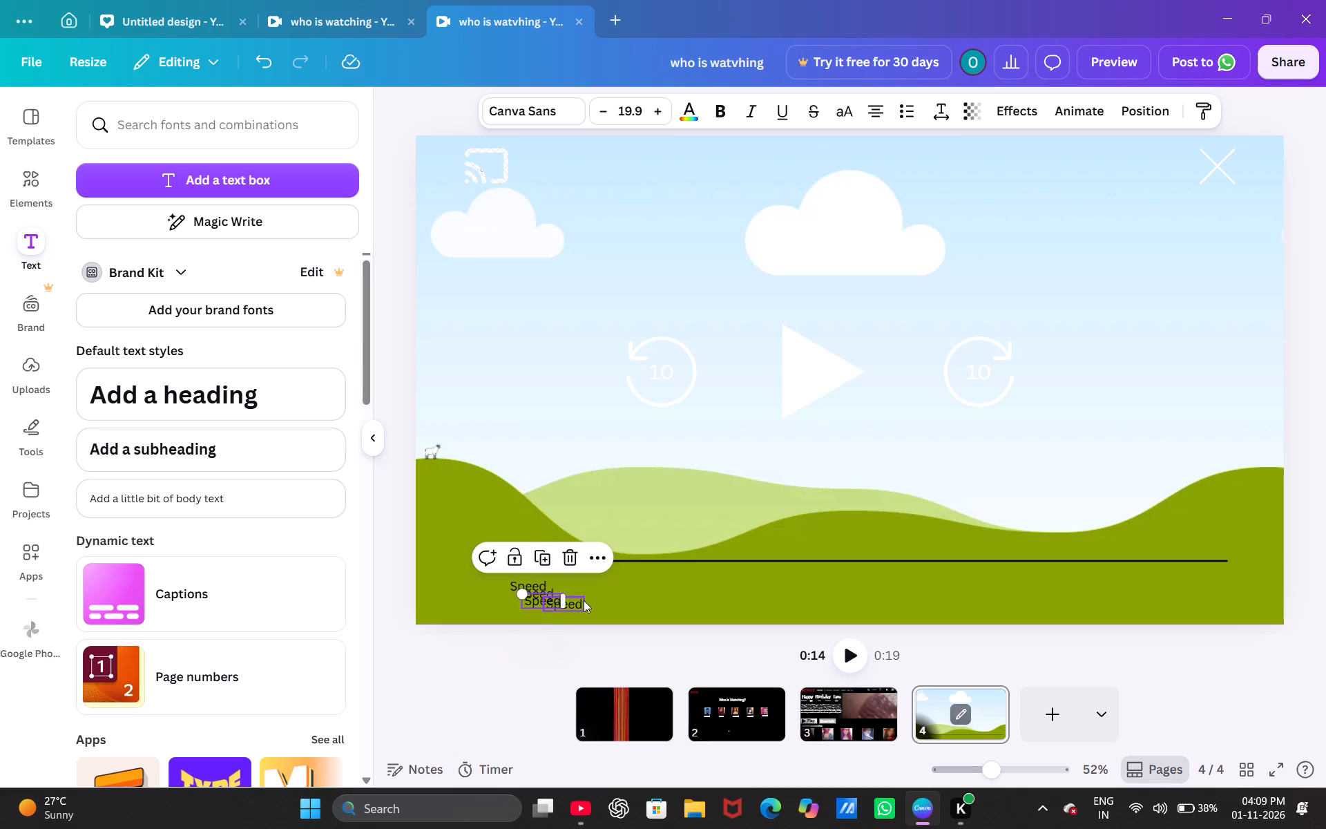
Widen one "Speed" copy's box slightly and place that copy beneath the line's right end.
{"action": "left_click_drag", "start_coordinate": [576, 602], "coordinate": [888, 569]}
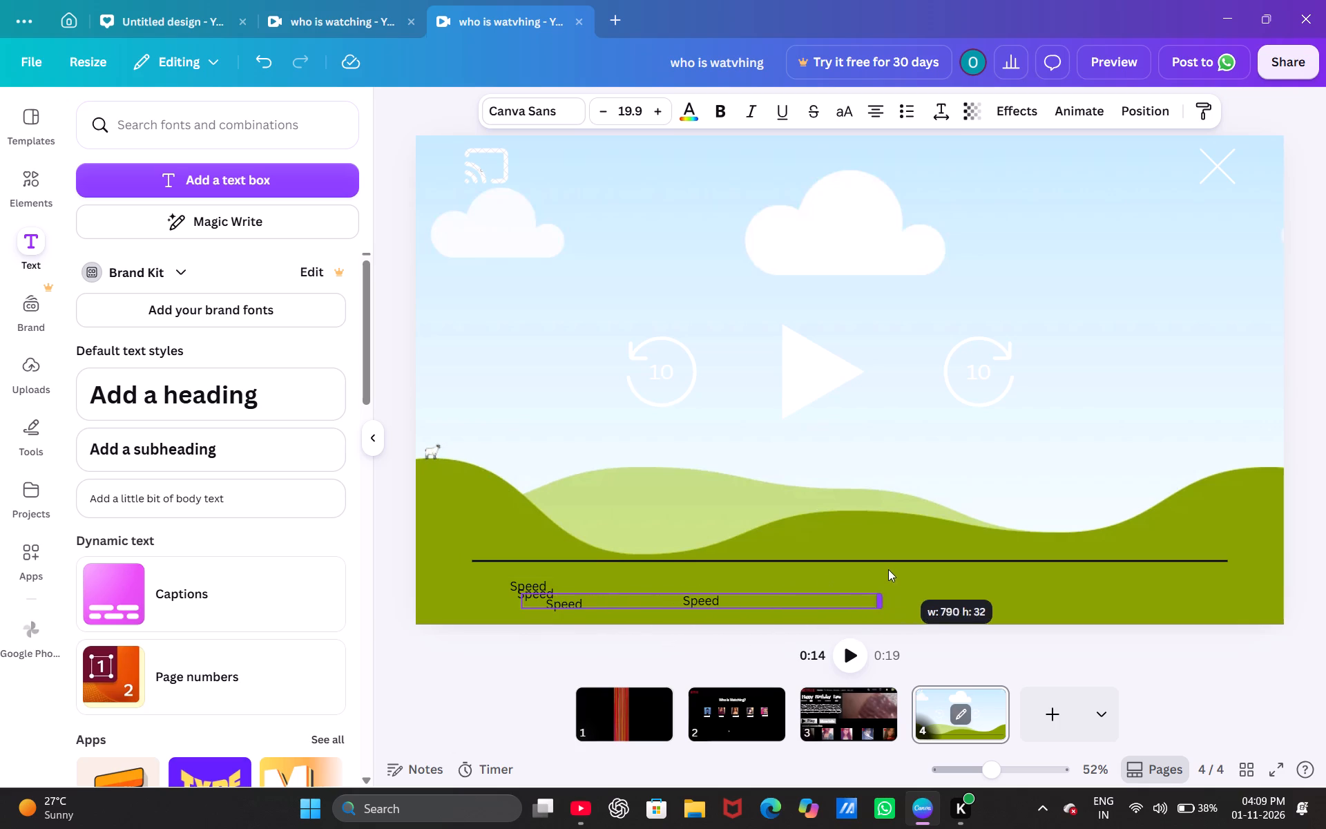
{"action": "left_click_drag", "start_coordinate": [888, 569], "coordinate": [604, 600]}
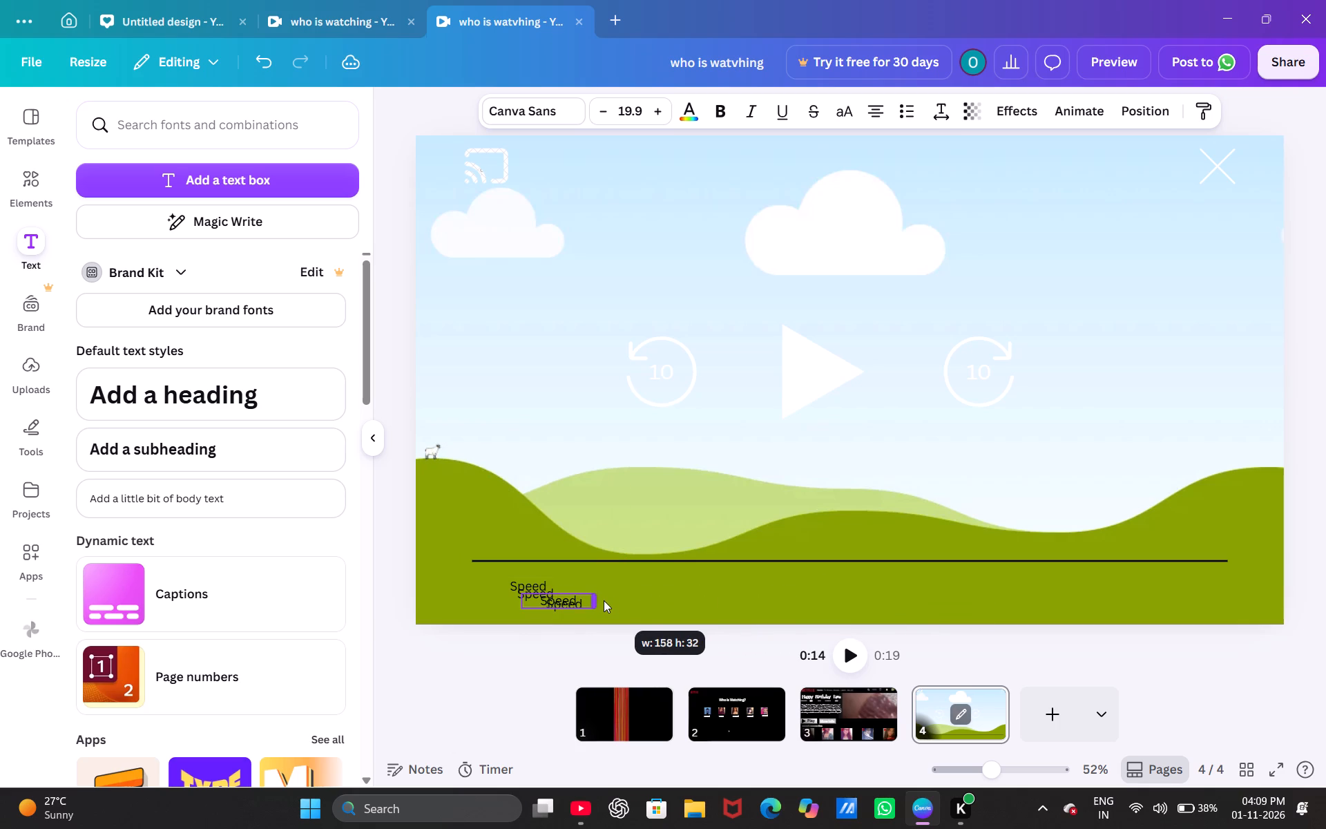
{"action": "left_click_drag", "start_coordinate": [604, 600], "coordinate": [594, 601]}
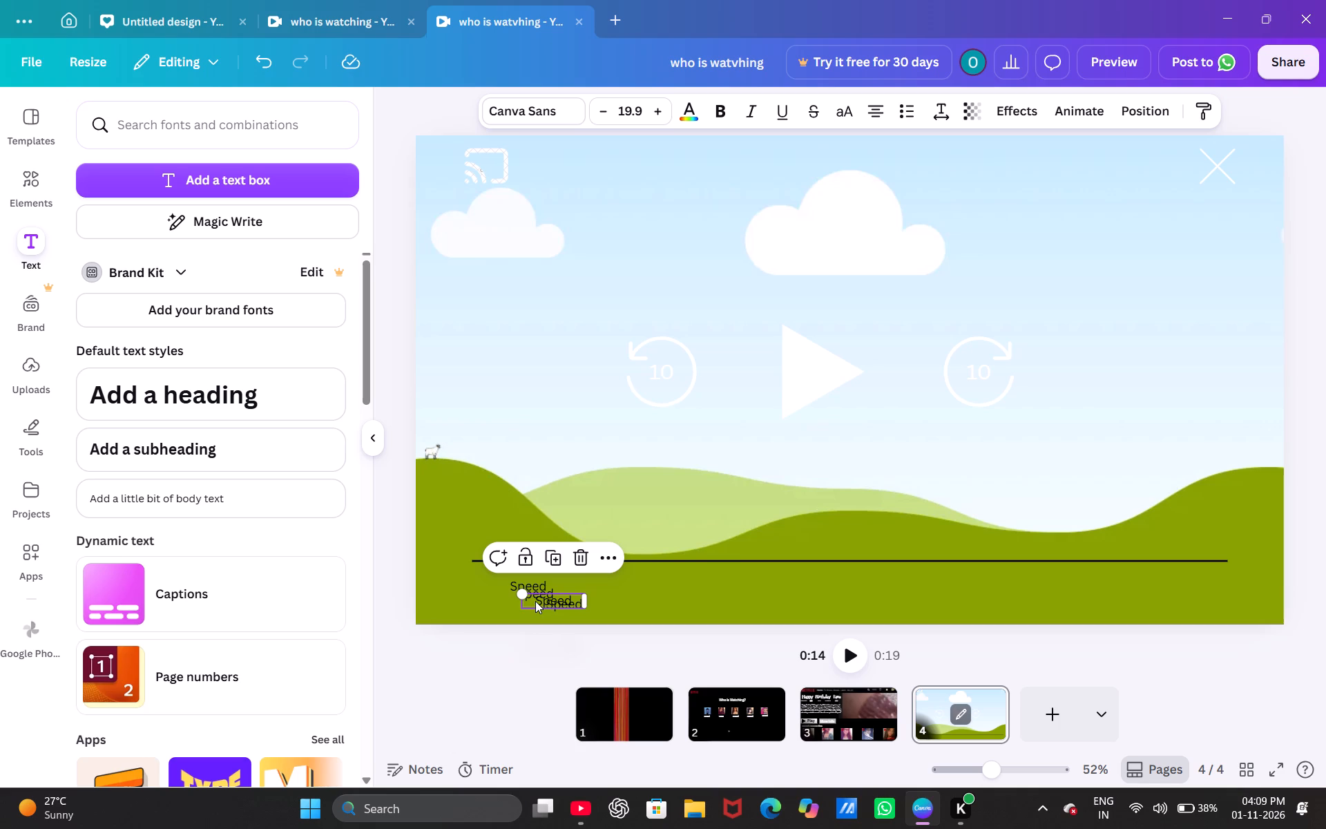
{"action": "left_click_drag", "start_coordinate": [535, 601], "coordinate": [921, 585]}
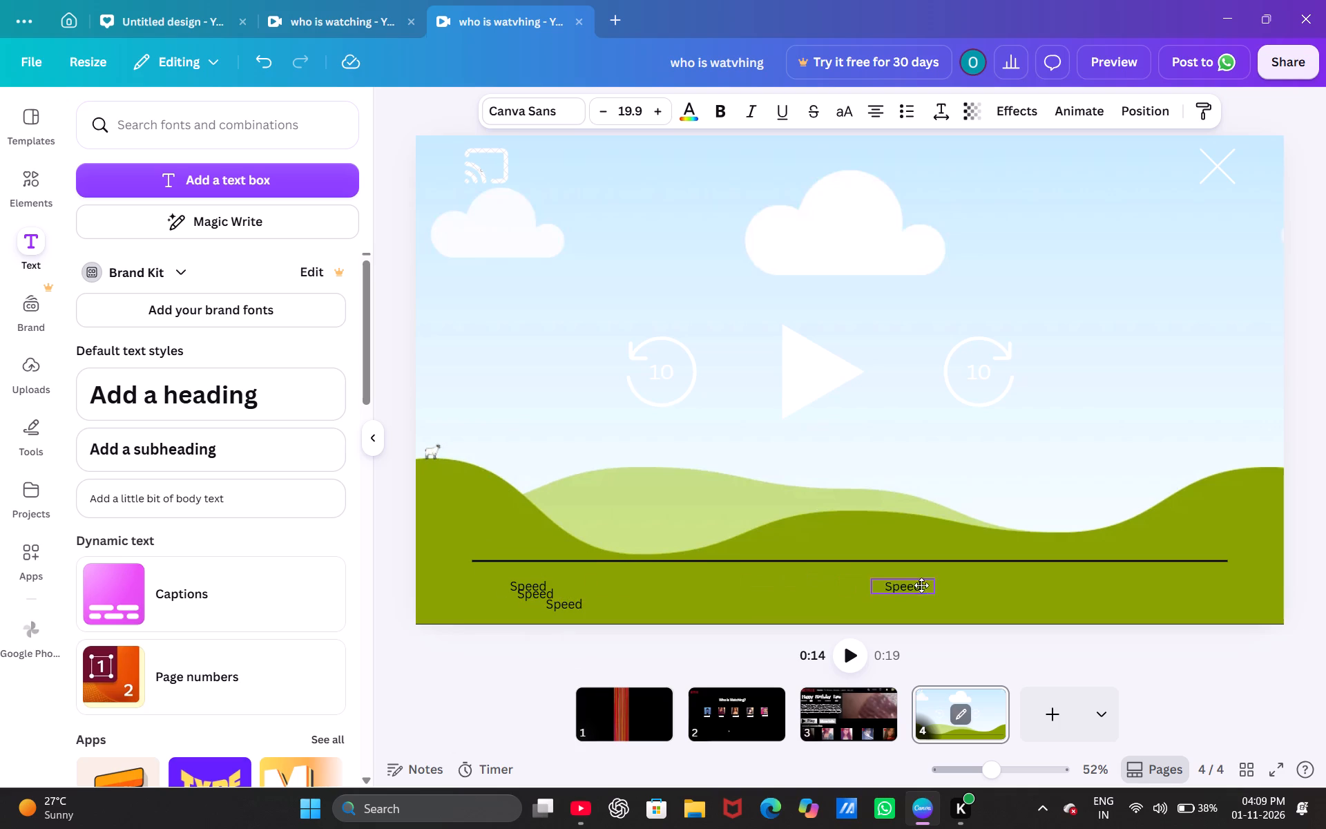
{"action": "left_click_drag", "start_coordinate": [921, 585], "coordinate": [1175, 582]}
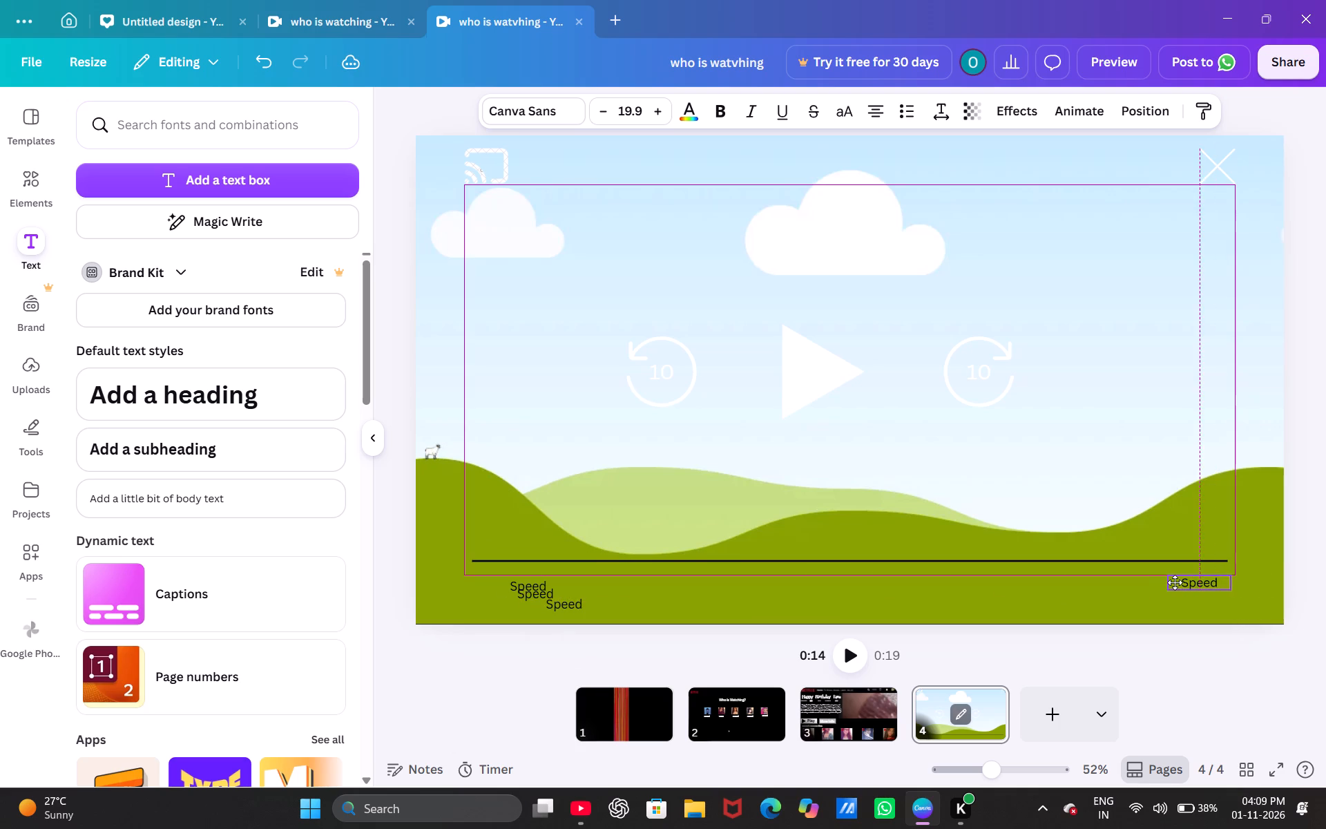
{"action": "left_click_drag", "start_coordinate": [1175, 582], "coordinate": [1166, 582]}
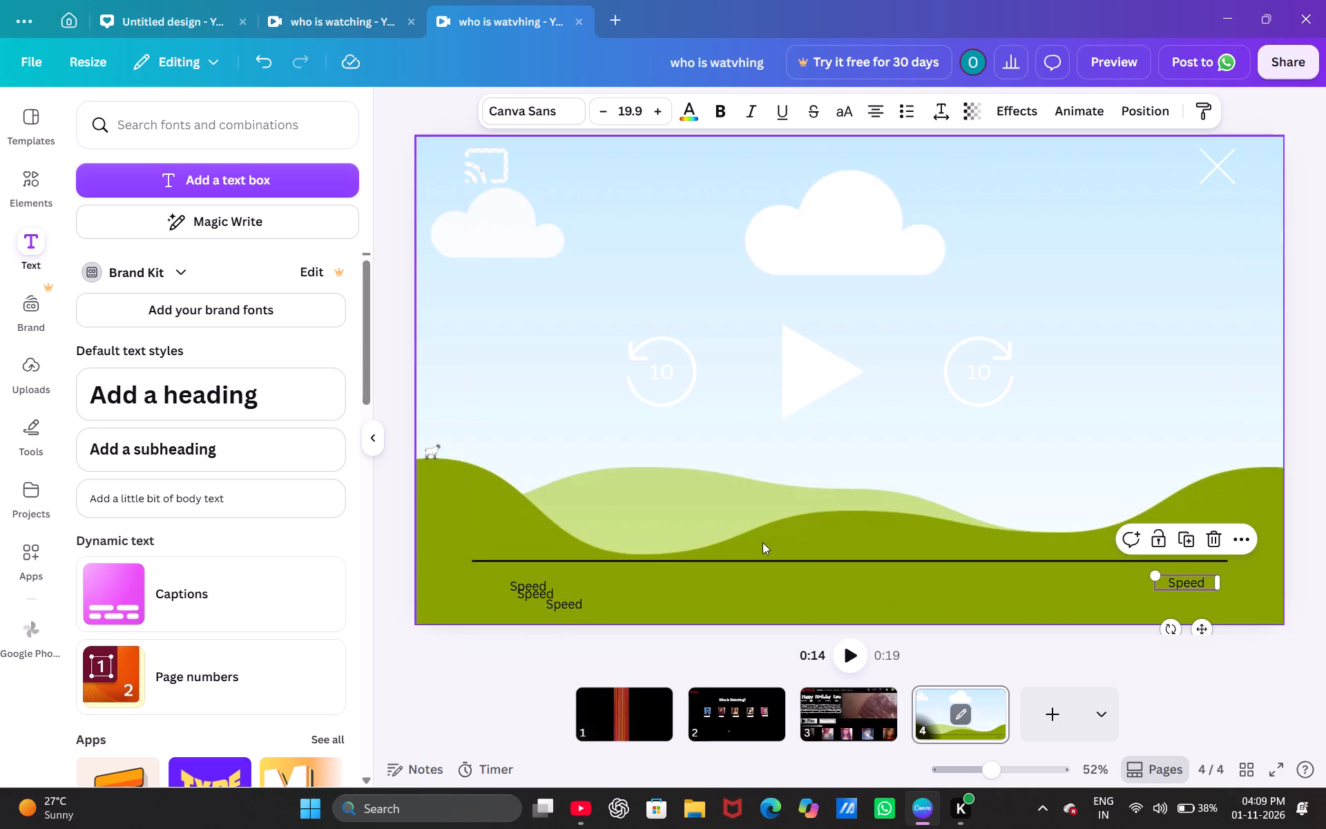
Spread two more "Speed" copies beneath the line, one near its middle and one between the middle and right end.
{"action": "left_click_drag", "start_coordinate": [568, 604], "coordinate": [932, 584]}
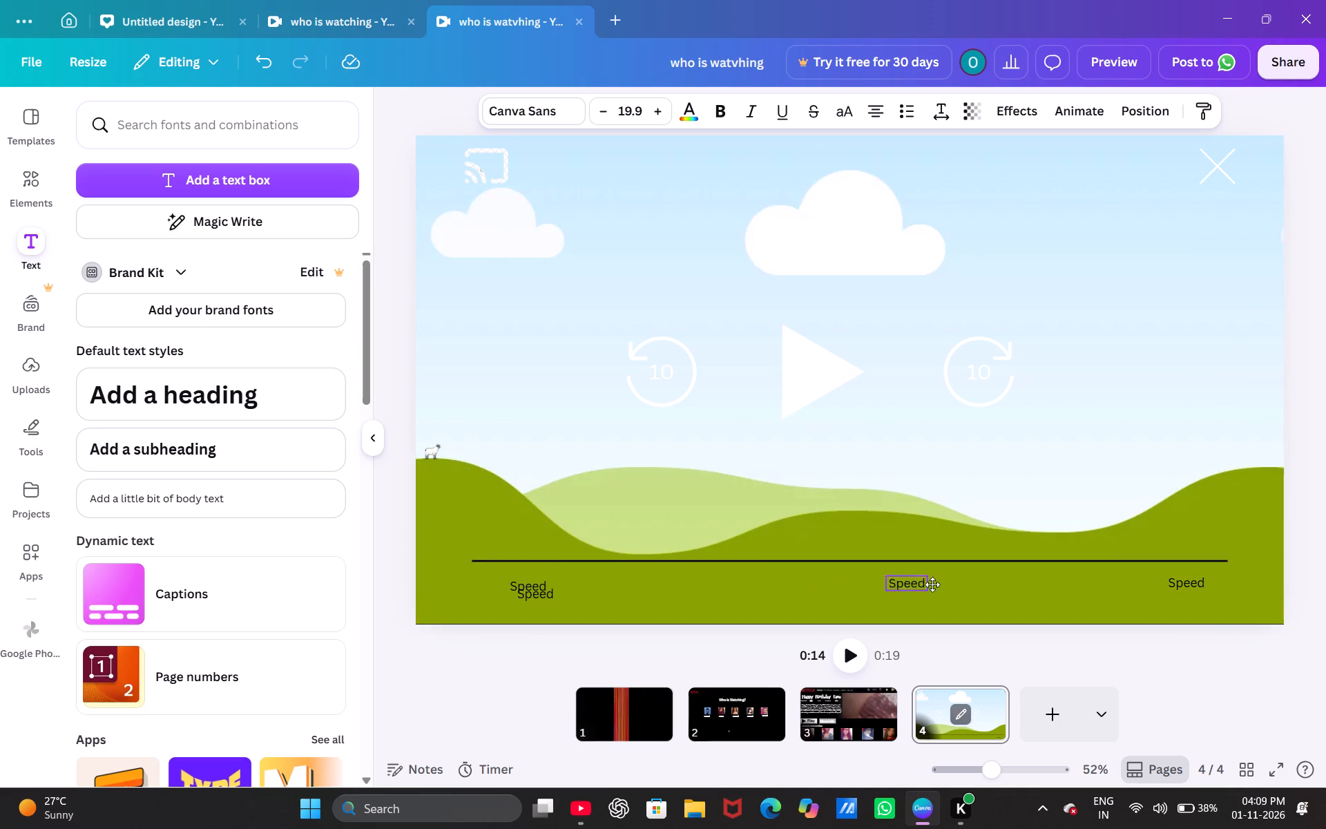
{"action": "left_click_drag", "start_coordinate": [932, 584], "coordinate": [1013, 582]}
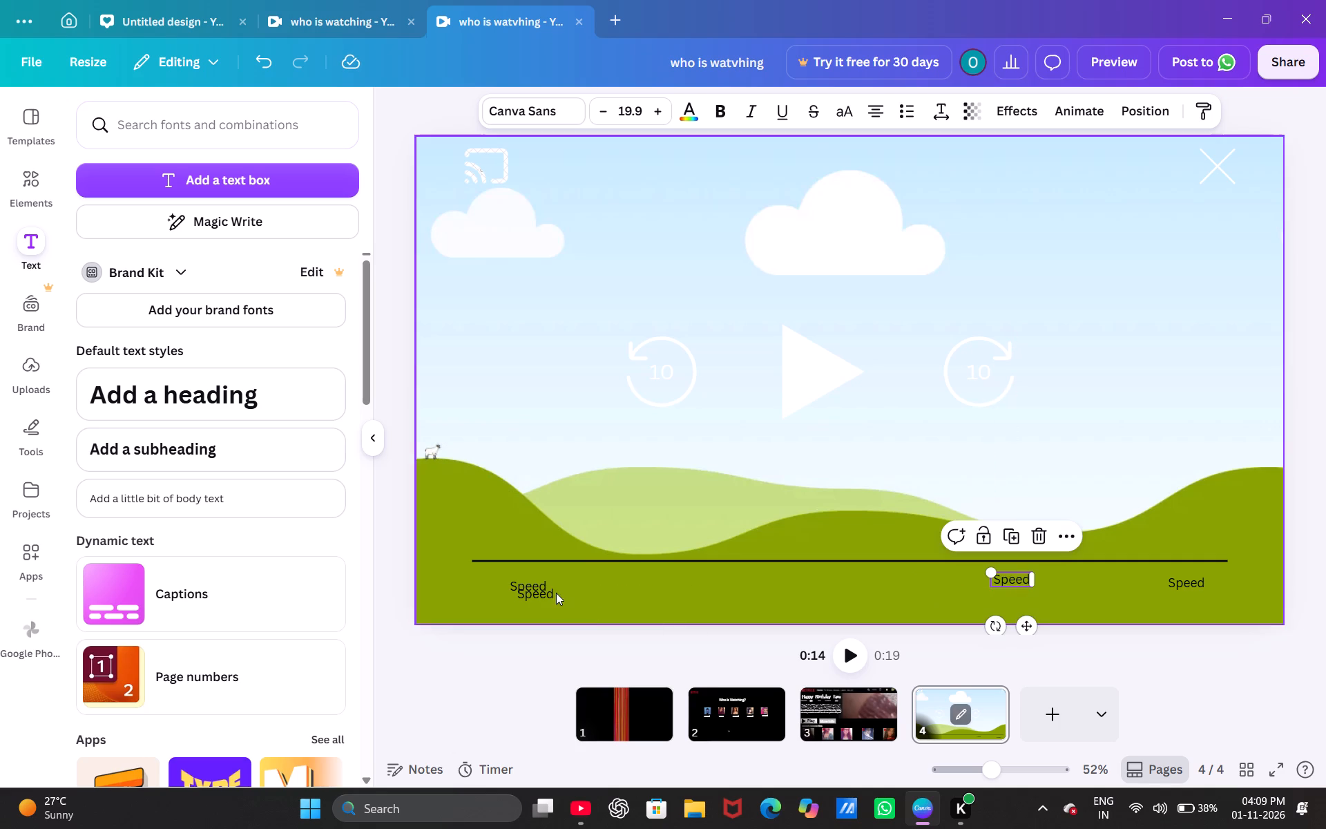
{"action": "left_click_drag", "start_coordinate": [548, 589], "coordinate": [854, 573]}
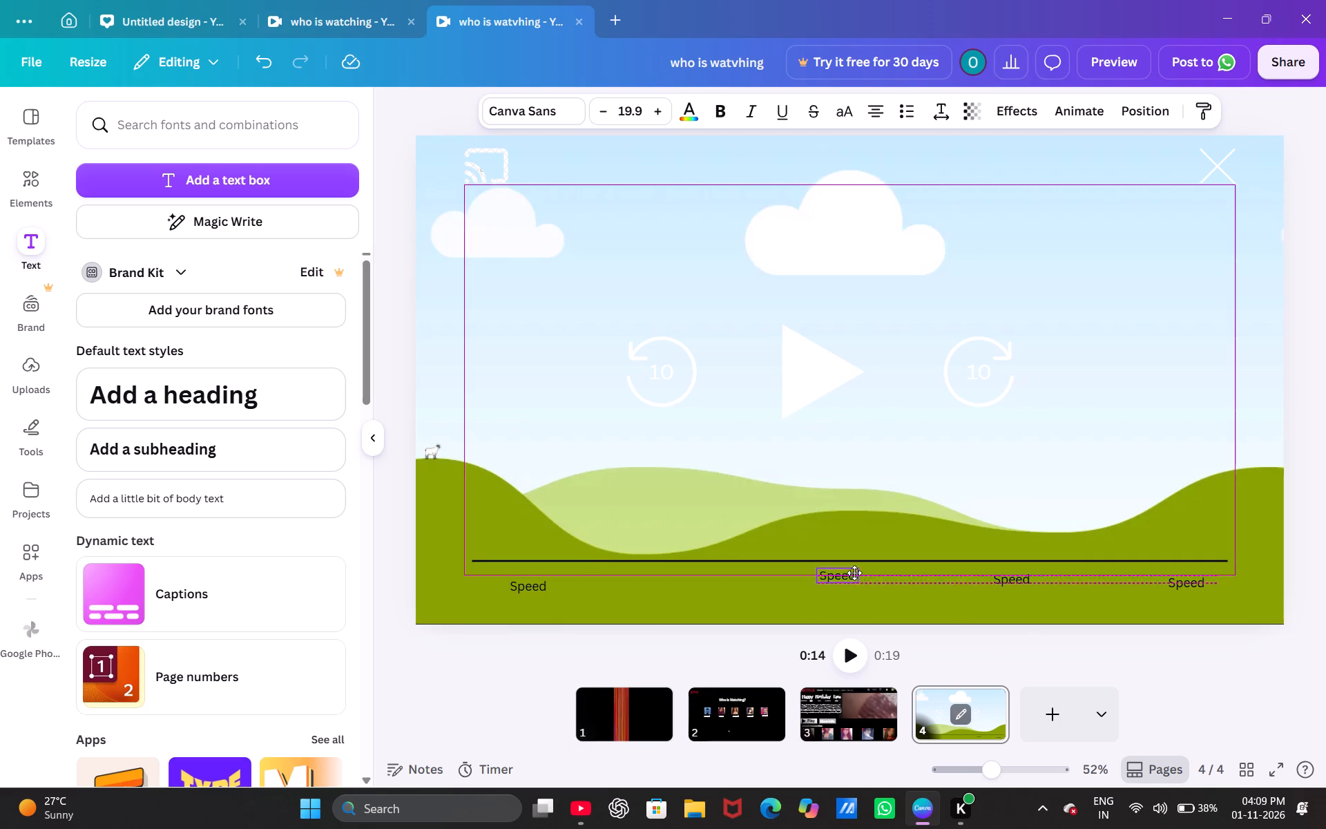
{"action": "left_click_drag", "start_coordinate": [854, 573], "coordinate": [842, 578]}
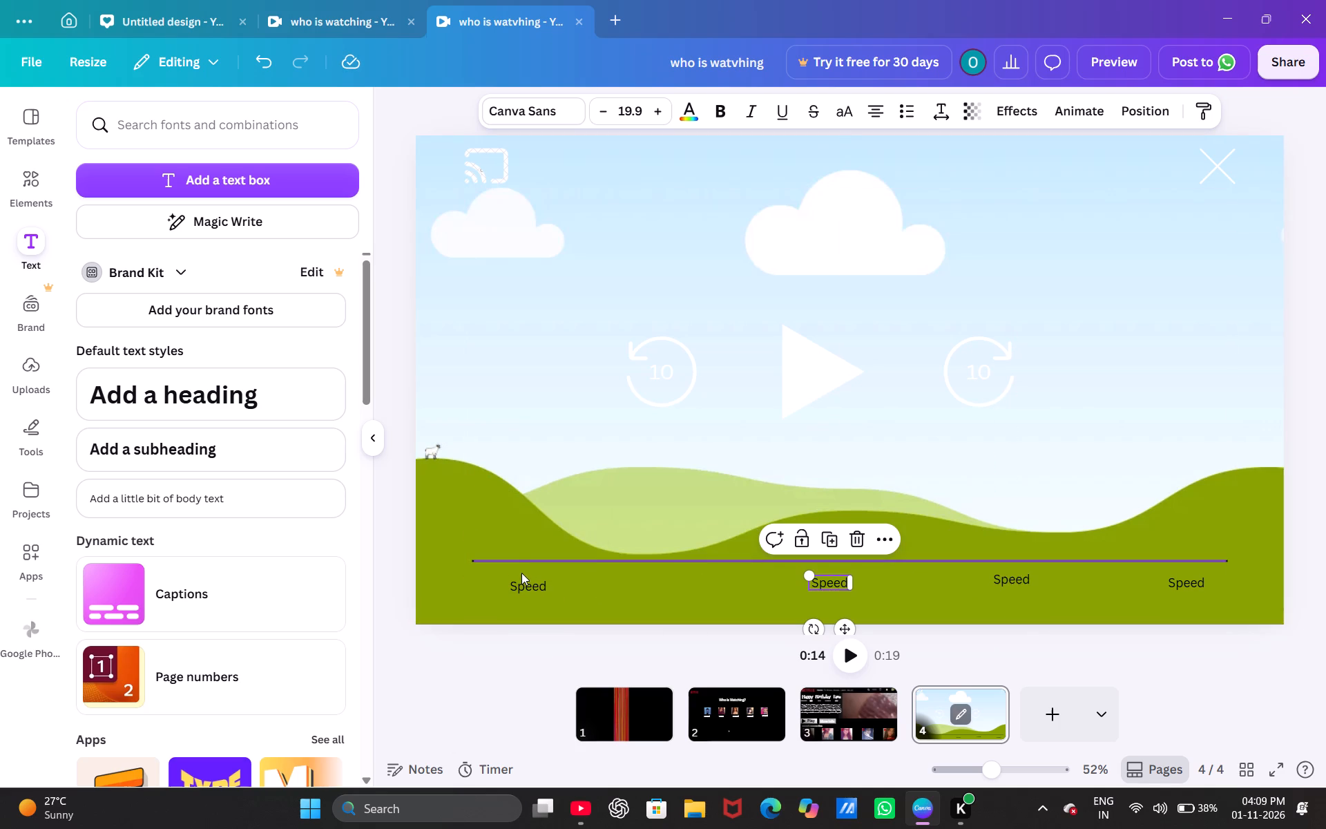
Shift the remaining leftmost "Speed" label slightly right and up, level with the middle and rightmost labels.
{"action": "left_click_drag", "start_coordinate": [531, 584], "coordinate": [571, 577]}
{"action": "left_click_drag", "start_coordinate": [571, 577], "coordinate": [552, 585]}
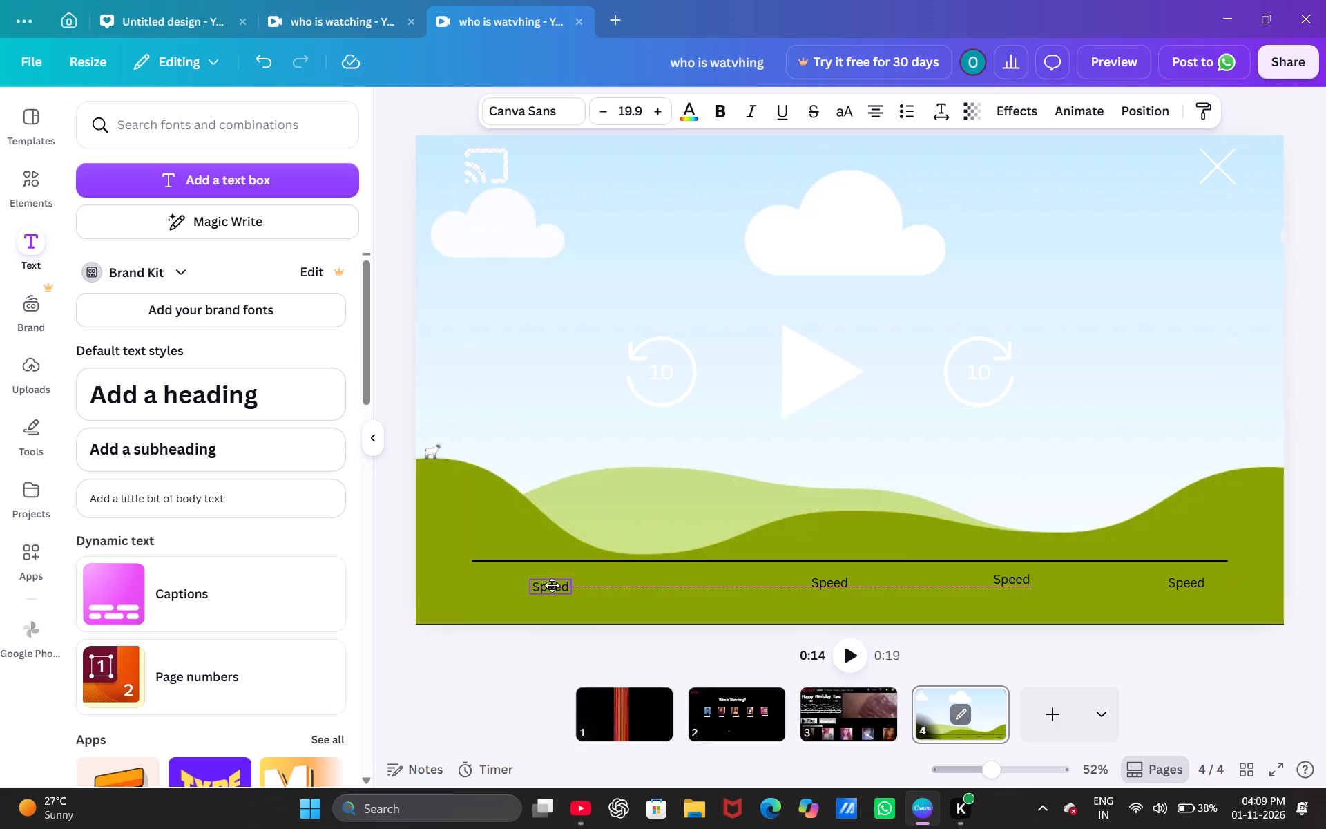
{"action": "left_click_drag", "start_coordinate": [552, 585], "coordinate": [556, 587]}
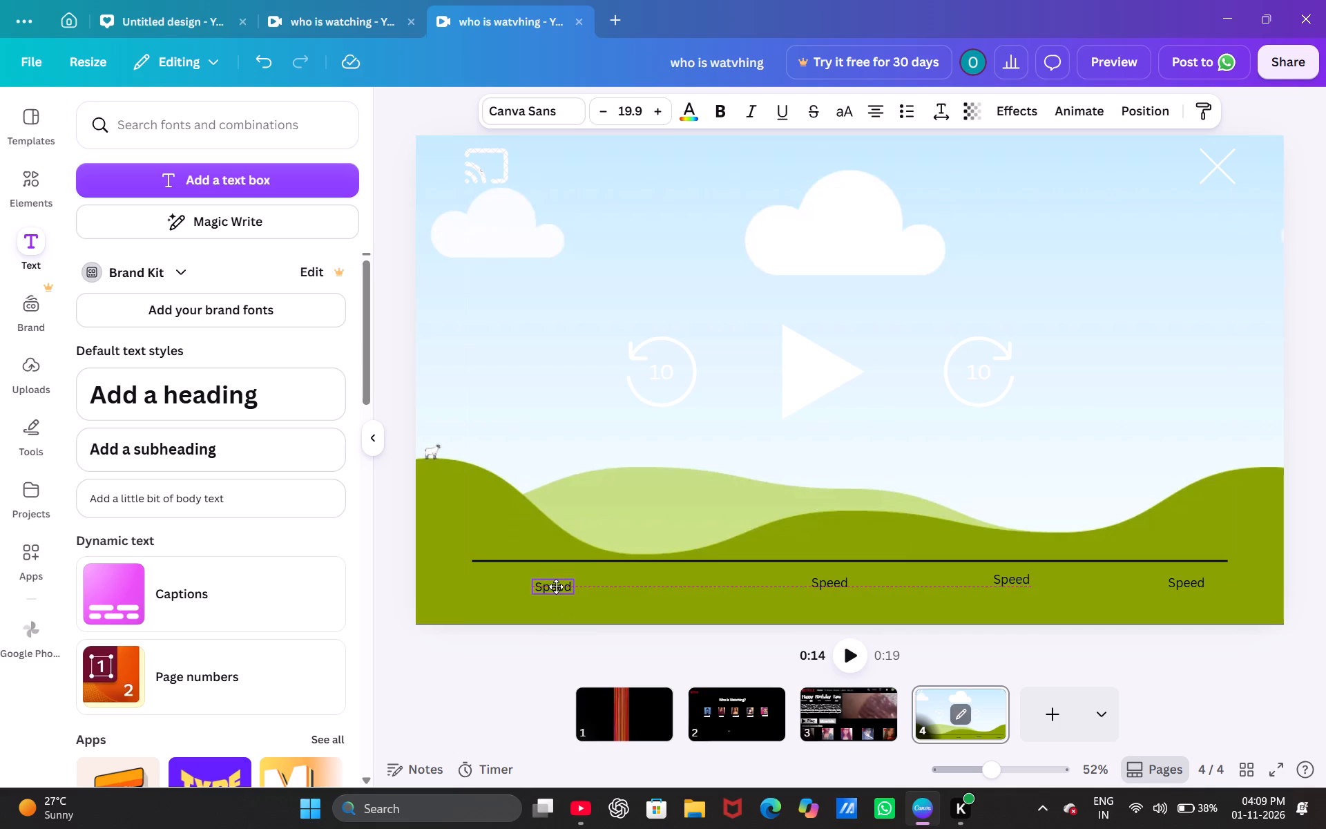
{"action": "left_click_drag", "start_coordinate": [556, 587], "coordinate": [556, 587]}
{"action": "left_click_drag", "start_coordinate": [556, 587], "coordinate": [556, 587]}
{"action": "left_click_drag", "start_coordinate": [556, 587], "coordinate": [556, 581]}
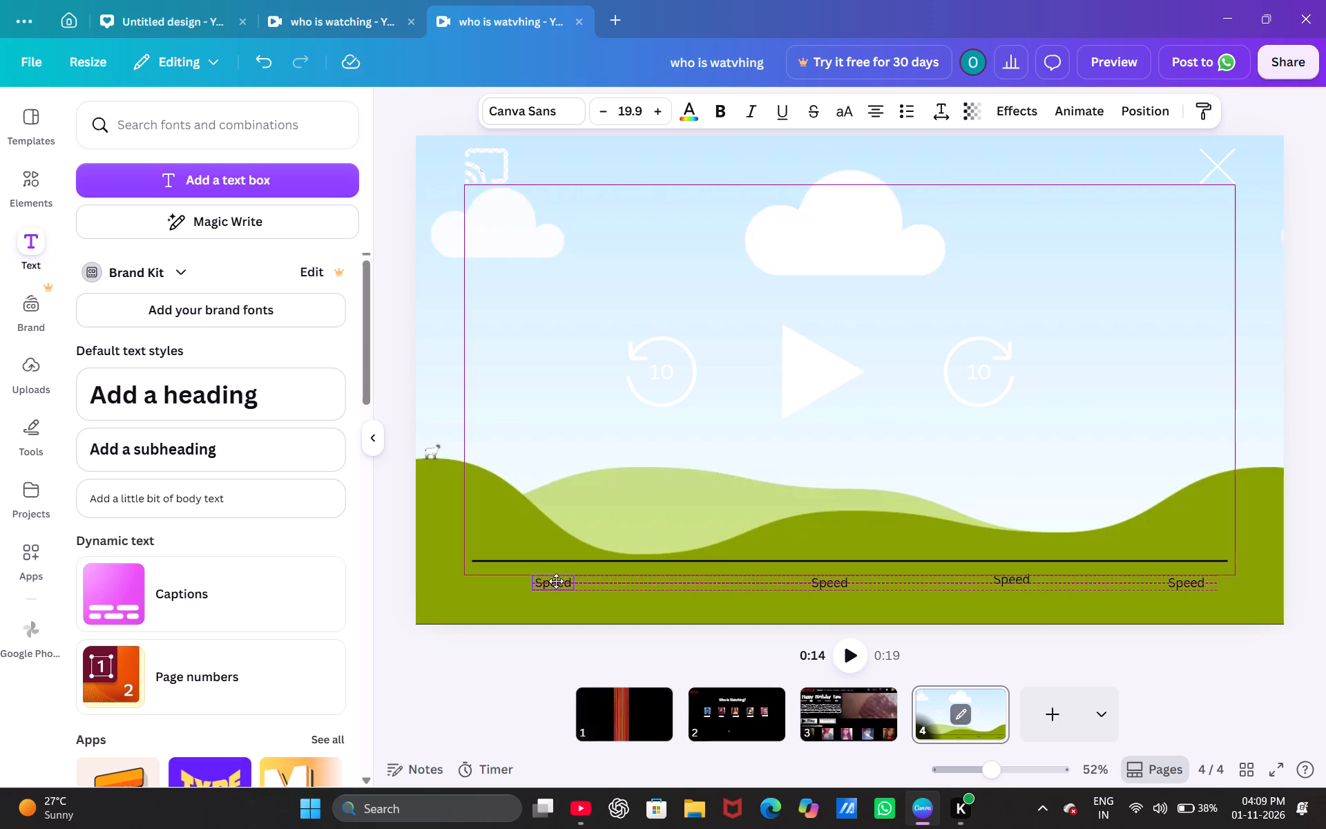
{"action": "left_click_drag", "start_coordinate": [556, 581], "coordinate": [556, 582]}
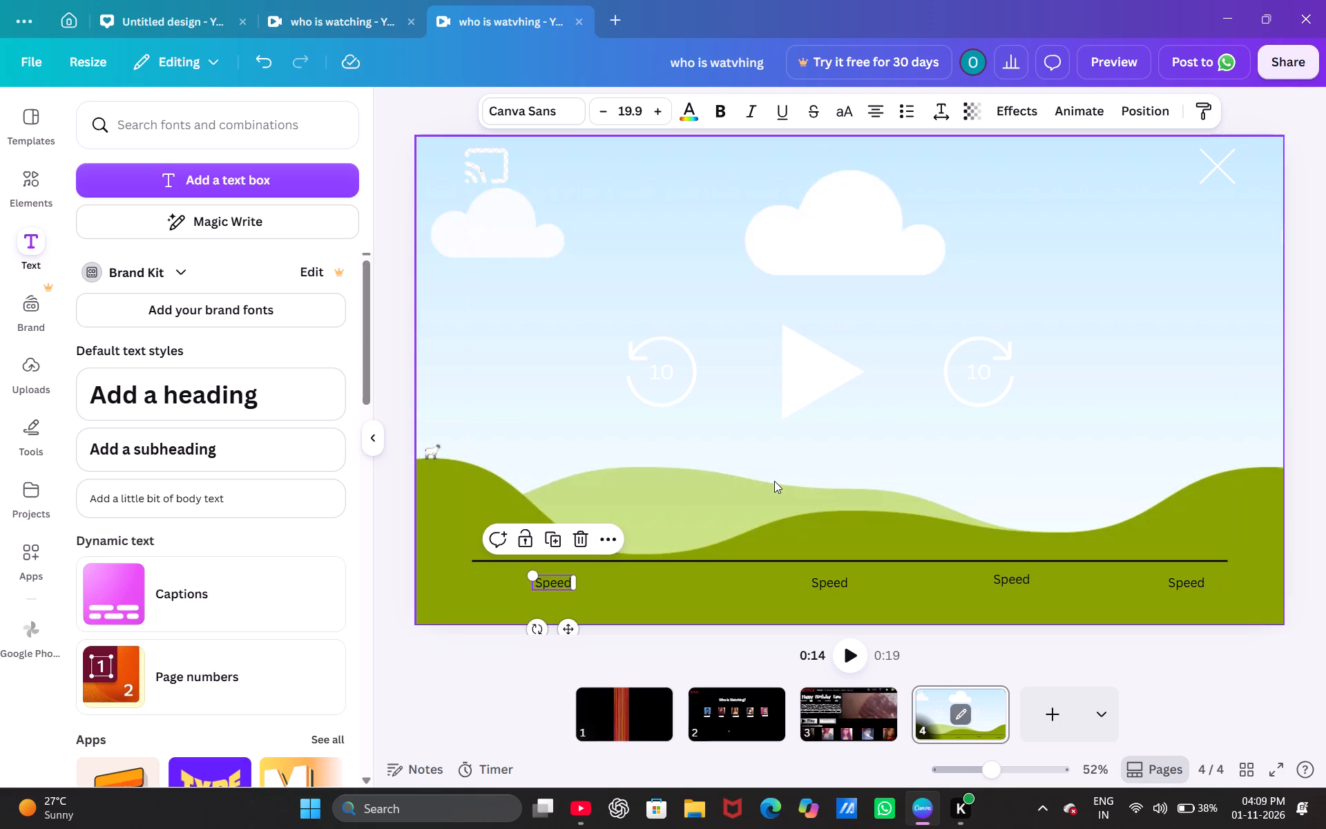
{"action": "left_click", "coordinate": [774, 481]}
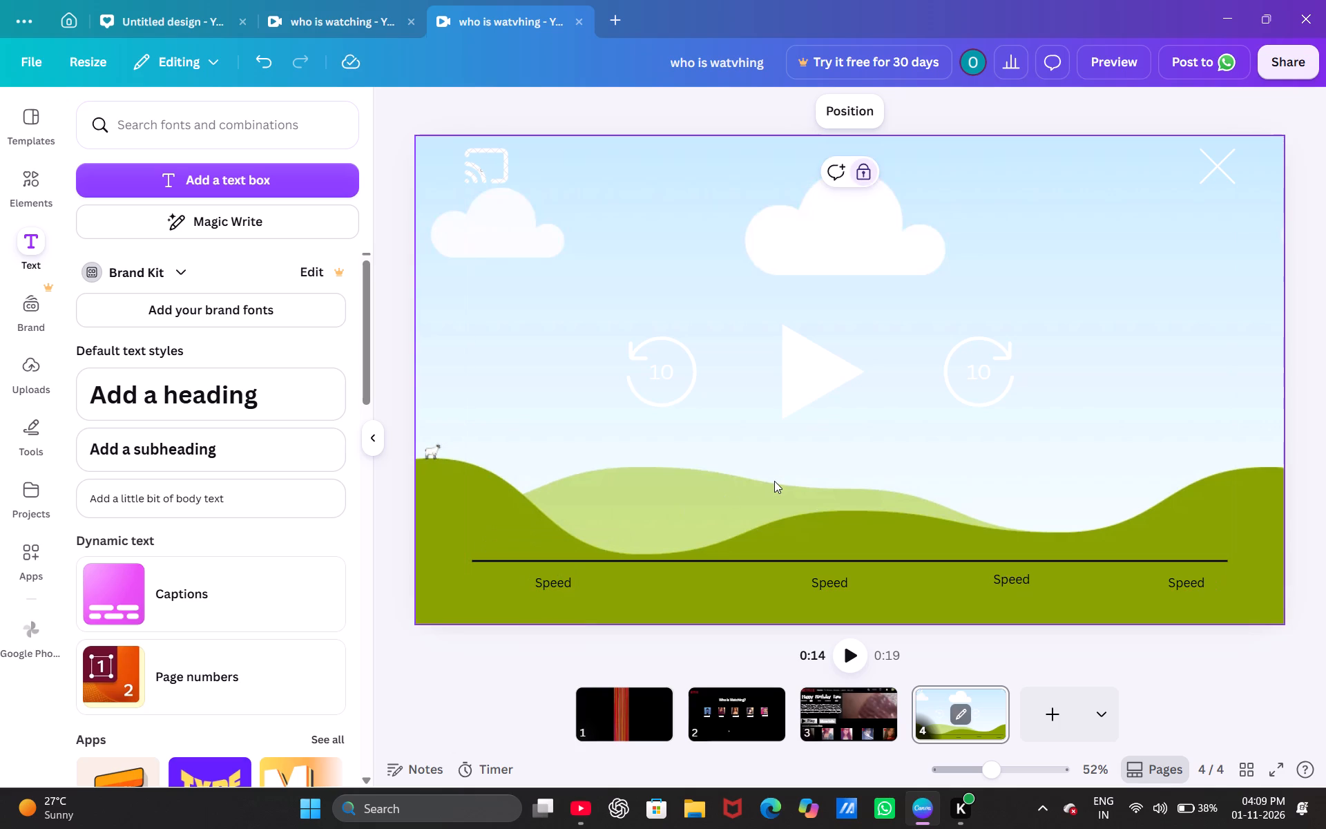
Switch to the YouTube tutorial and play the part on the bottom label row, pausing at the dashboard graphic.
{"action": "left_click", "coordinate": [747, 368]}
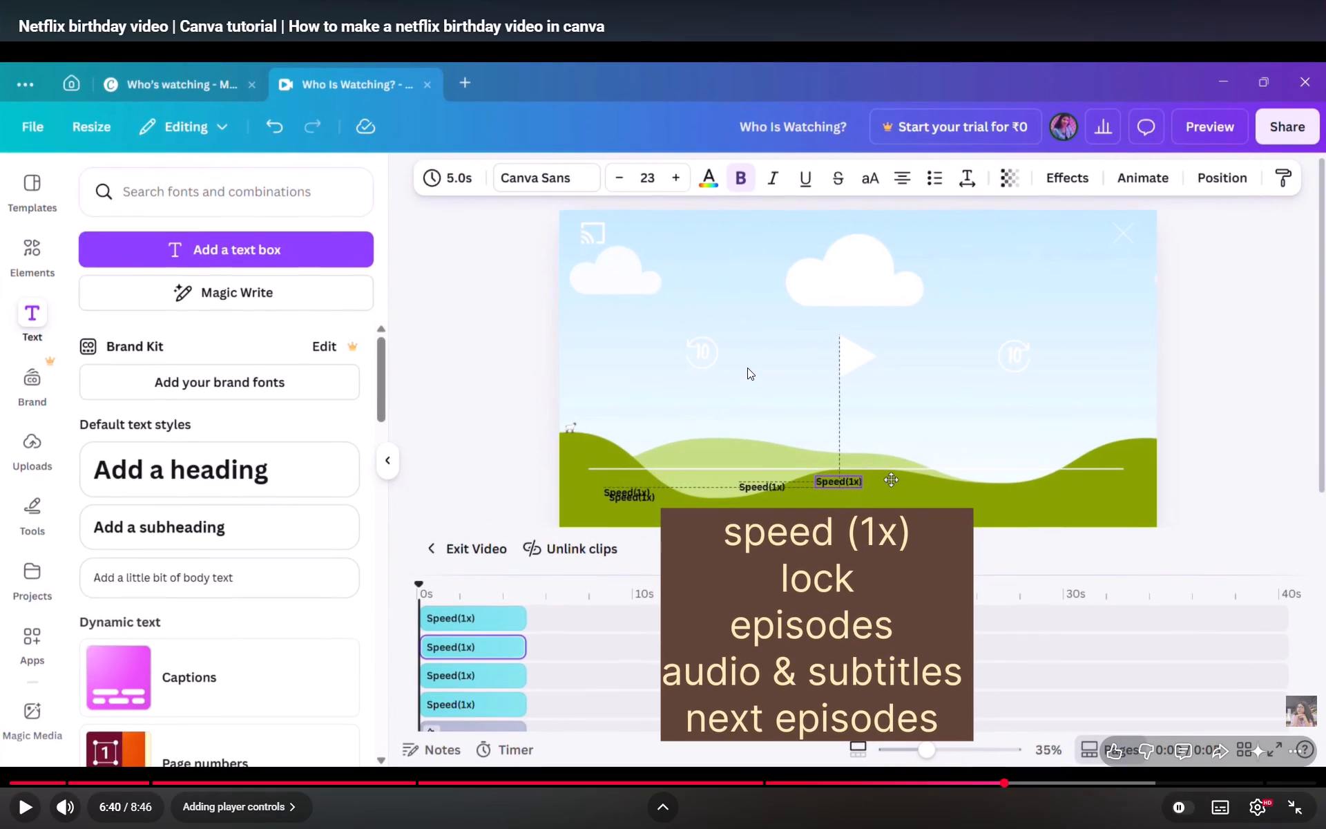
{"action": "key", "text": "space"}
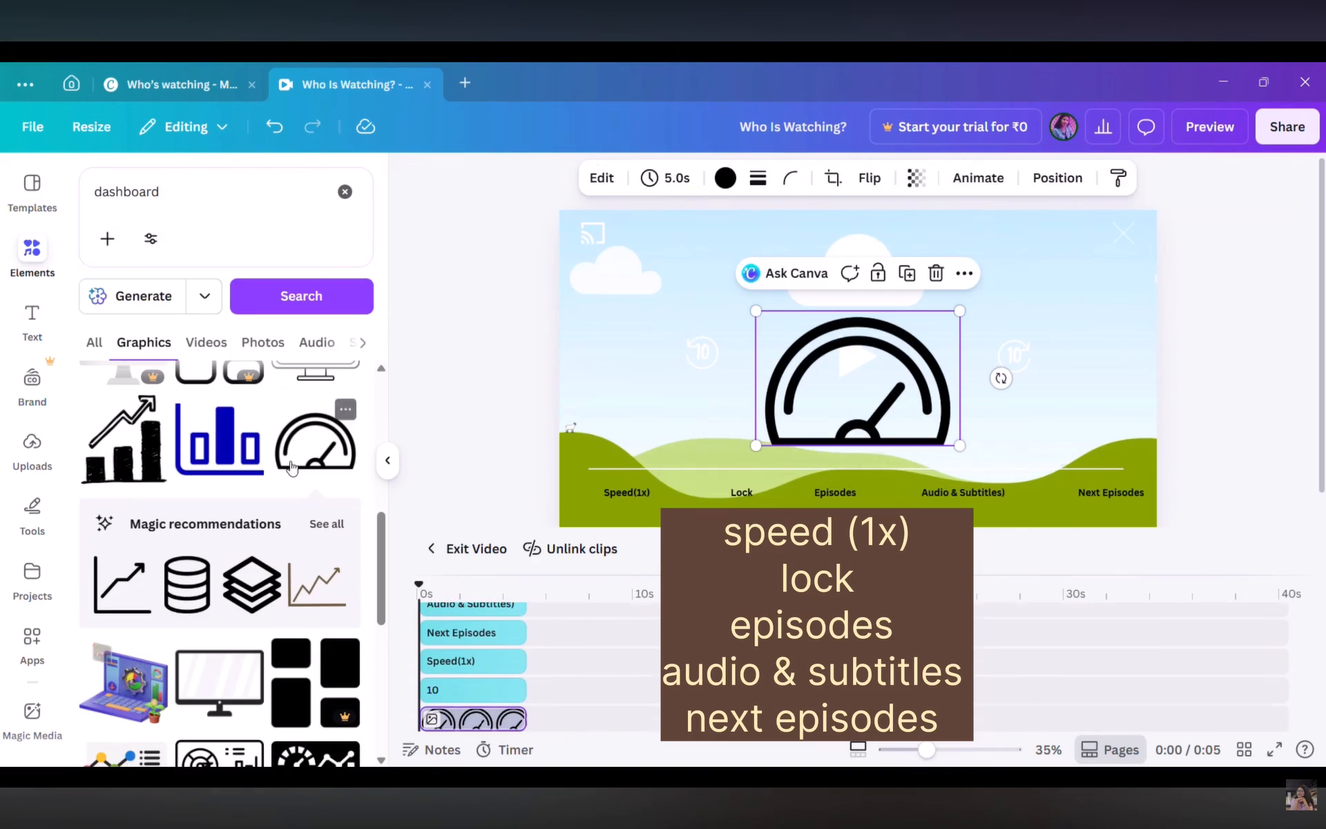
{"action": "key", "text": "space"}
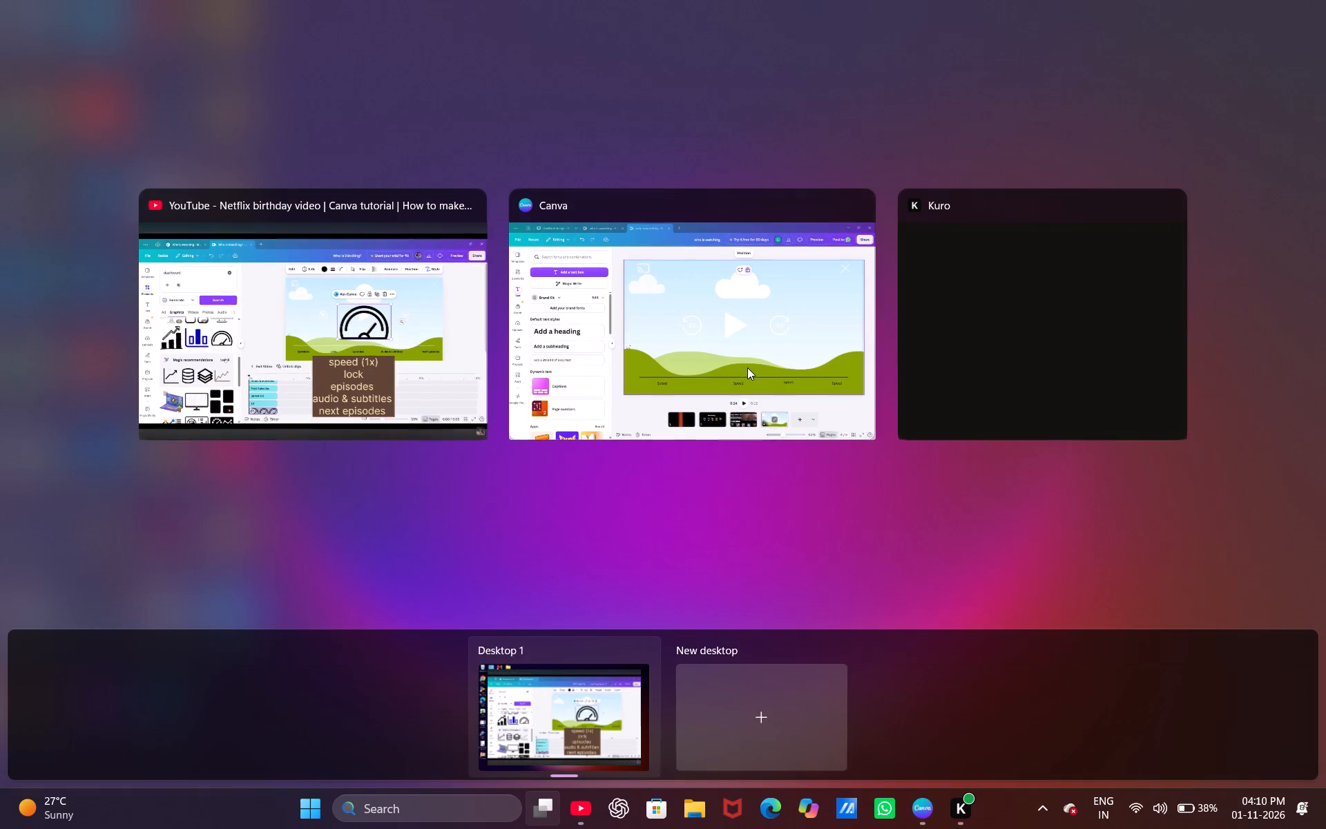
Return to Canva, duplicate the leftmost "Speed" label and place the copy level between it and the middle label.
{"action": "left_click", "coordinate": [626, 328]}
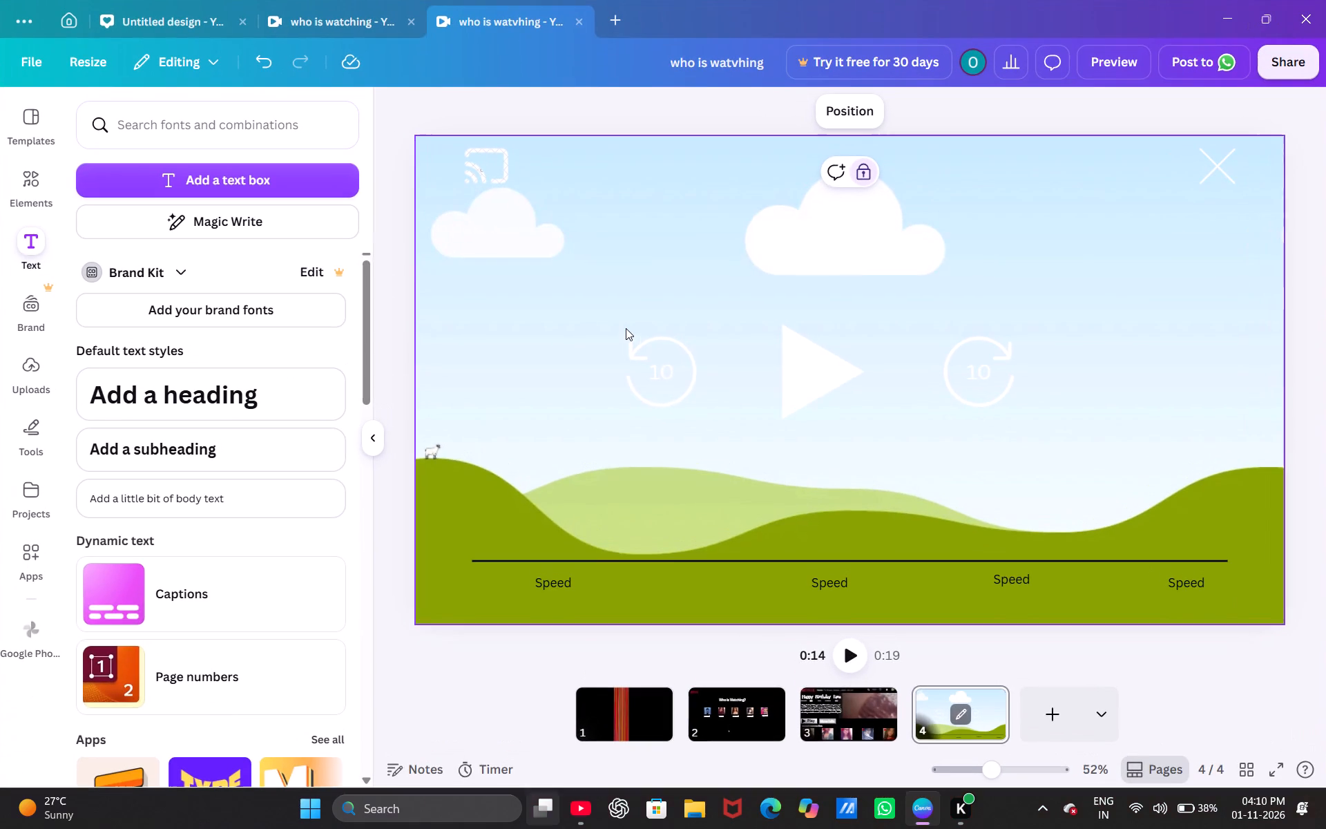
{"action": "left_click", "coordinate": [559, 583]}
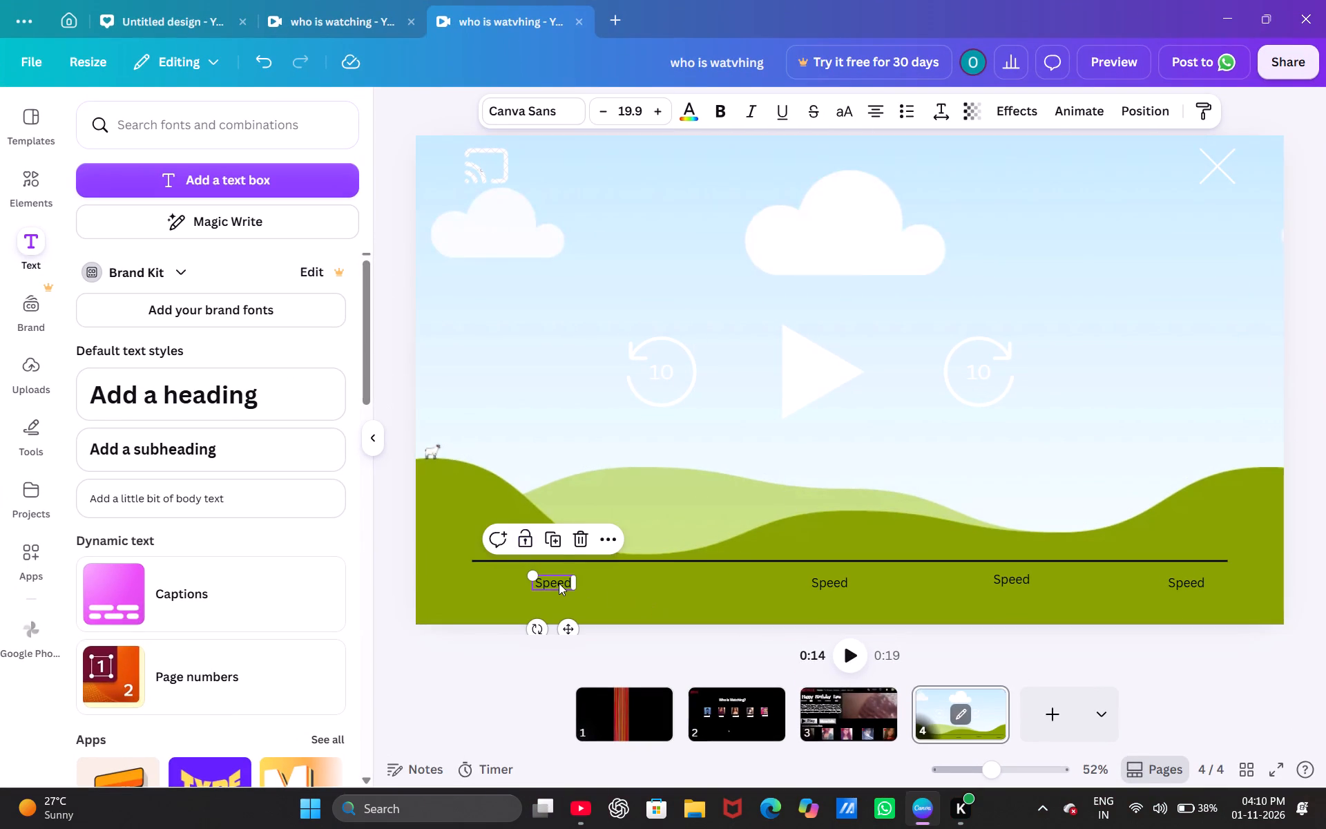
{"action": "left_click", "coordinate": [555, 535]}
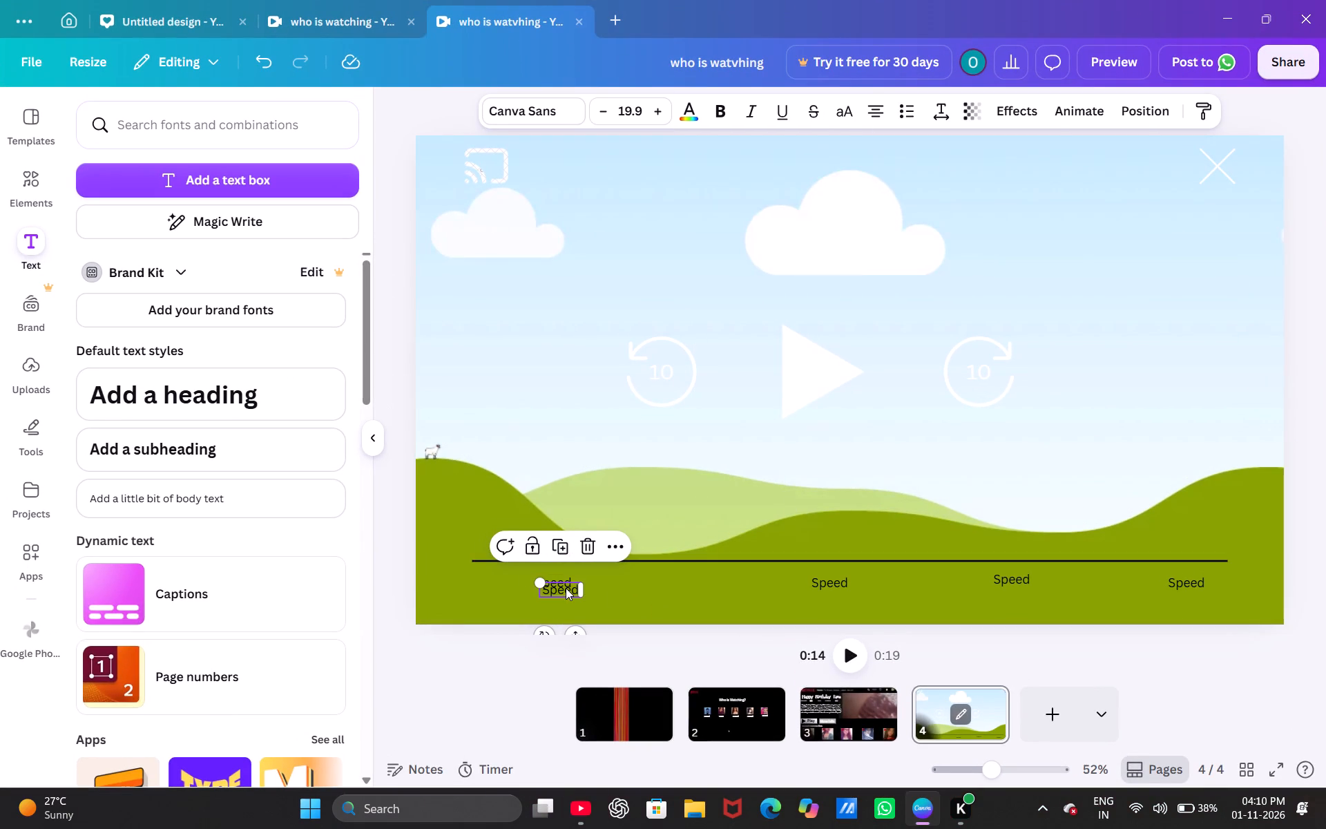
{"action": "left_click_drag", "start_coordinate": [566, 588], "coordinate": [706, 585]}
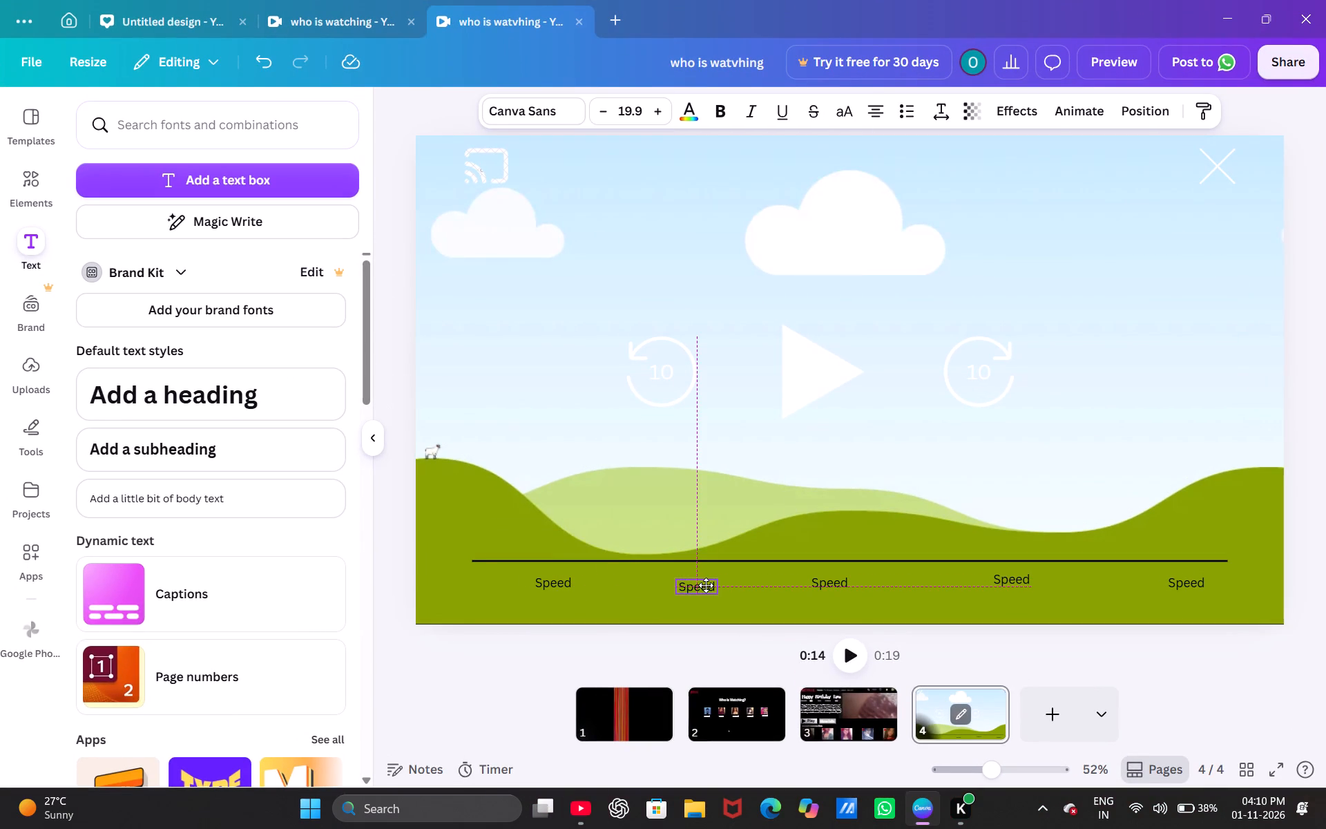
{"action": "left_click_drag", "start_coordinate": [706, 585], "coordinate": [707, 581]}
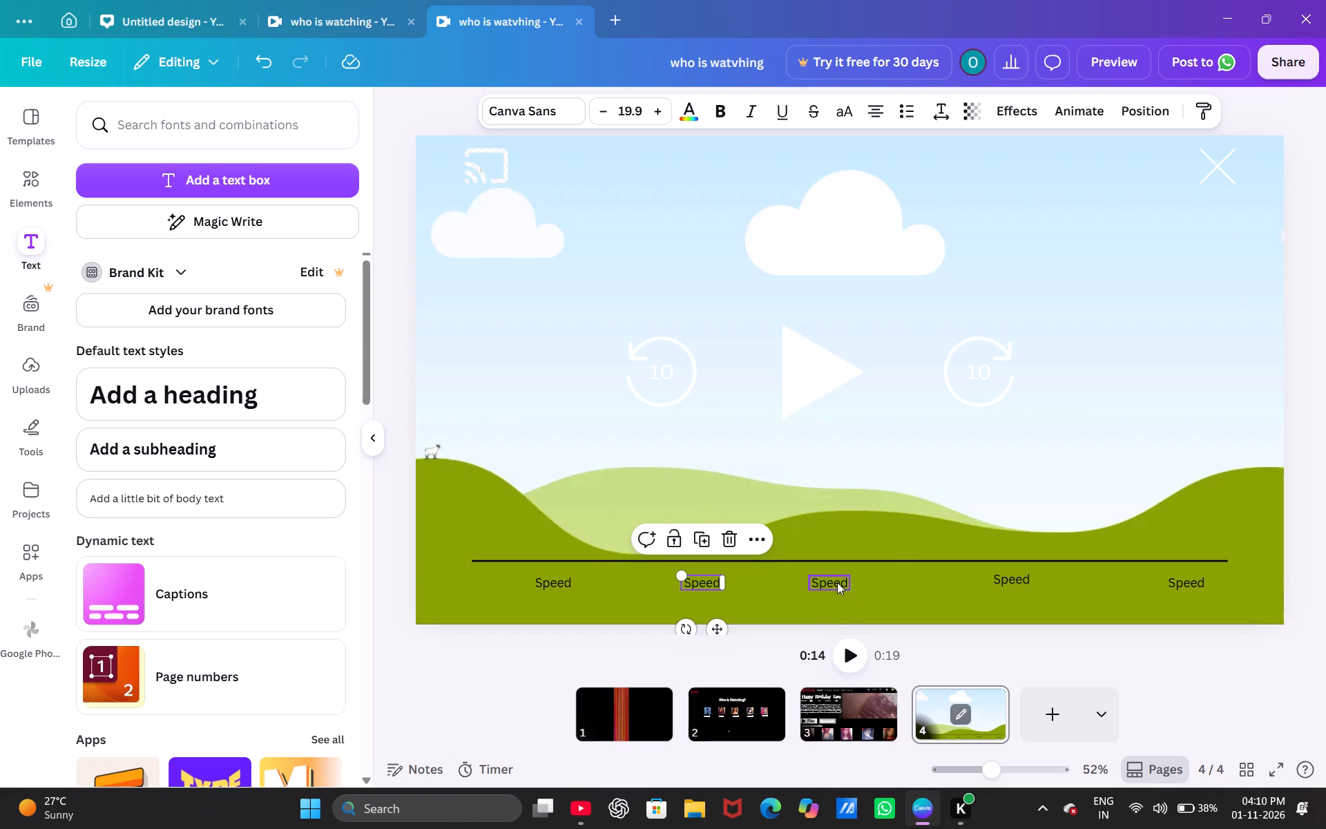
Move the middle "Speed" label slightly right so it sits beneath the line's center.
{"action": "left_click_drag", "start_coordinate": [837, 582], "coordinate": [857, 583]}
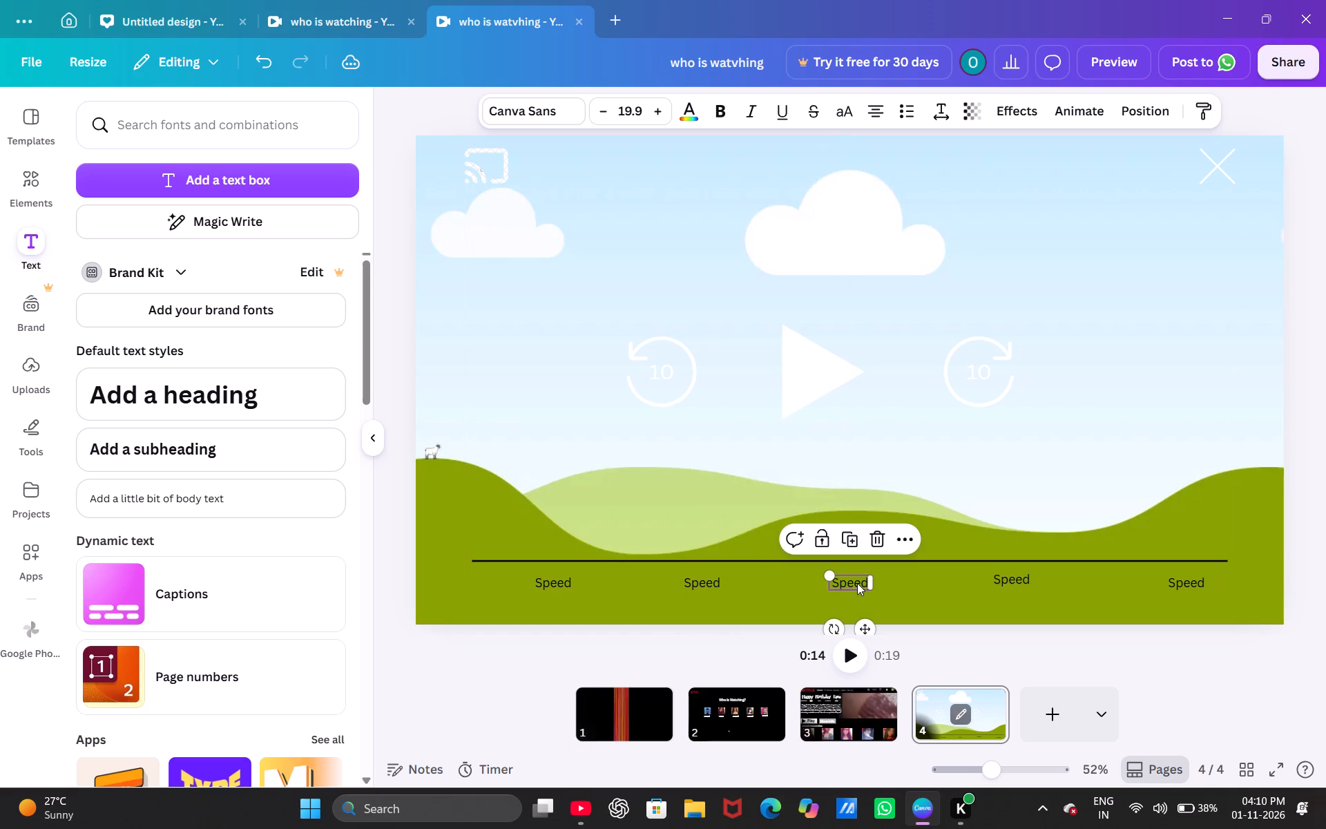
Change the leftmost label's text to "Speed 1x".
{"action": "left_click", "coordinate": [559, 578]}
{"action": "left_click", "coordinate": [568, 578]}
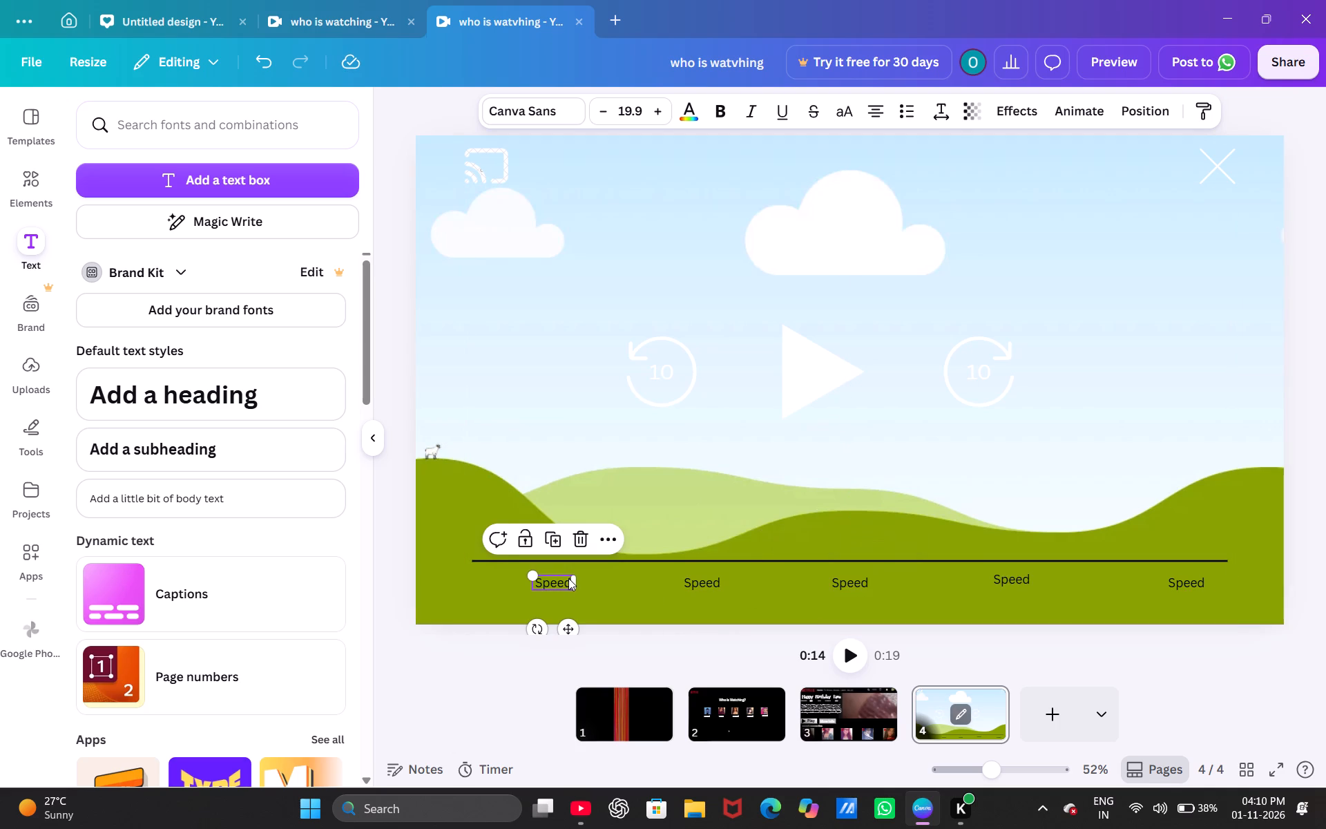
{"action": "left_click", "coordinate": [568, 578]}
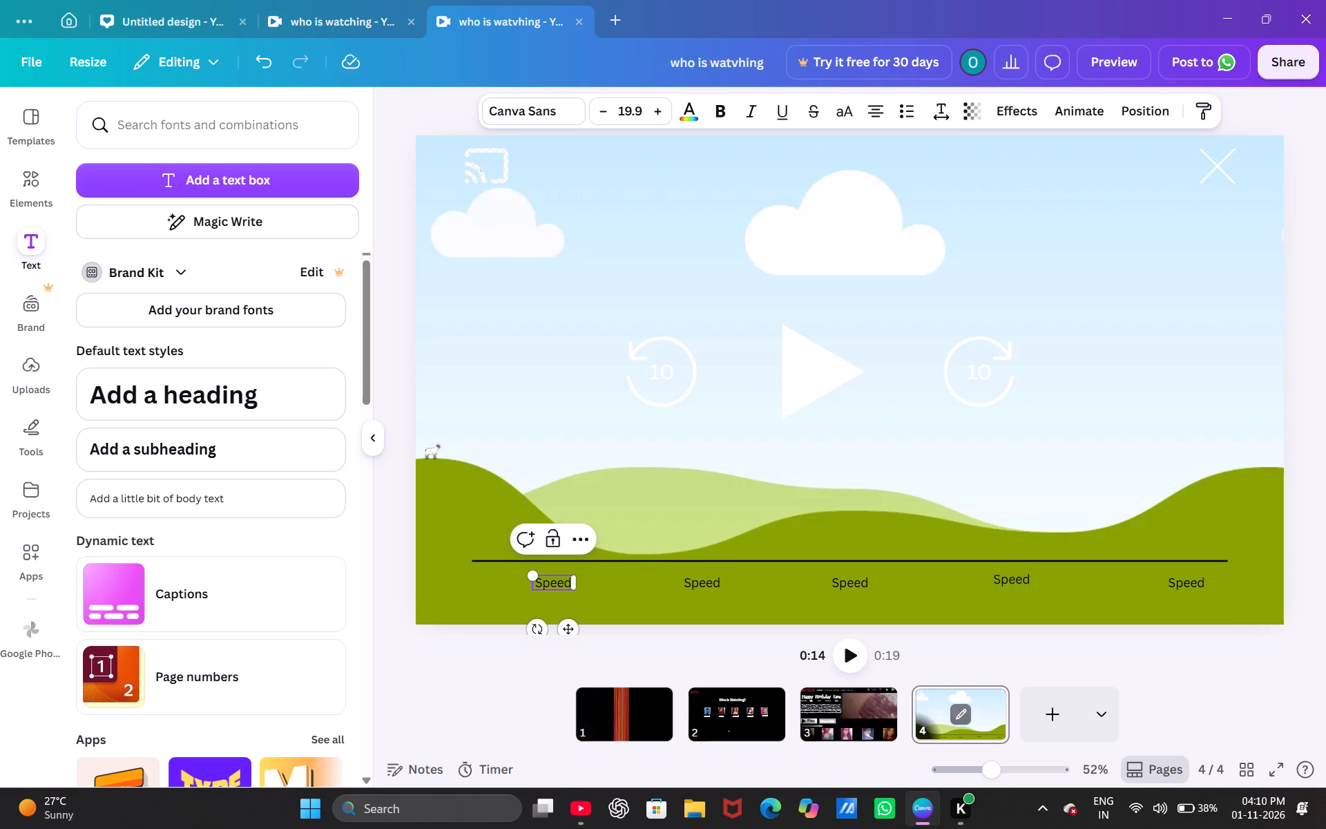
{"action": "key", "text": "space"}
{"action": "key", "text": "1"}
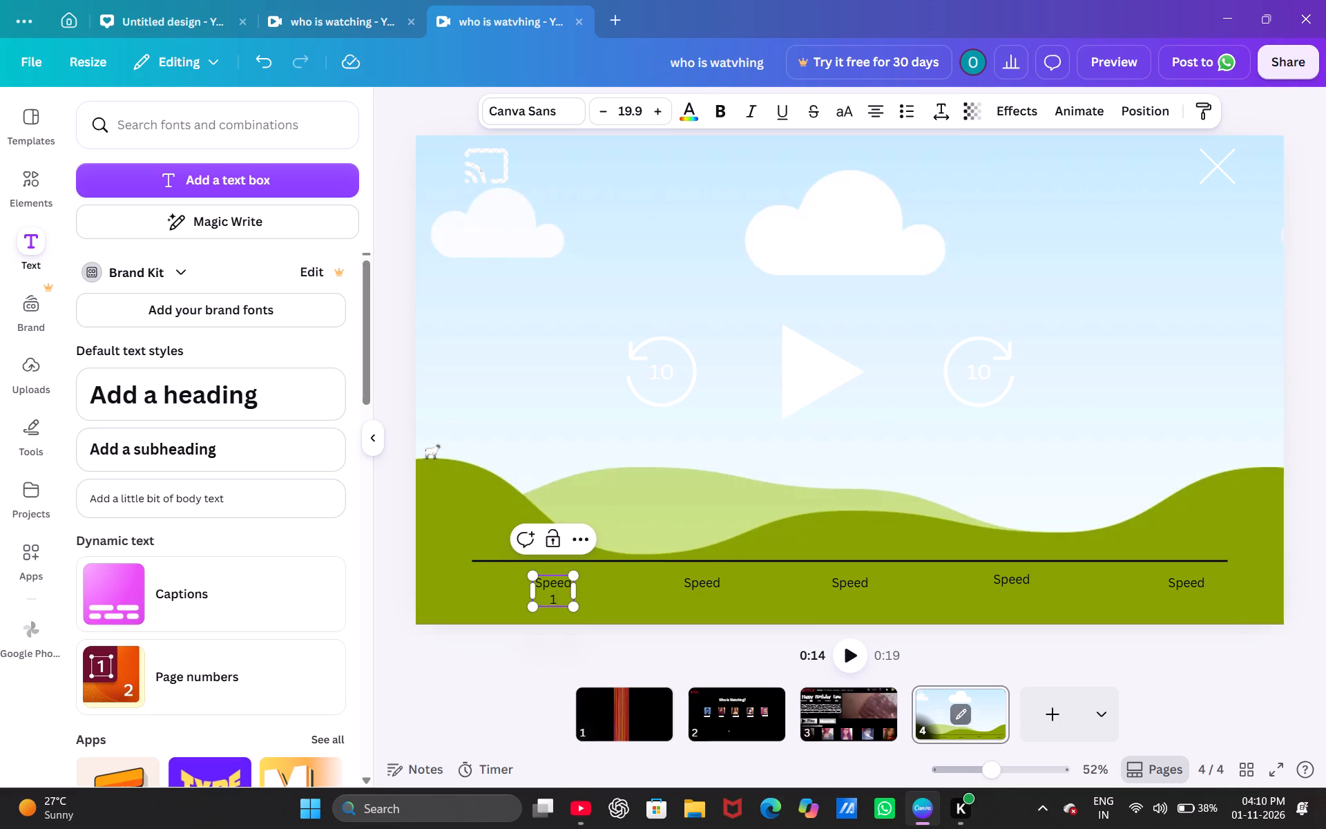
{"action": "key", "text": "x"}
Widen the "Speed 1x" text box toward the left so its text fits on a single line.
{"action": "left_click", "coordinate": [530, 578]}
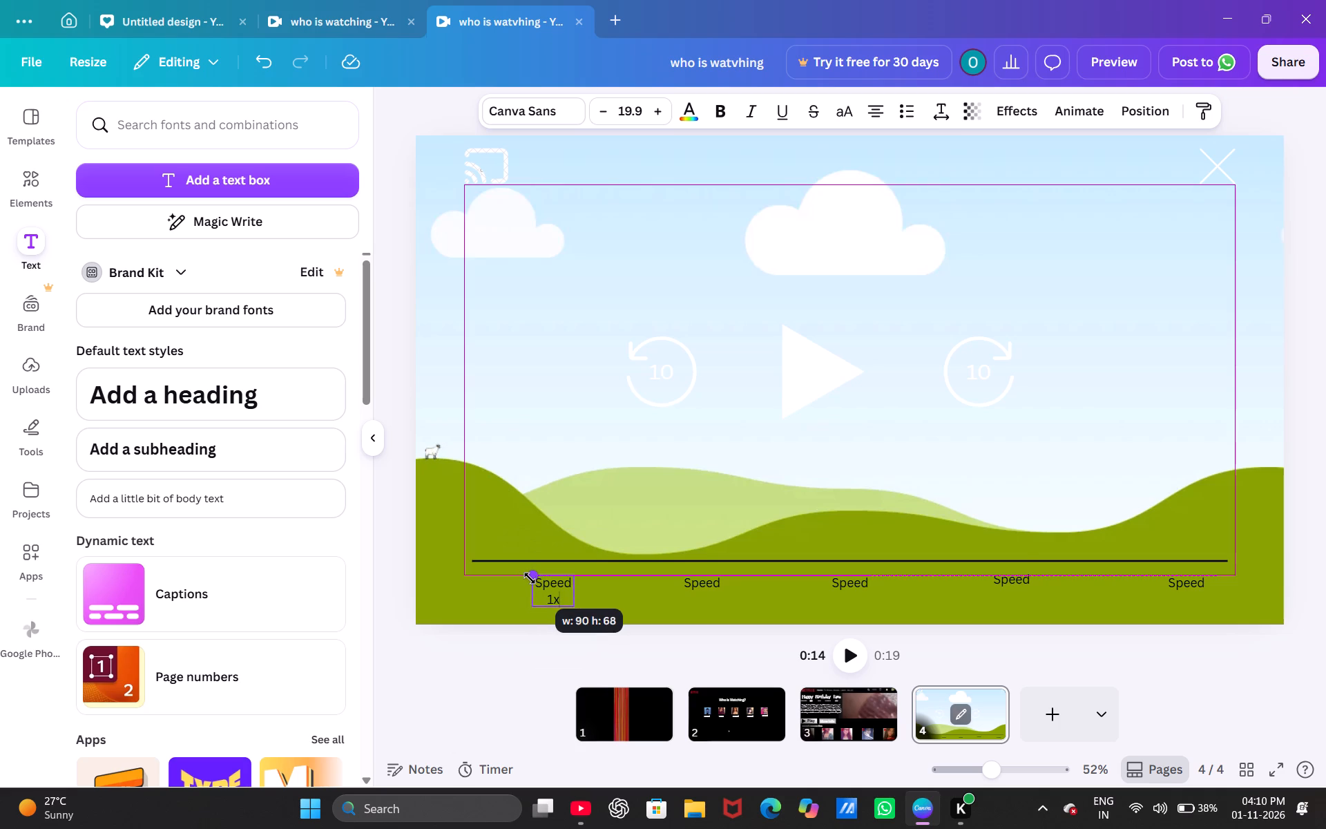
{"action": "left_click", "coordinate": [533, 593]}
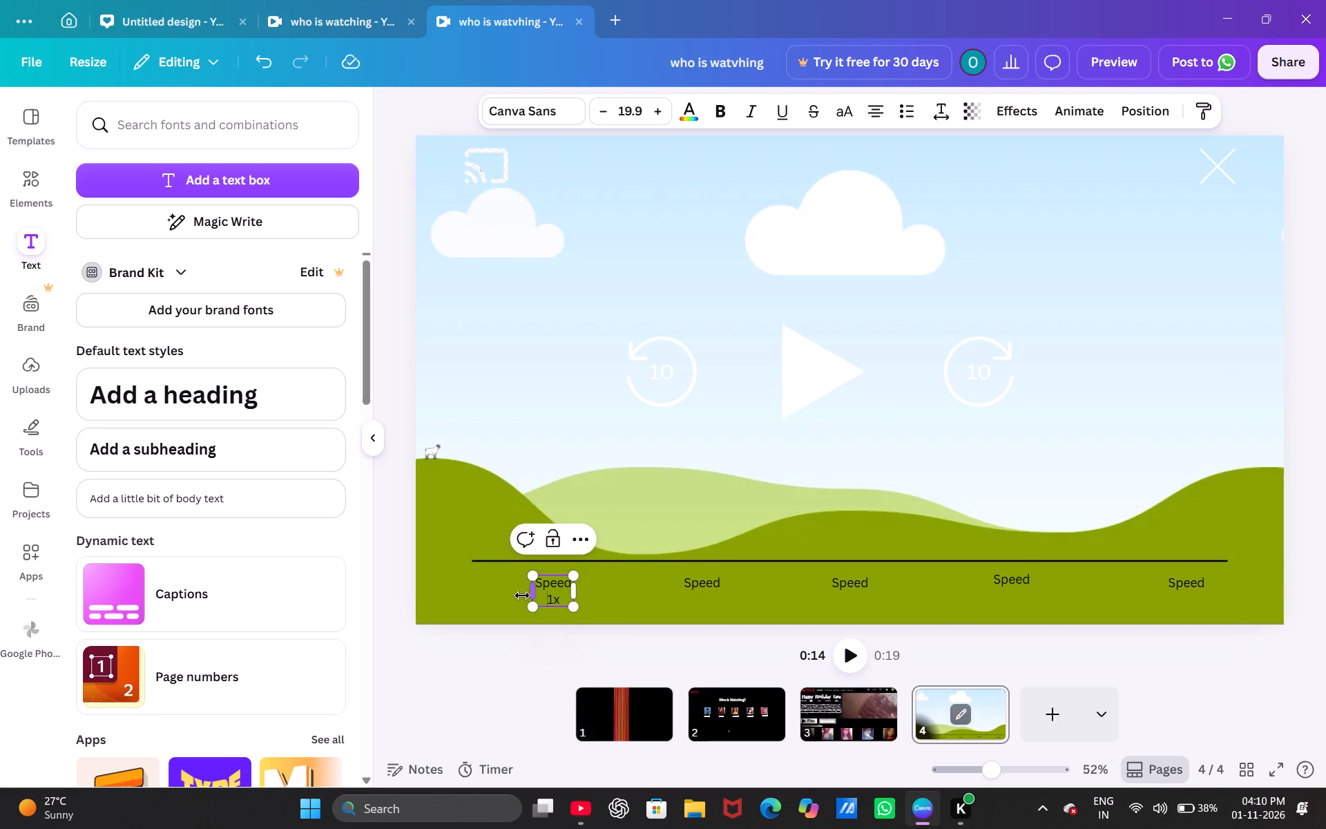
{"action": "left_click", "coordinate": [535, 589]}
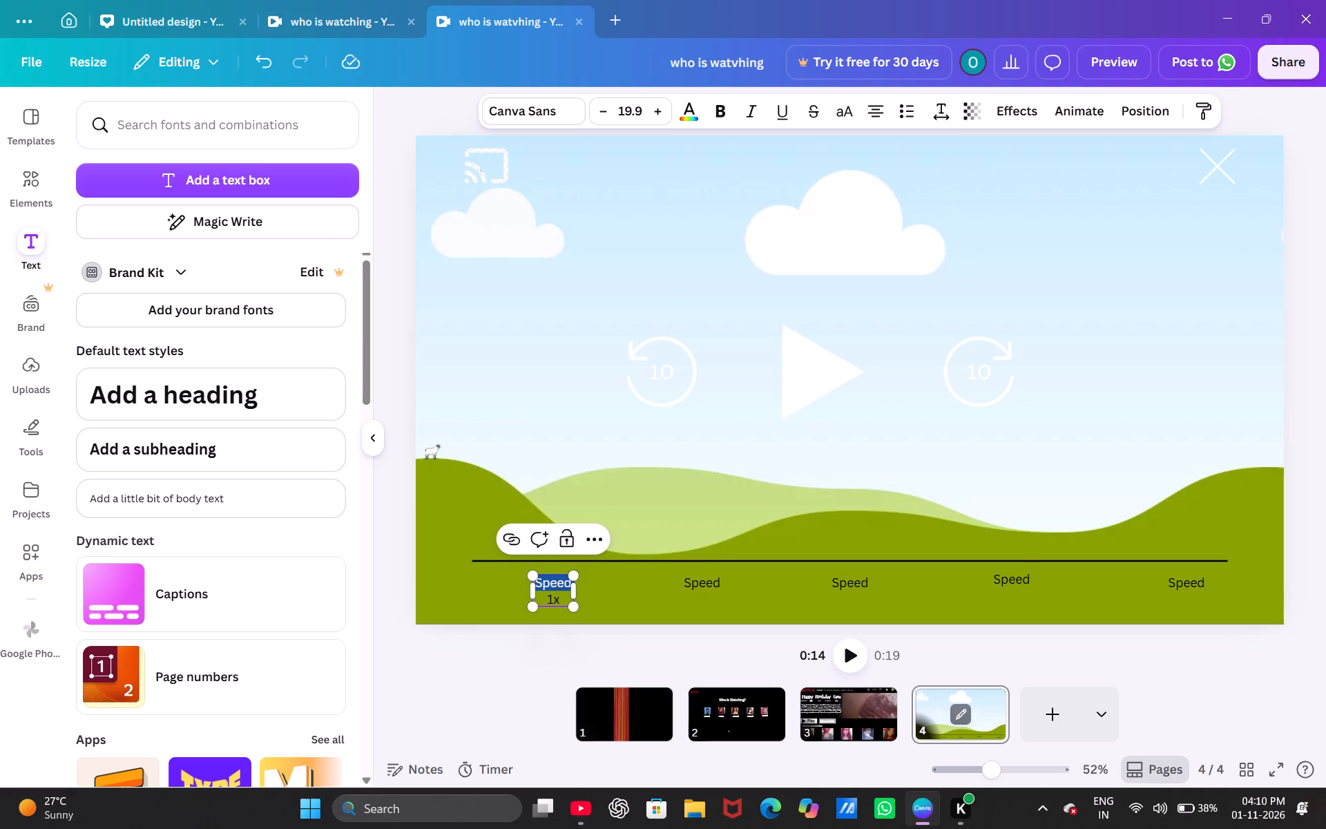
{"action": "left_click_drag", "start_coordinate": [531, 589], "coordinate": [511, 590]}
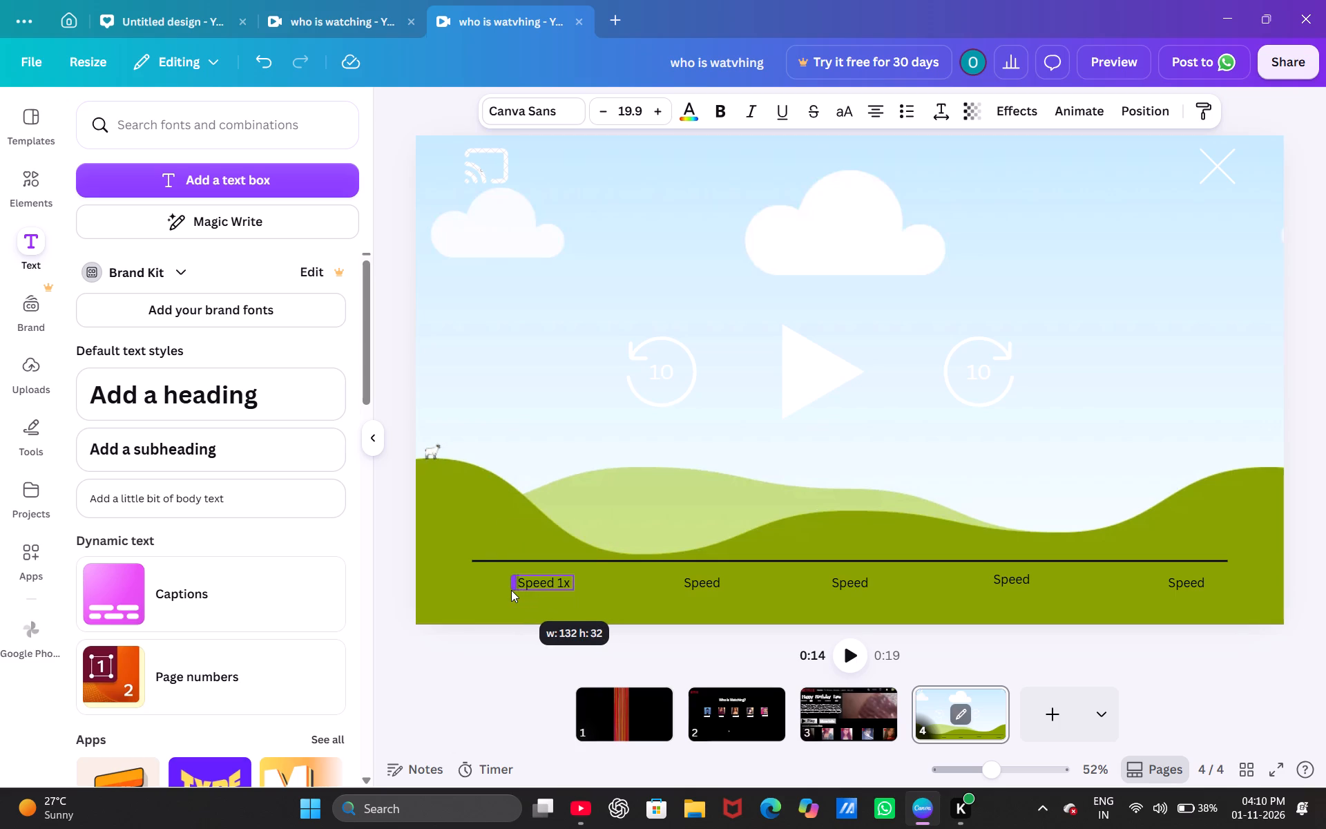
{"action": "left_click_drag", "start_coordinate": [511, 590], "coordinate": [519, 590]}
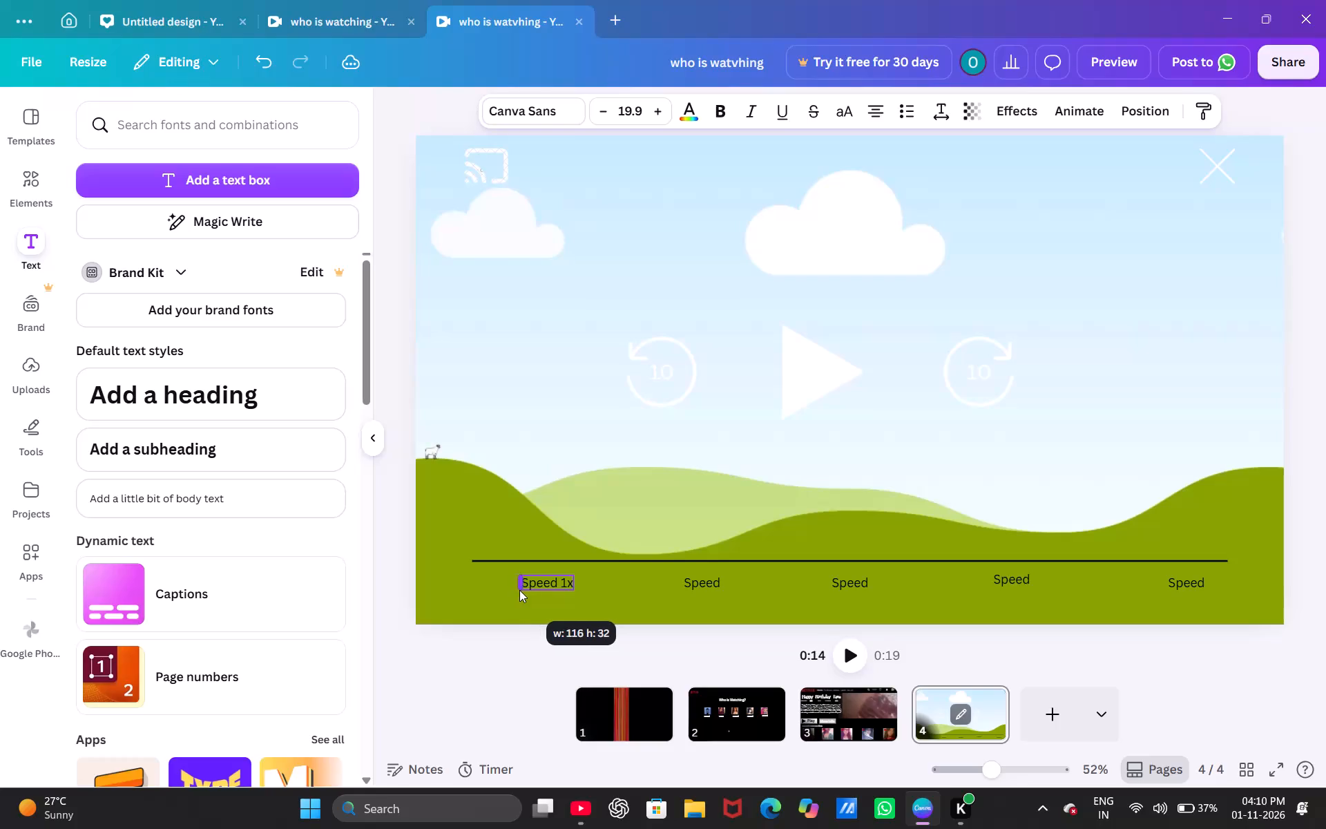
{"action": "left_click_drag", "start_coordinate": [519, 590], "coordinate": [517, 589]}
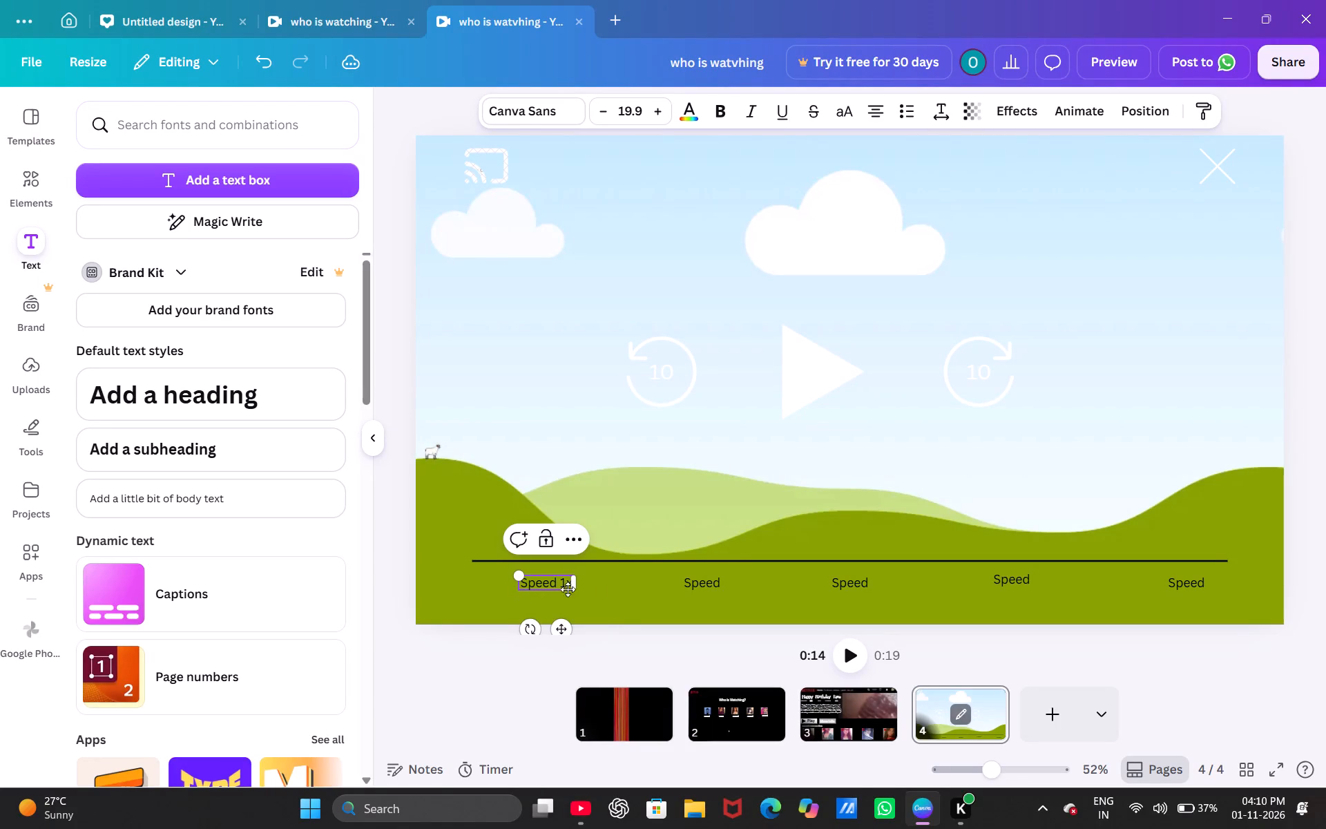
{"action": "left_click", "coordinate": [620, 588]}
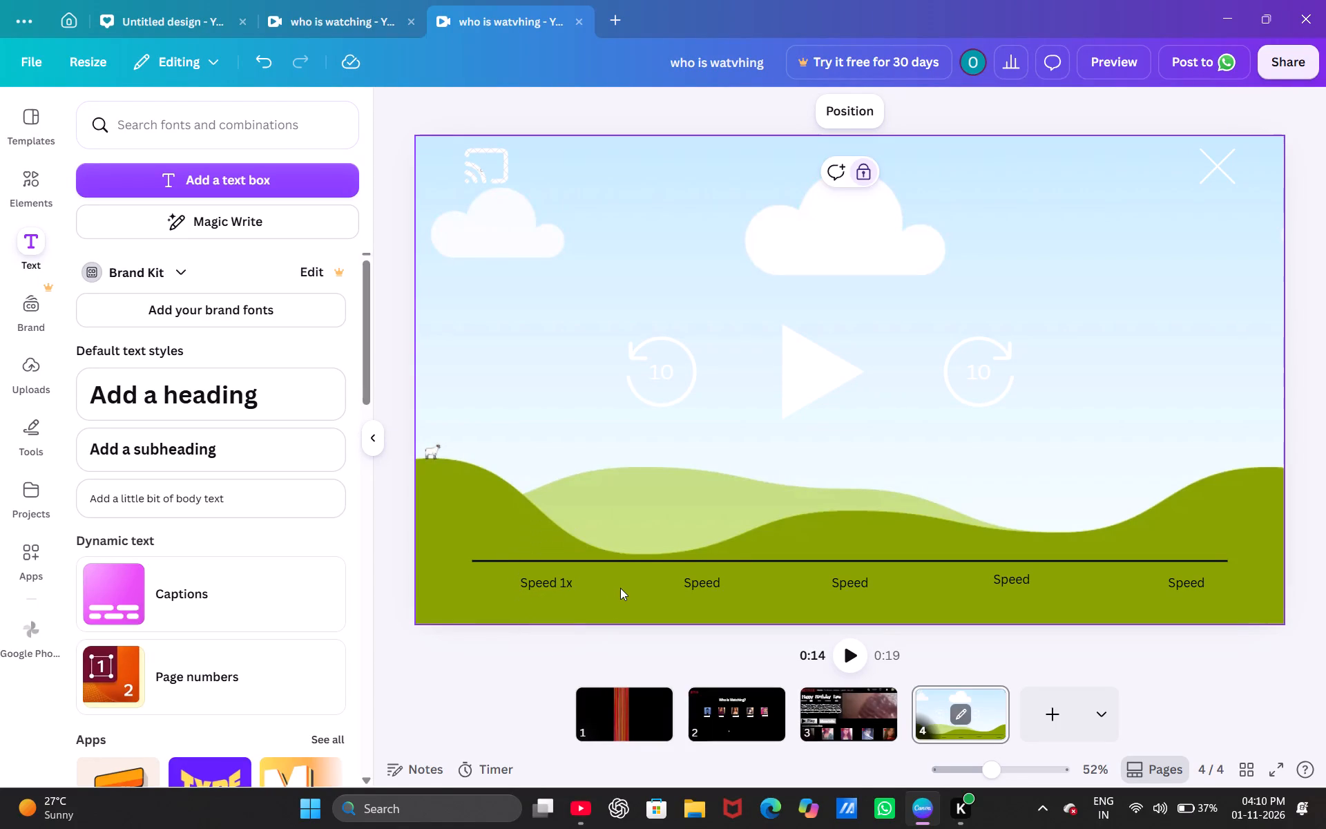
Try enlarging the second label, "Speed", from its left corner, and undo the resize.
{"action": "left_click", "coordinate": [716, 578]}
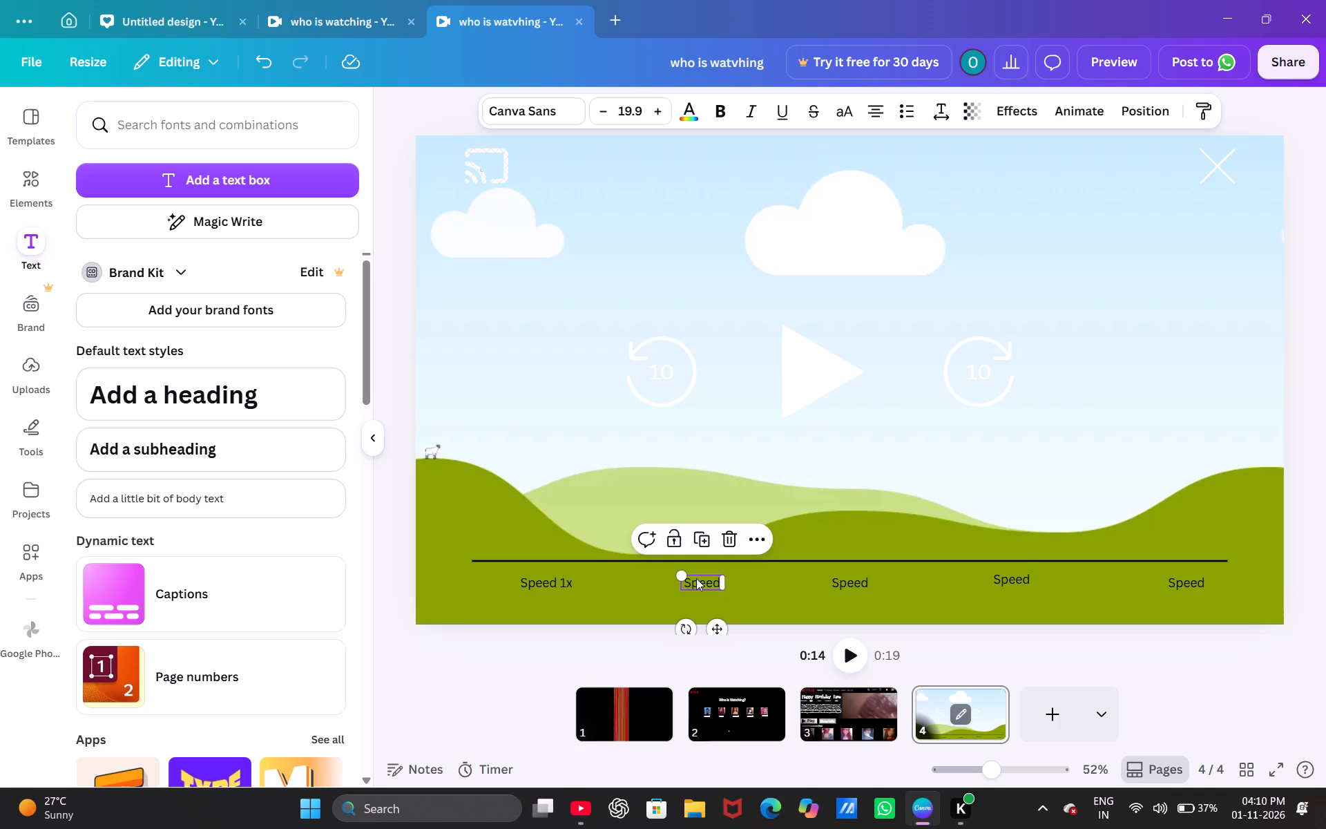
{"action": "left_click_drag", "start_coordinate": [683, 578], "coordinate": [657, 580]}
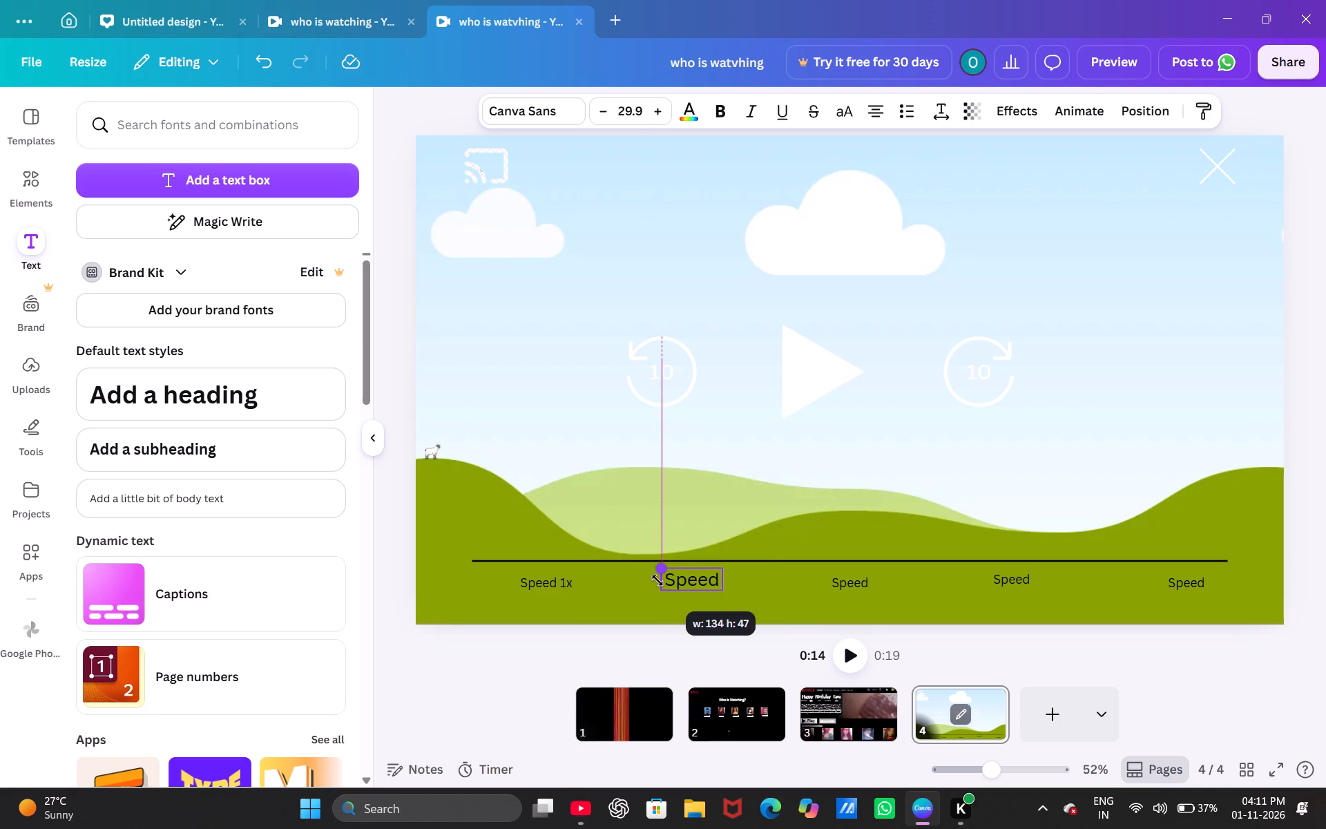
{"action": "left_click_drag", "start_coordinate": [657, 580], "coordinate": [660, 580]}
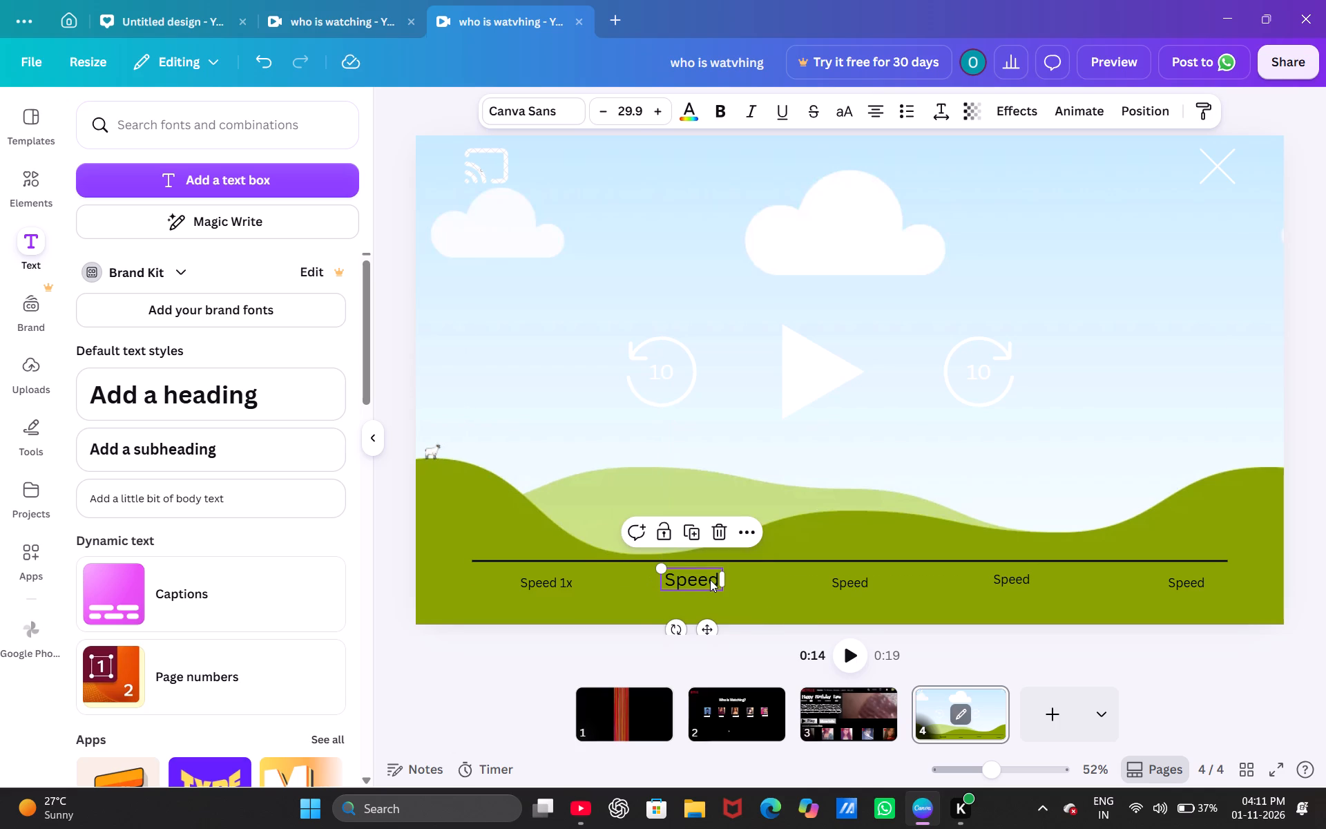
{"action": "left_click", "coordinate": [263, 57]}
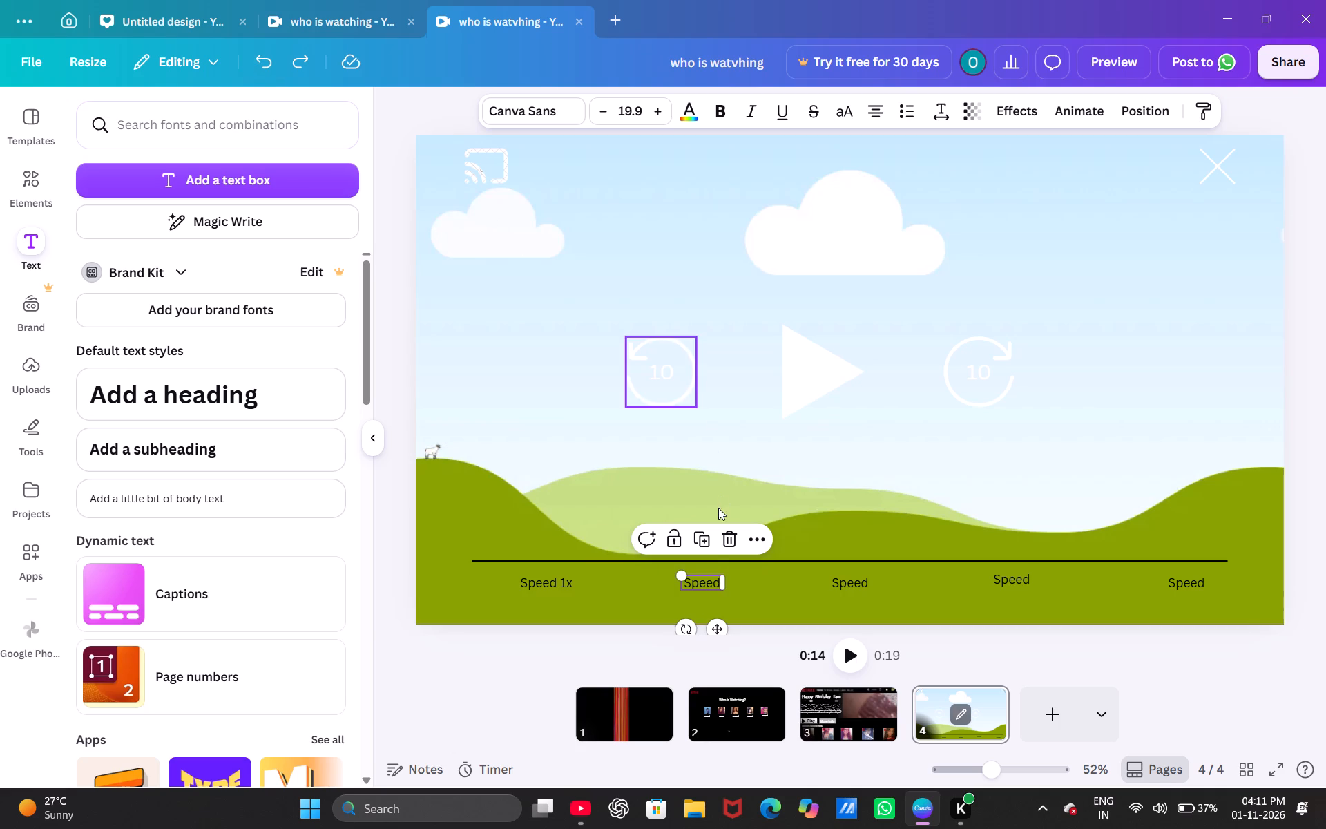
Move the second label left, closer to "Speed 1x", keeping it level with the other labels.
{"action": "left_click_drag", "start_coordinate": [698, 579], "coordinate": [679, 580]}
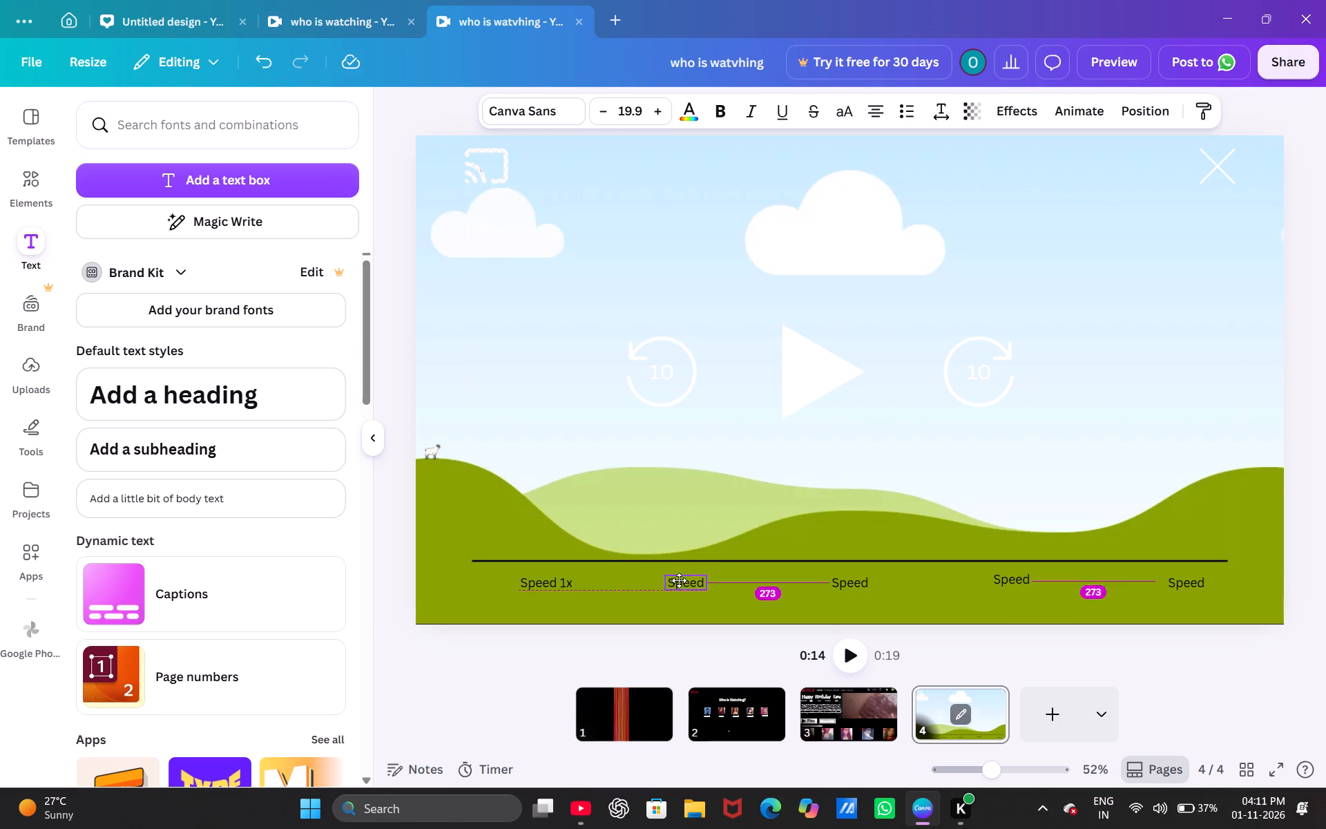
{"action": "left_click_drag", "start_coordinate": [679, 580], "coordinate": [668, 579]}
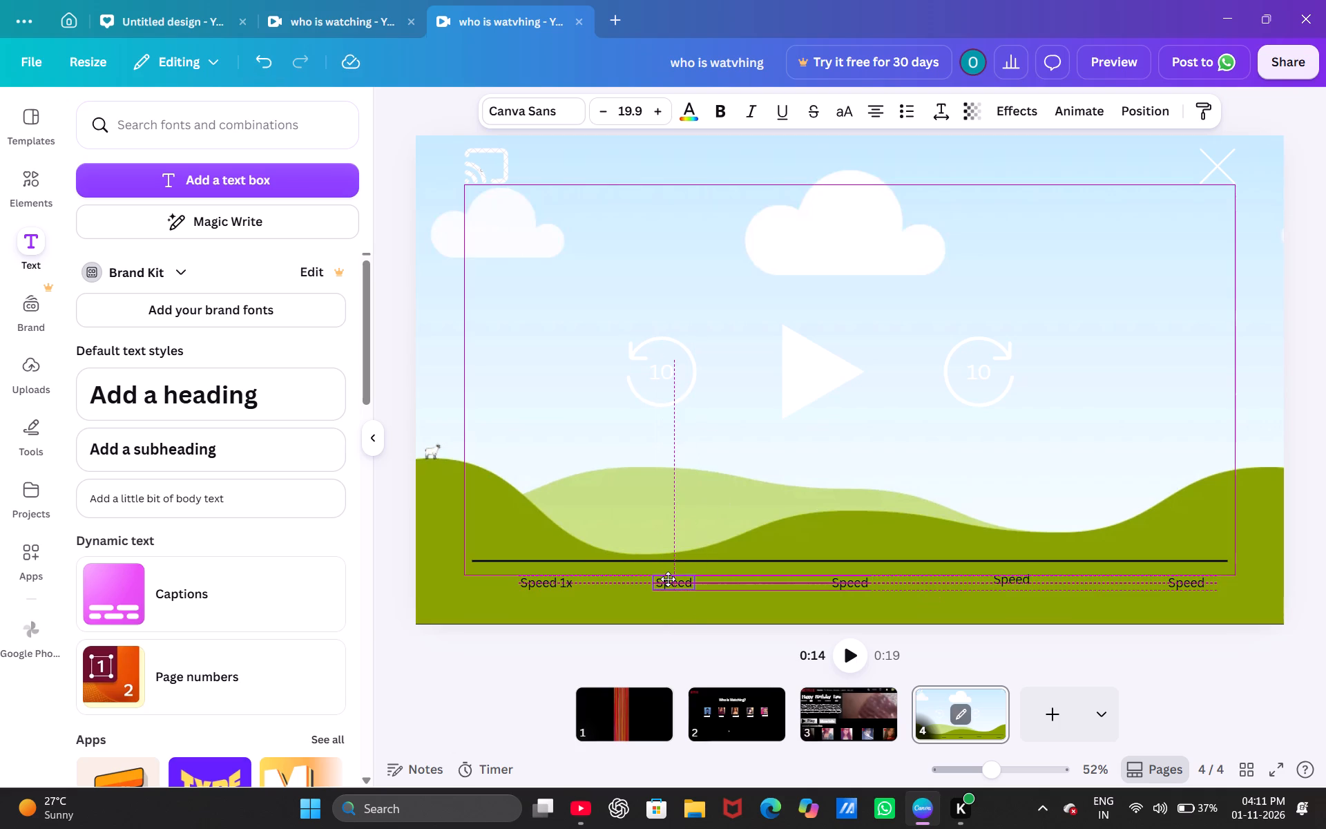
{"action": "left_click_drag", "start_coordinate": [668, 579], "coordinate": [669, 579]}
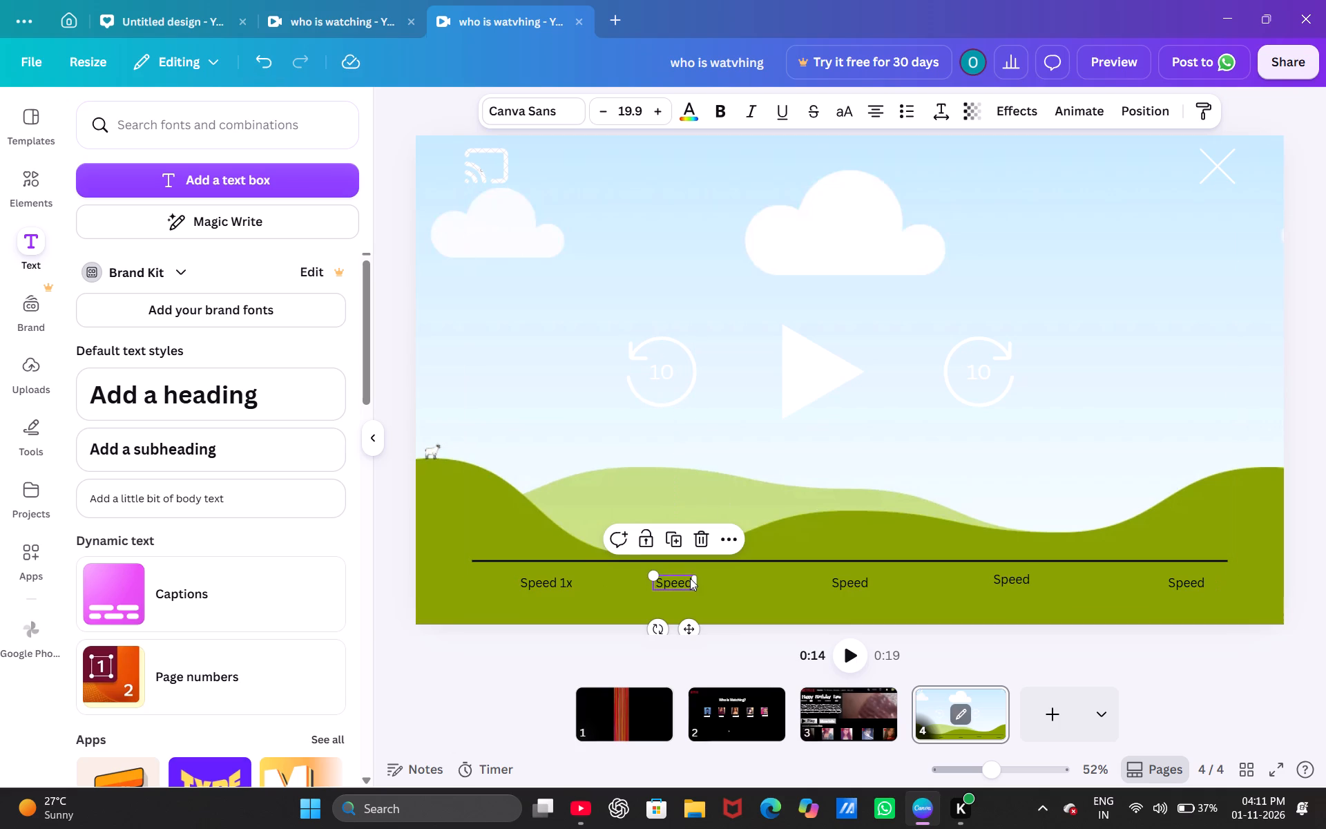
Replace the second label's text with "Lock", checking the label list in the YouTube tutorial for the wording.
{"action": "left_click", "coordinate": [690, 578]}
{"action": "key", "text": "BackSpace"}
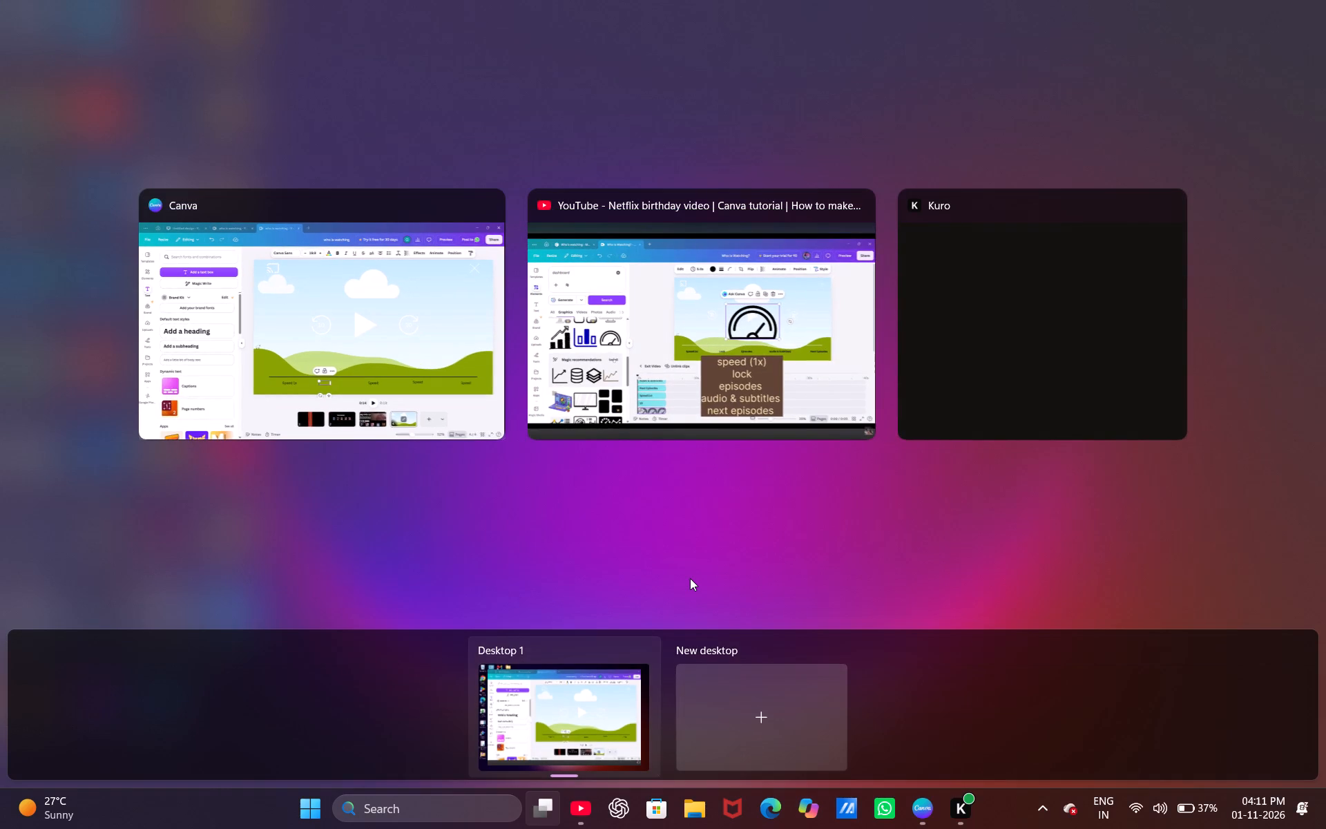
{"action": "left_click", "coordinate": [662, 354]}
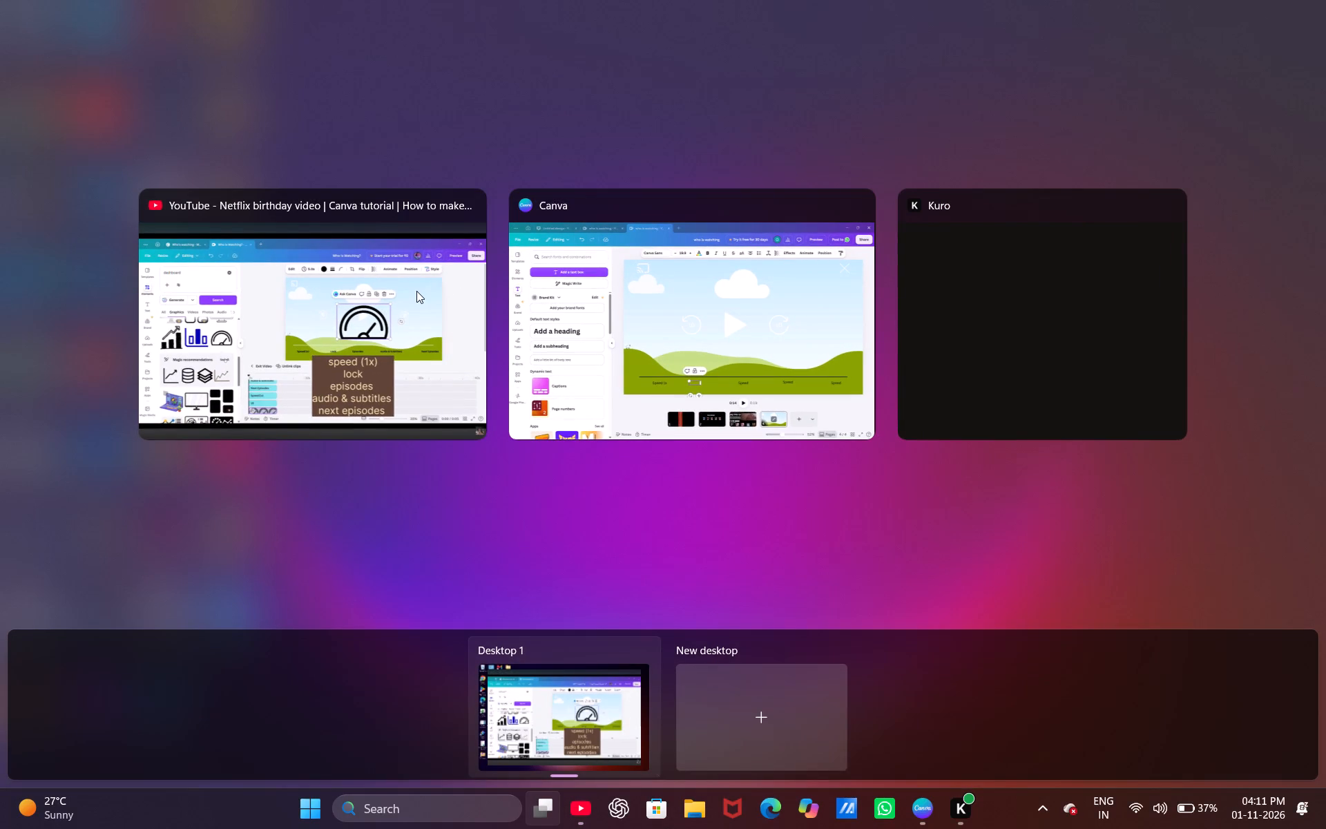
{"action": "double_click", "coordinate": [416, 291]}
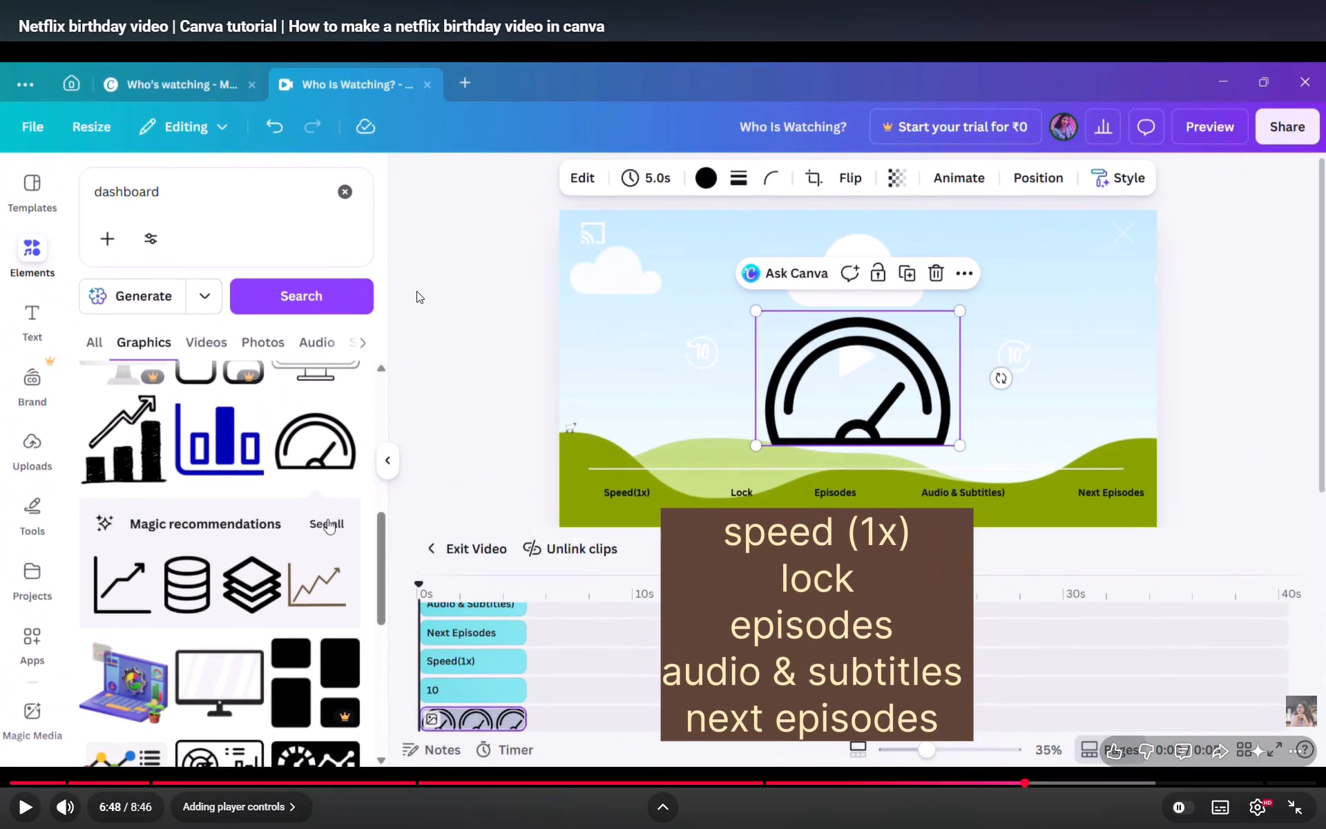
{"action": "left_click", "coordinate": [624, 298]}
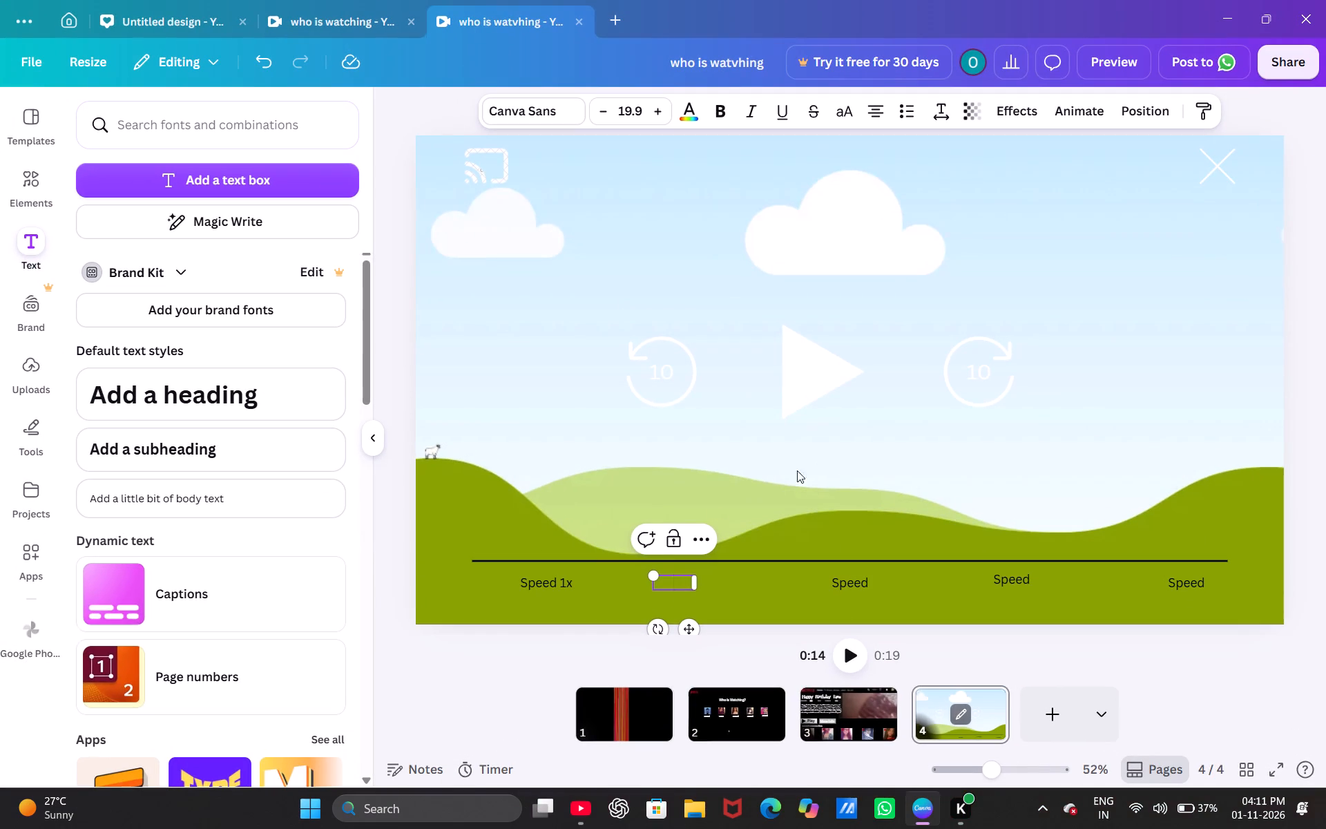
{"action": "left_click", "coordinate": [667, 583]}
{"action": "key", "text": "o"}
{"action": "type", "text": "ck"}
{"action": "key", "text": "space"}
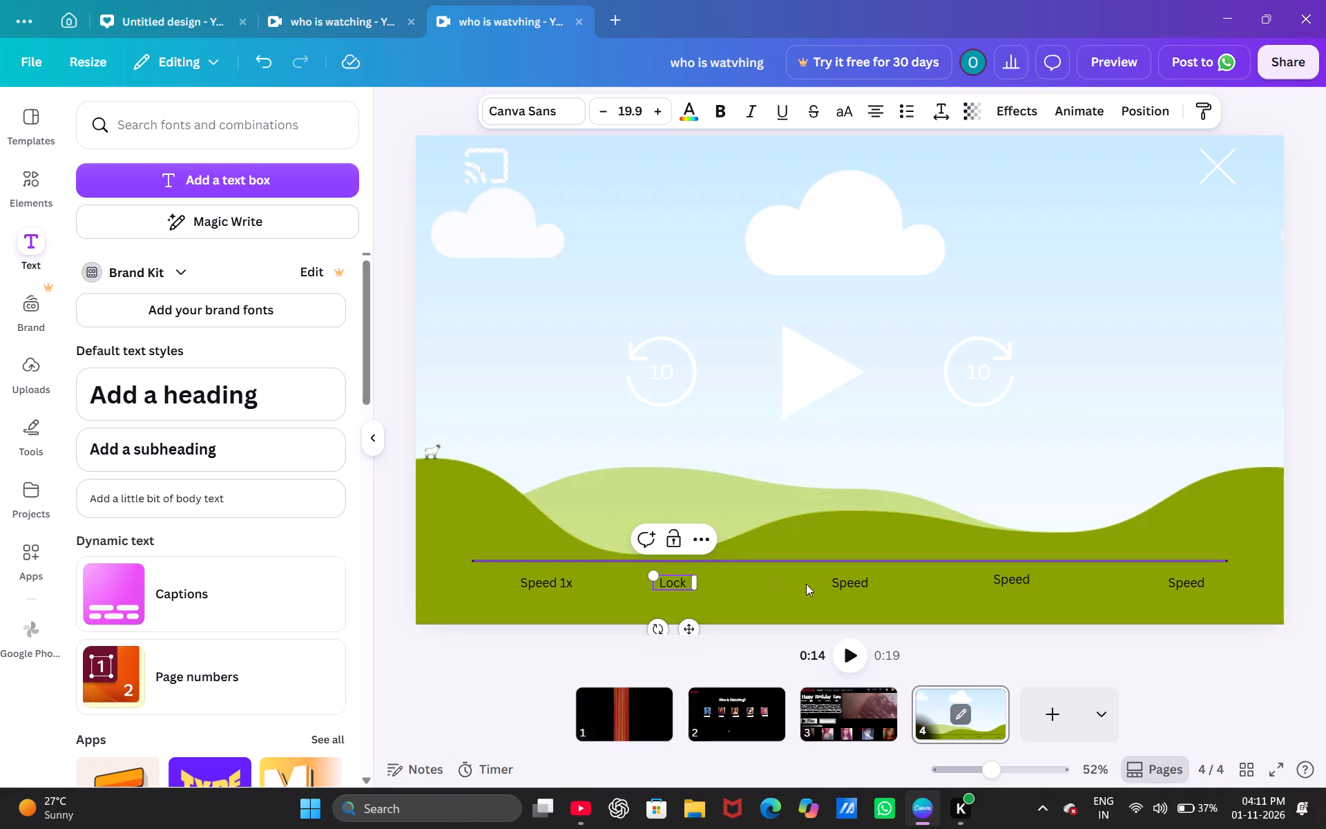
Move the middle "Speed" label slightly left, keeping it level with "Lock".
{"action": "left_click", "coordinate": [843, 581]}
{"action": "left_click_drag", "start_coordinate": [843, 581], "coordinate": [825, 579]}
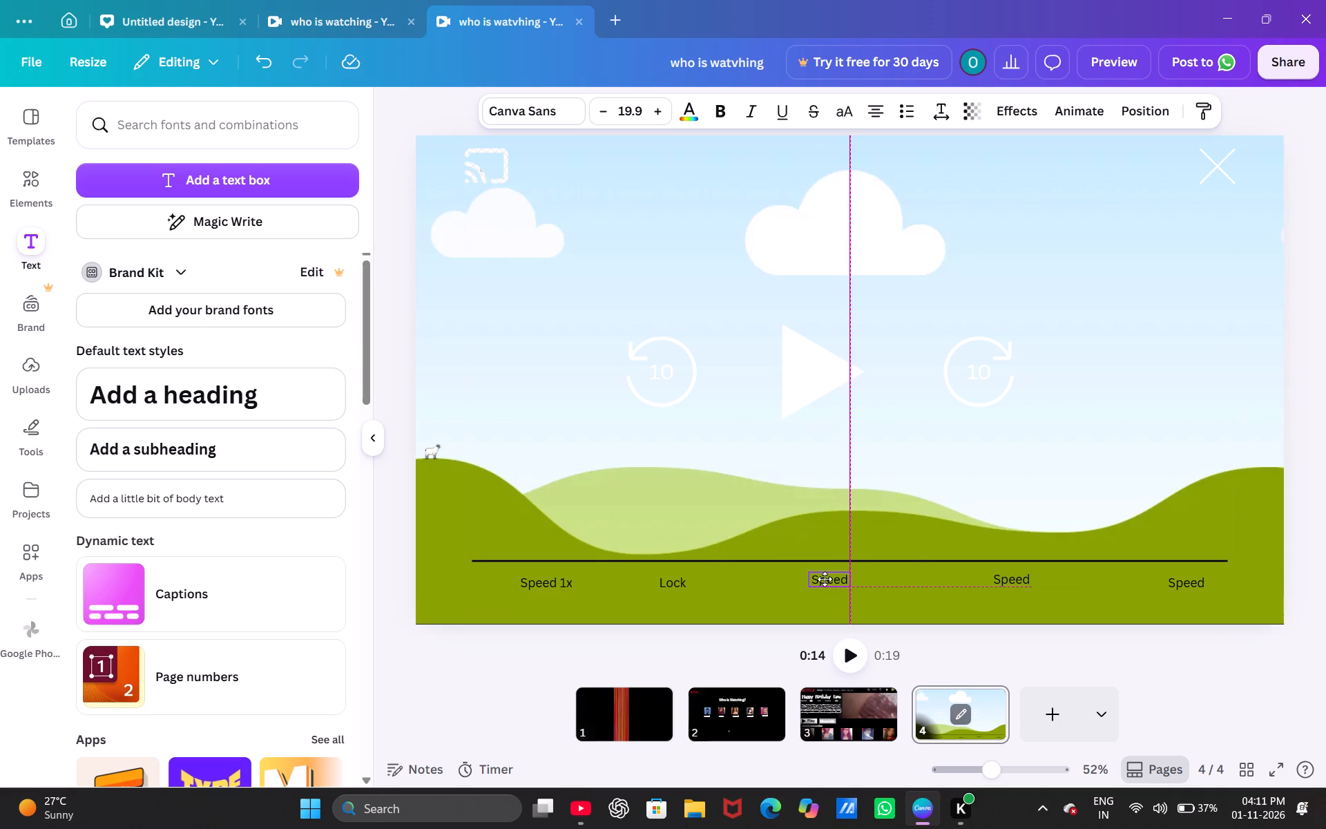
{"action": "left_click_drag", "start_coordinate": [825, 579], "coordinate": [812, 581]}
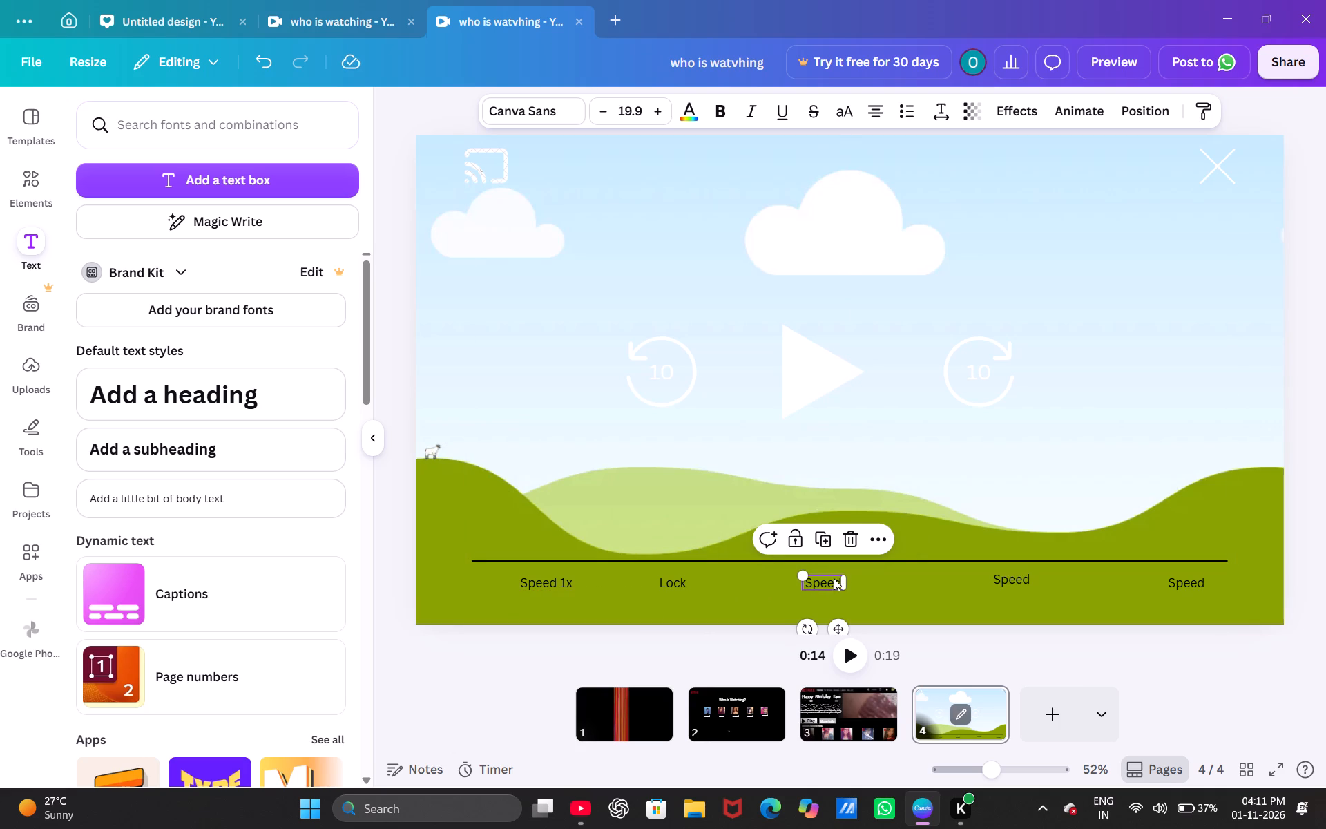
Replace the middle label's text with "Episodes" and widen its box so the word fits on one line.
{"action": "left_click", "coordinate": [834, 578]}
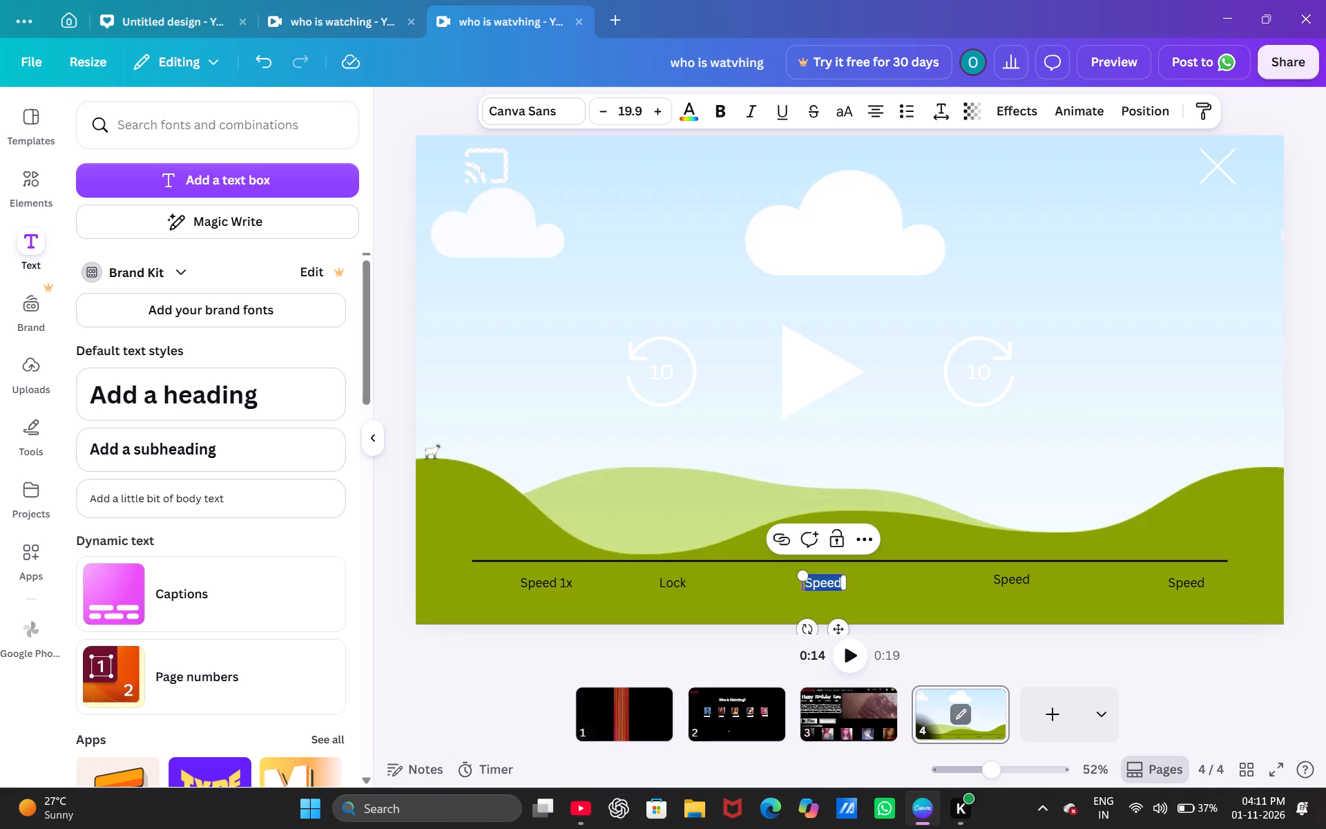
{"action": "key", "text": "BackSpace"}
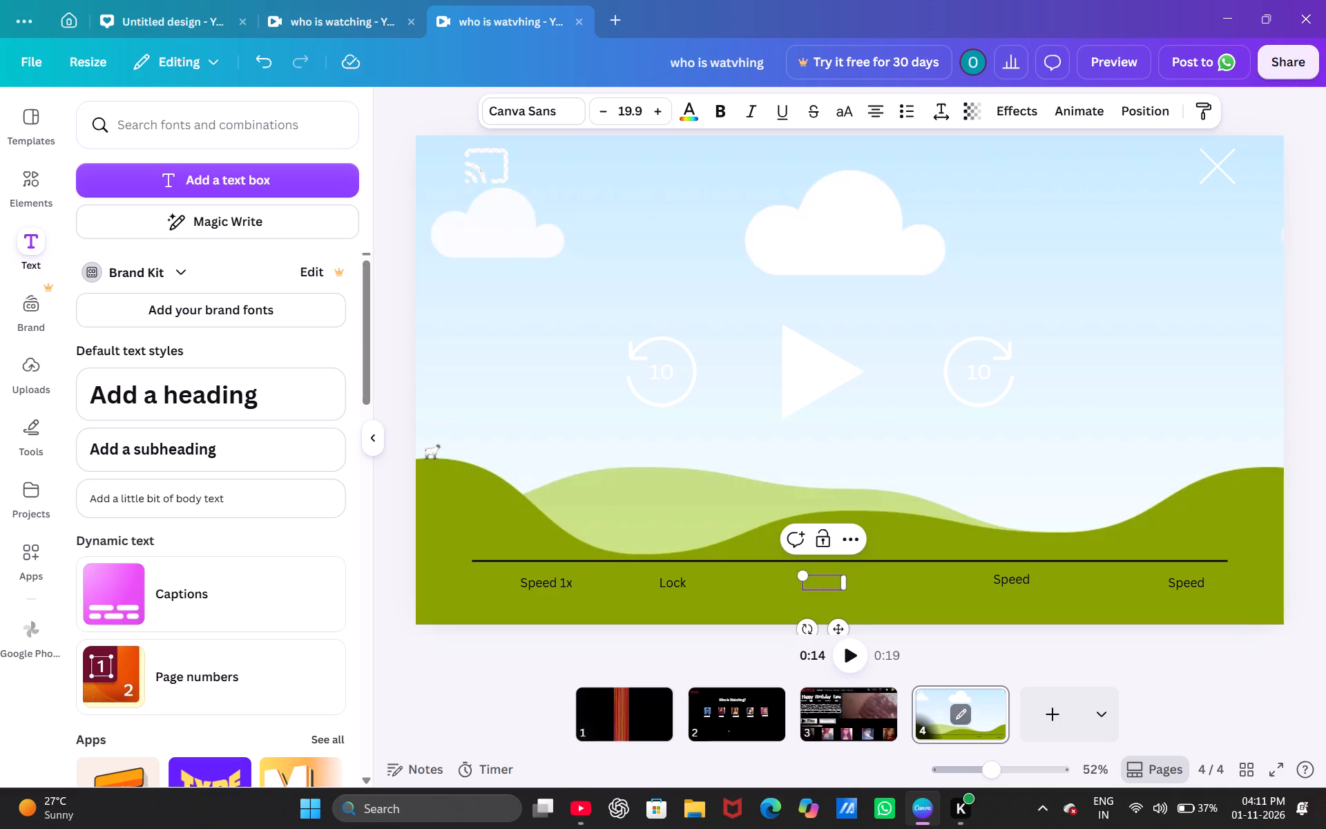
{"action": "type", "text": "pisodes"}
{"action": "key", "text": "space"}
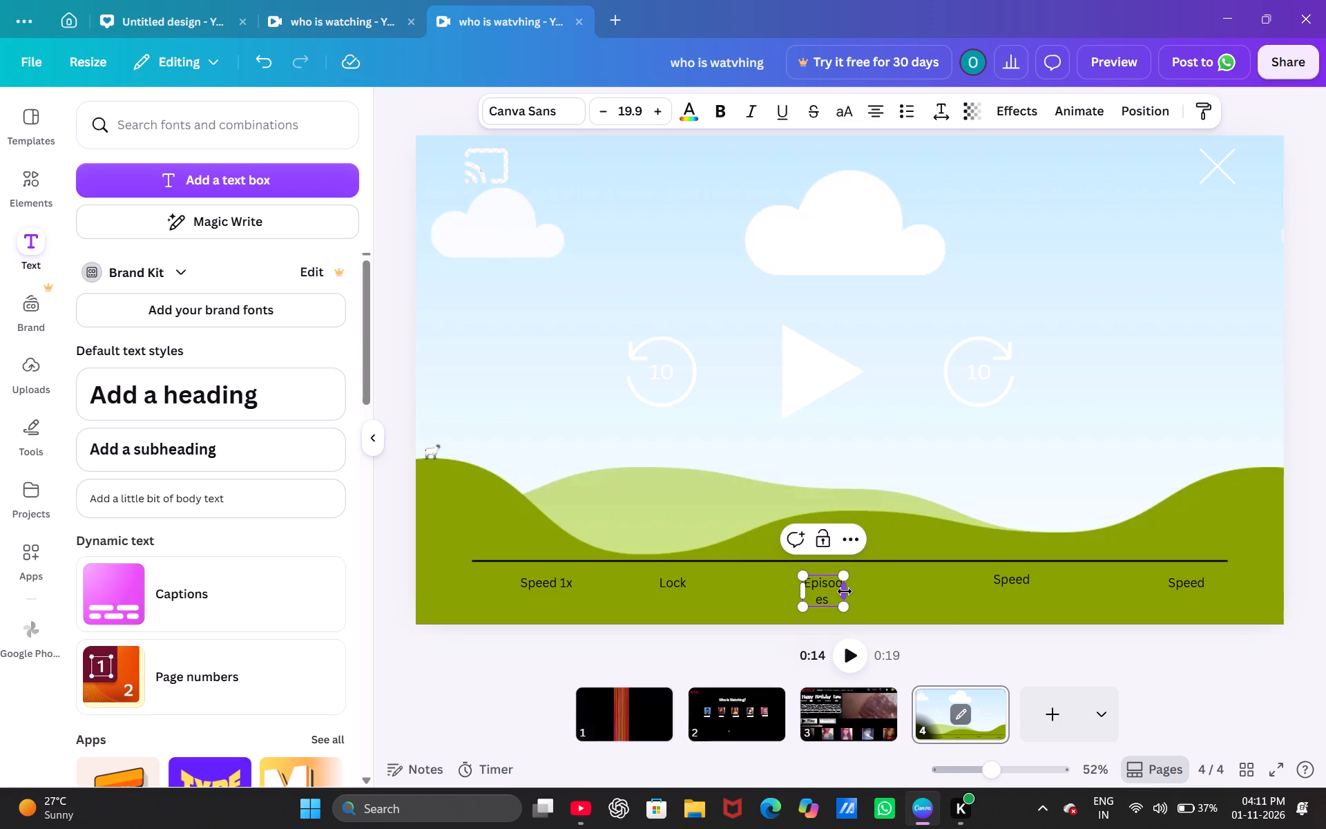
{"action": "left_click_drag", "start_coordinate": [845, 591], "coordinate": [862, 585]}
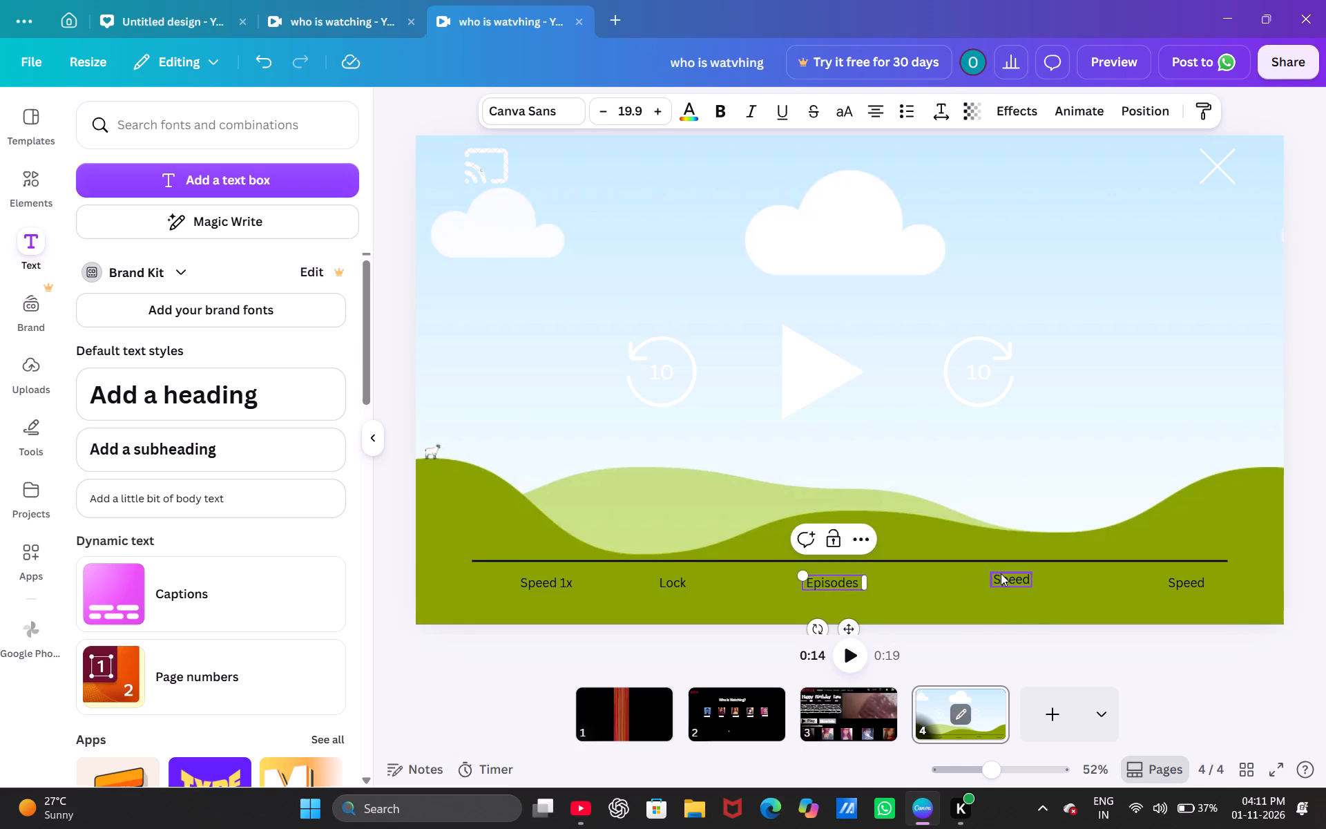
Replace the fourth label's text with "Audio & Subtitiles", checking the tutorial's label list, and widen its box so it fits on one line.
{"action": "left_click", "coordinate": [1001, 573]}
{"action": "left_click", "coordinate": [1021, 575]}
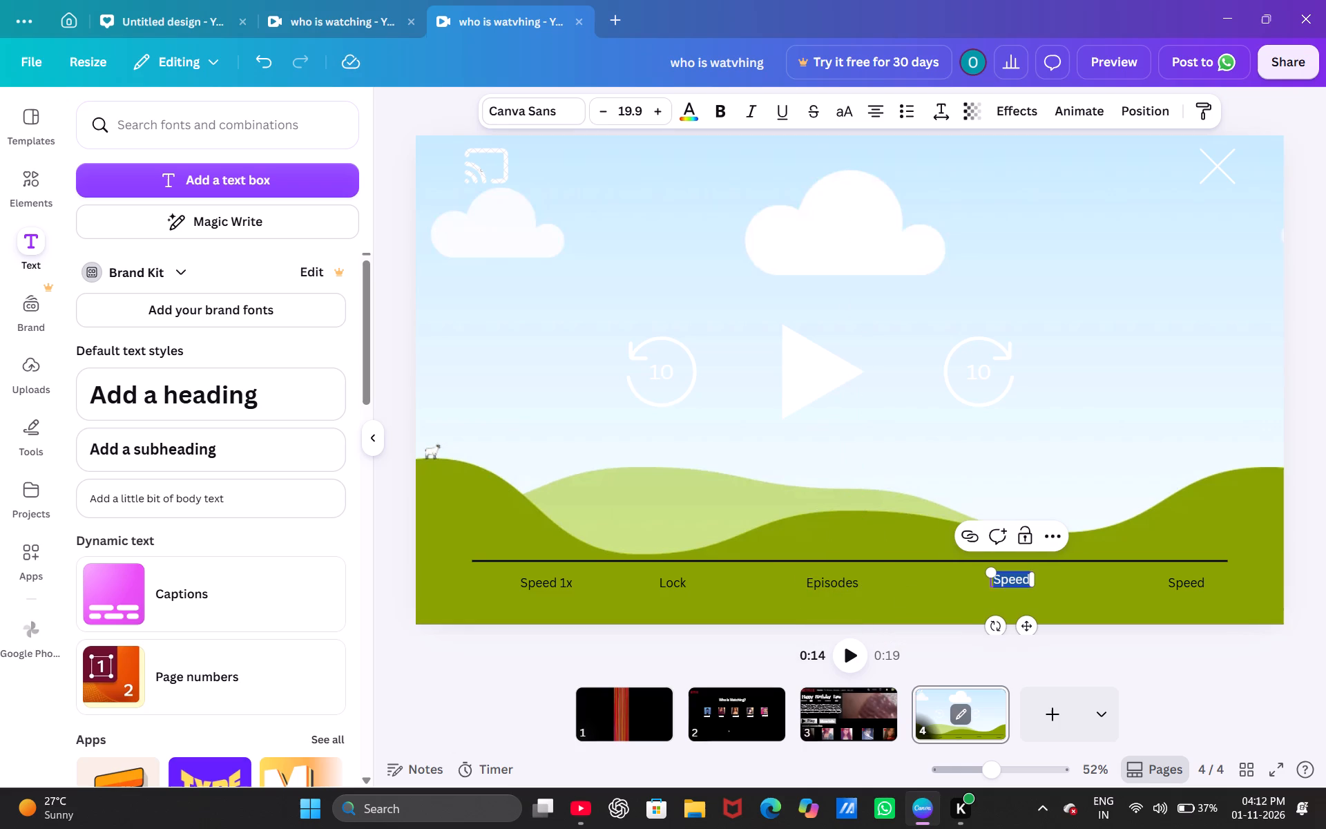
{"action": "key", "text": "BackSpace"}
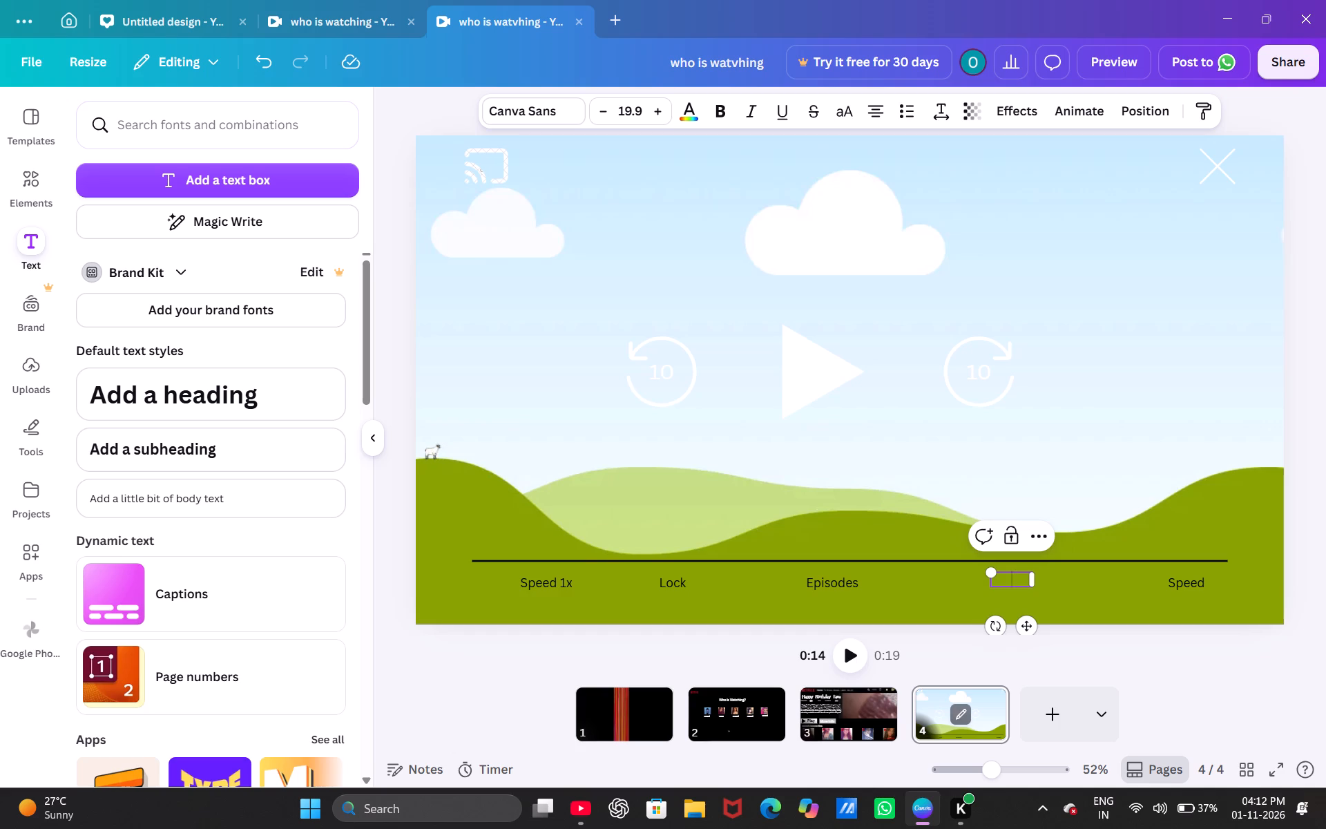
{"action": "key", "text": "a"}
{"action": "type", "text": "udio"}
{"action": "key", "text": "space"}
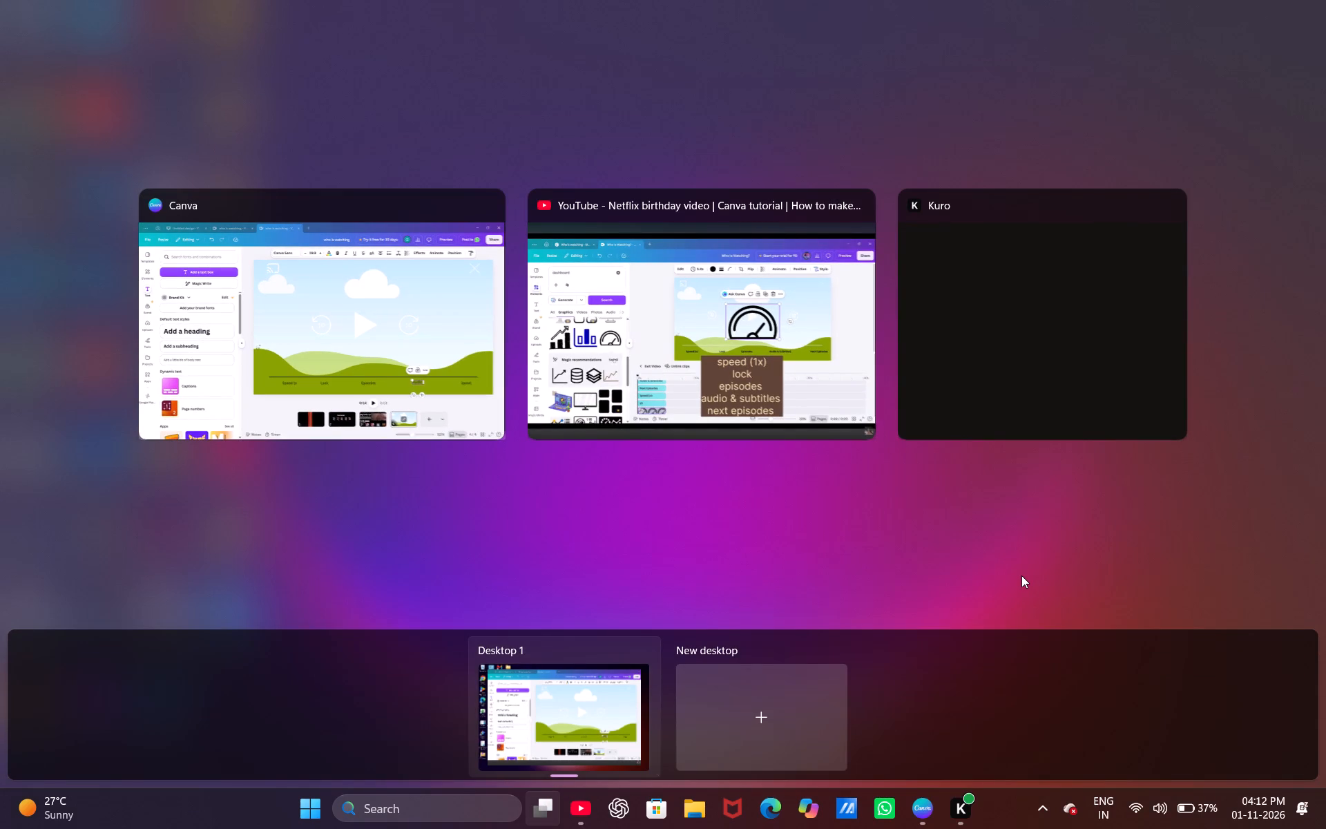
{"action": "left_click", "coordinate": [809, 363]}
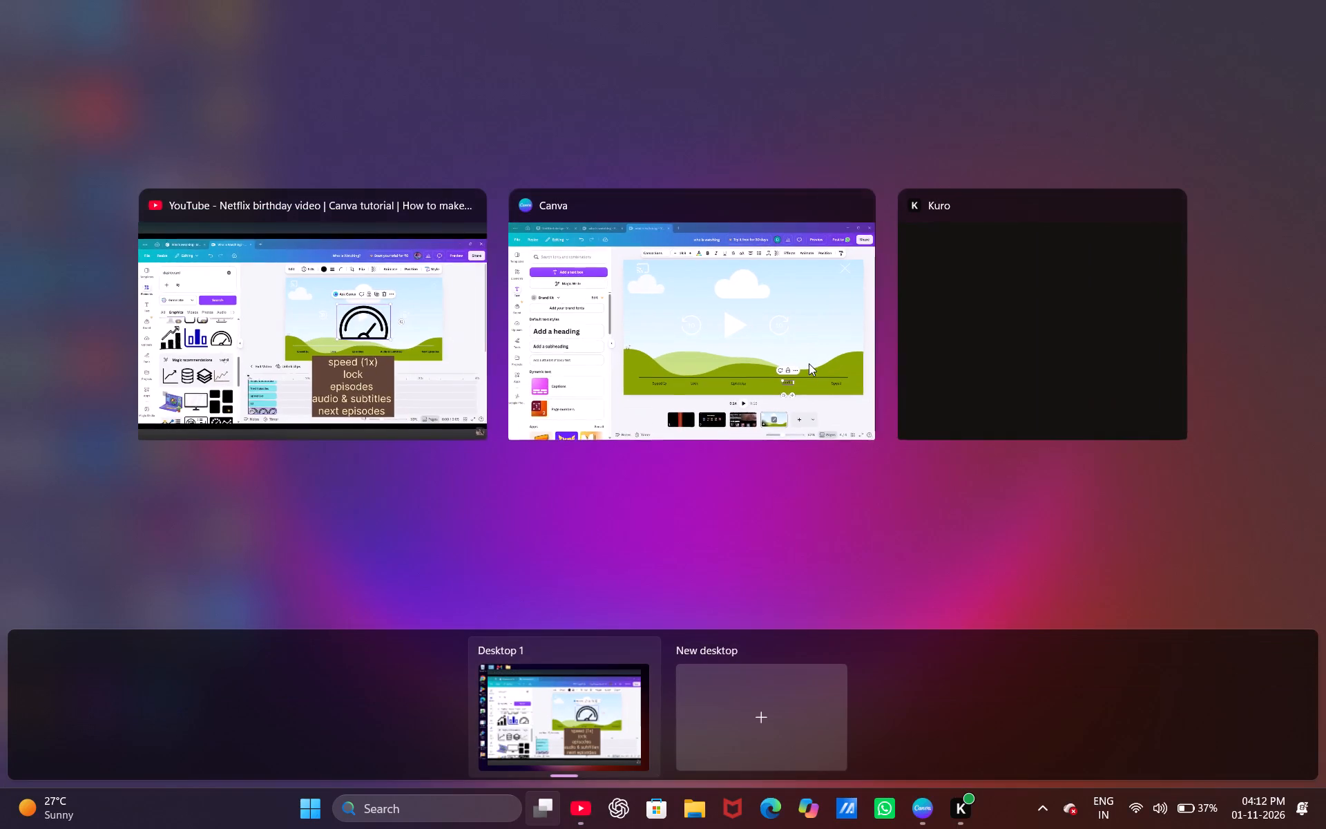
{"action": "left_click", "coordinate": [659, 351]}
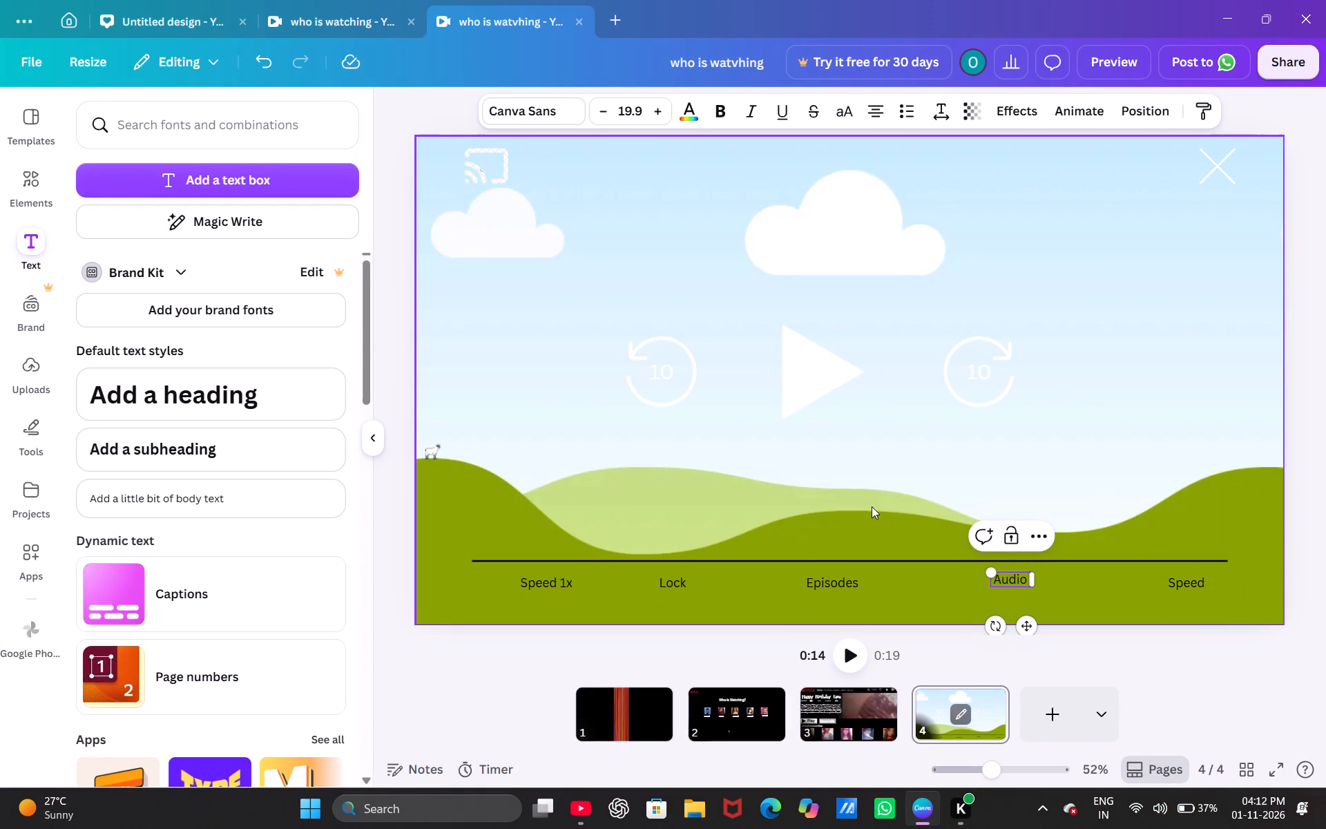
{"action": "key", "text": "shift+ampersand"}
{"action": "key", "text": "space"}
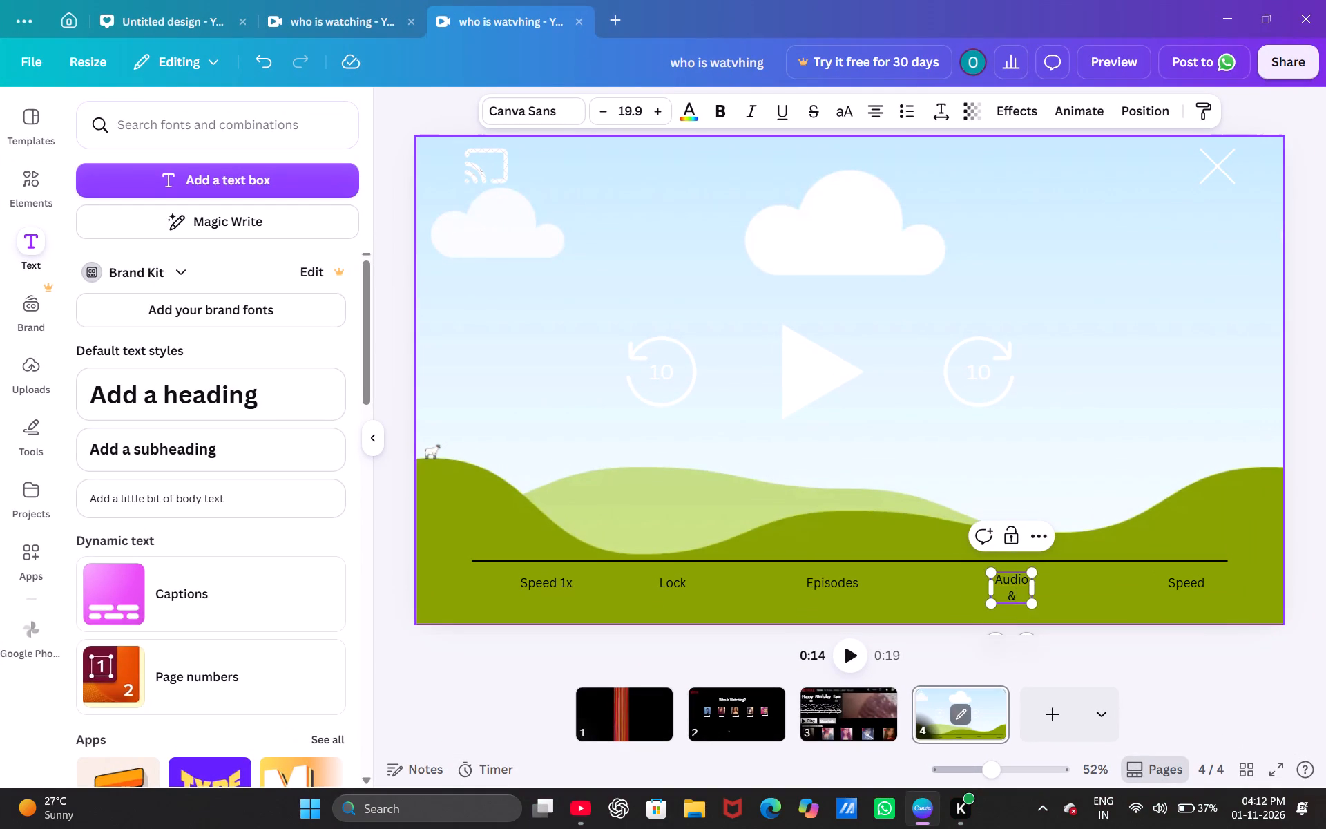
{"action": "key", "text": "s"}
{"action": "type", "text": "ub"}
{"action": "type", "text": "tit"}
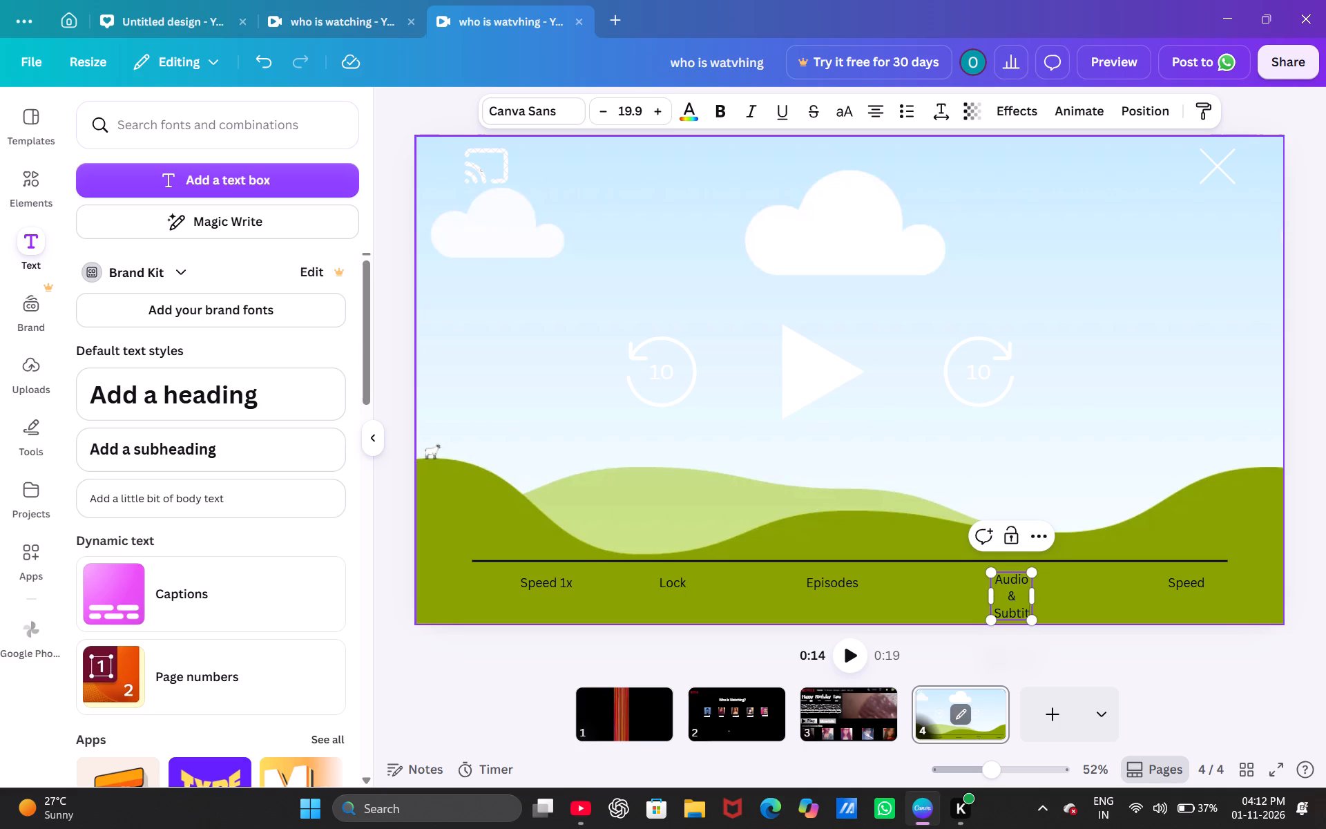
{"action": "type", "text": "iles"}
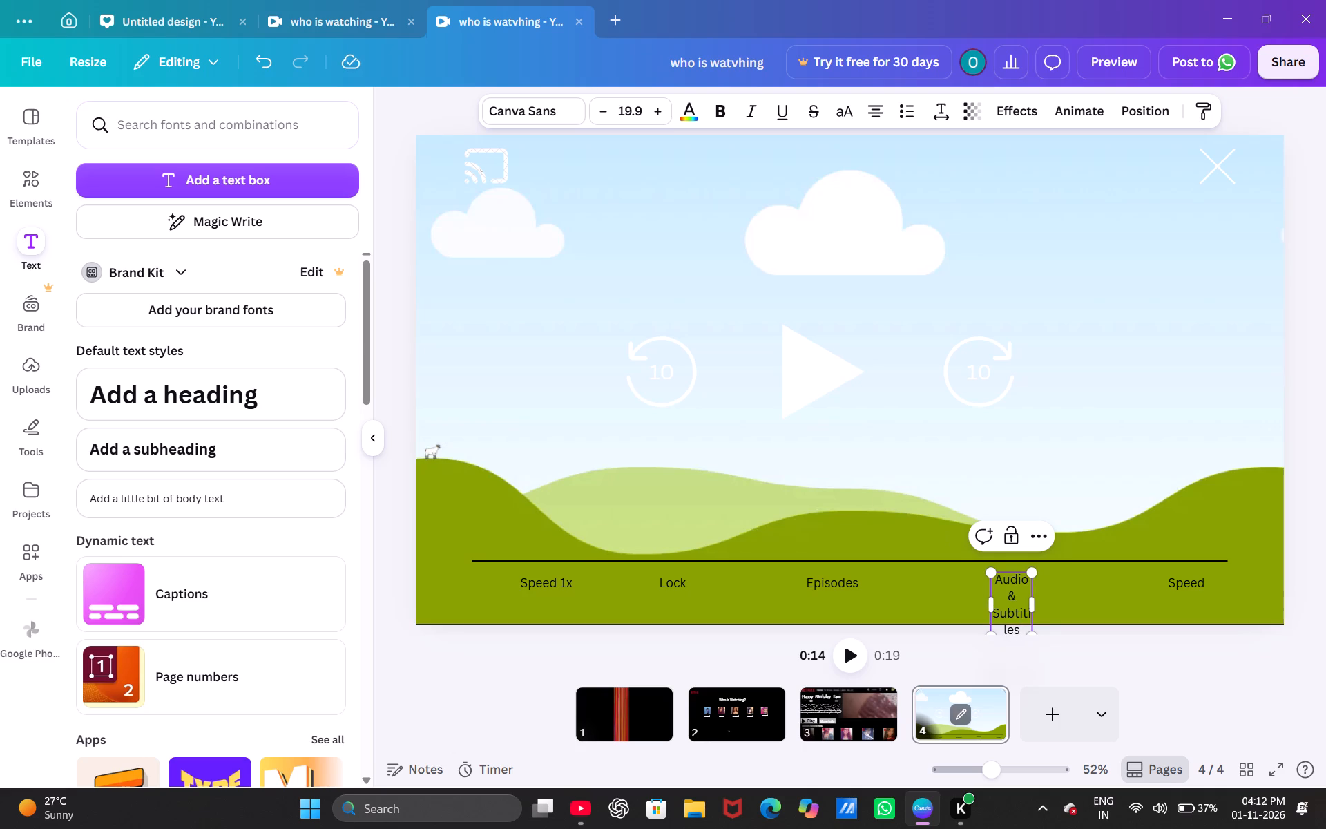
{"action": "left_click_drag", "start_coordinate": [990, 603], "coordinate": [950, 591]}
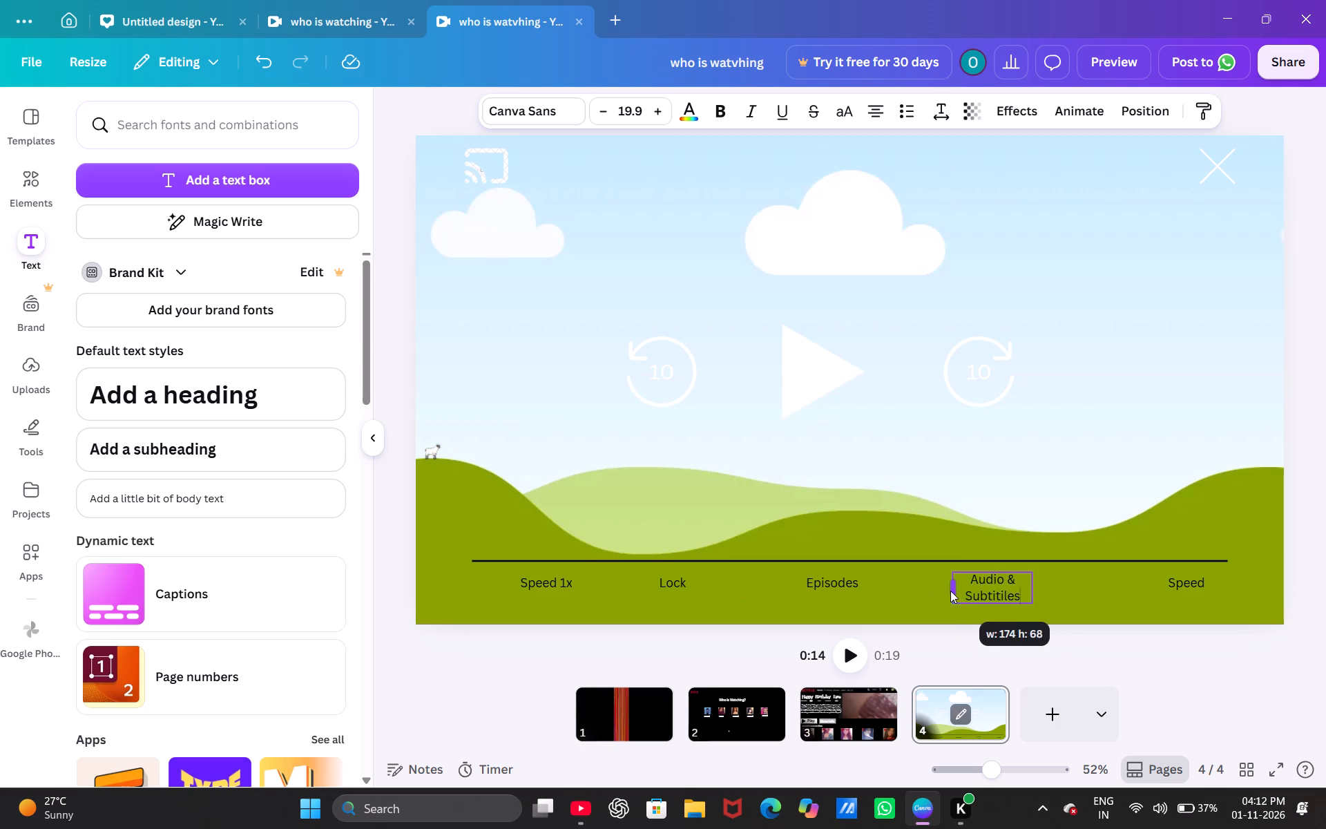
{"action": "left_click_drag", "start_coordinate": [950, 591], "coordinate": [920, 589]}
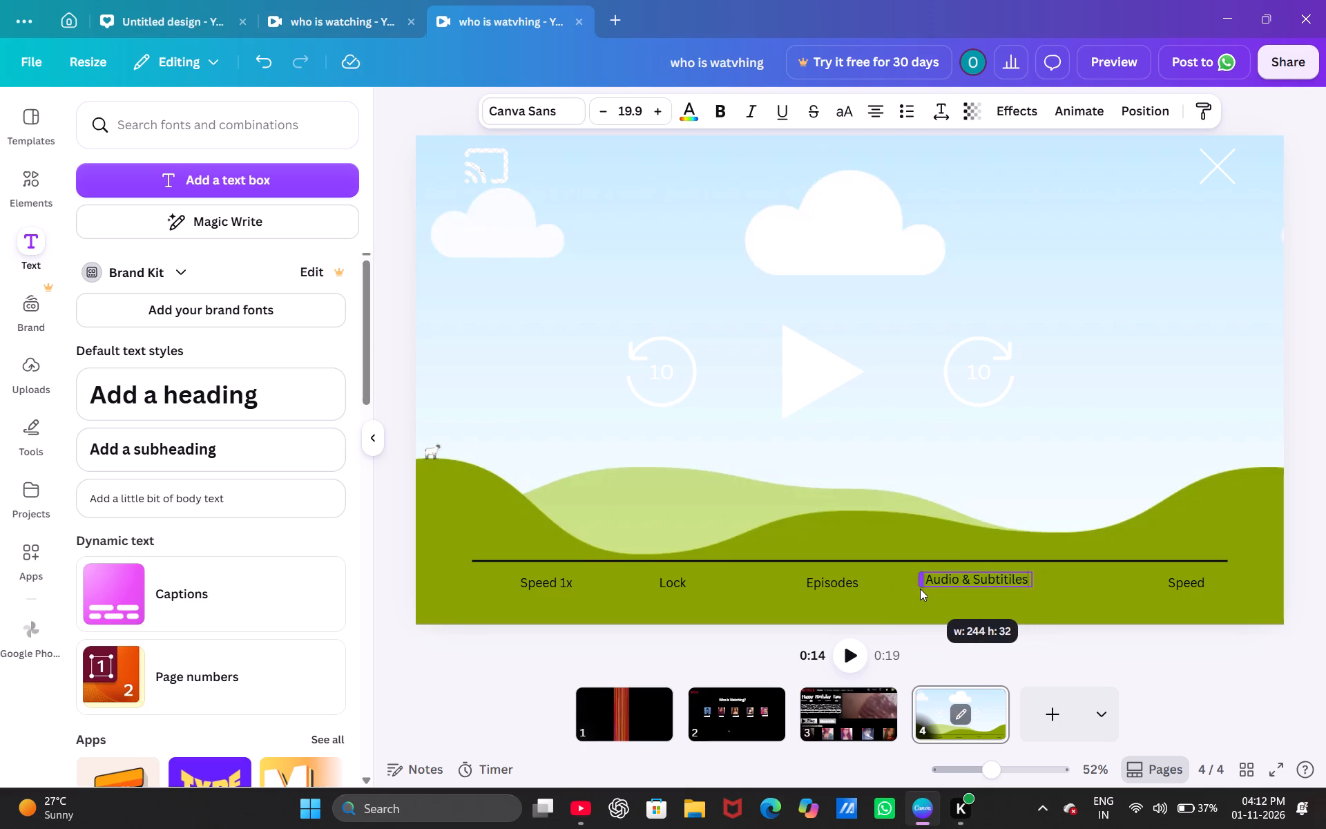
{"action": "left_click_drag", "start_coordinate": [920, 589], "coordinate": [922, 589]}
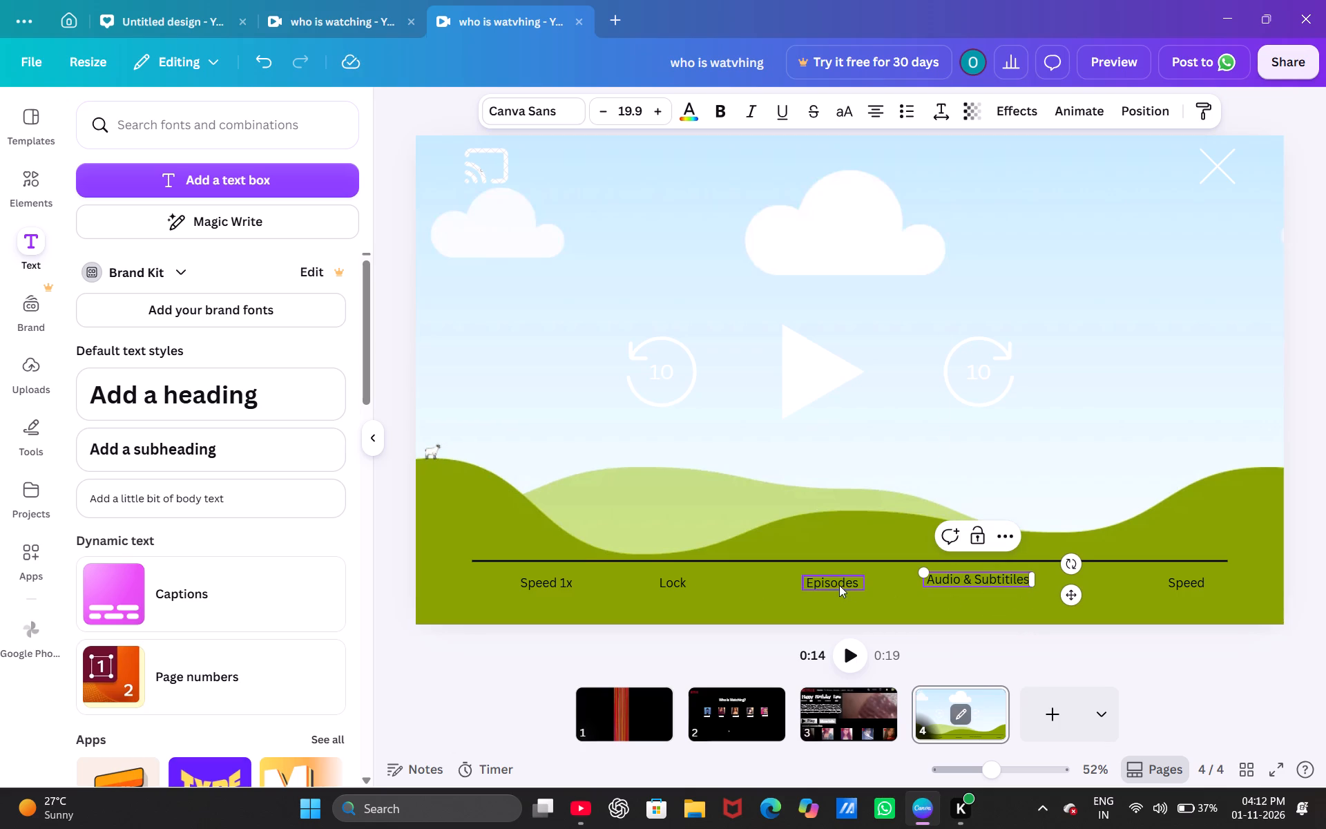
Move the "Episodes" label slightly left and lower "Audio & Subtitiles" so it is level with the other labels.
{"action": "left_click_drag", "start_coordinate": [830, 580], "coordinate": [809, 580]}
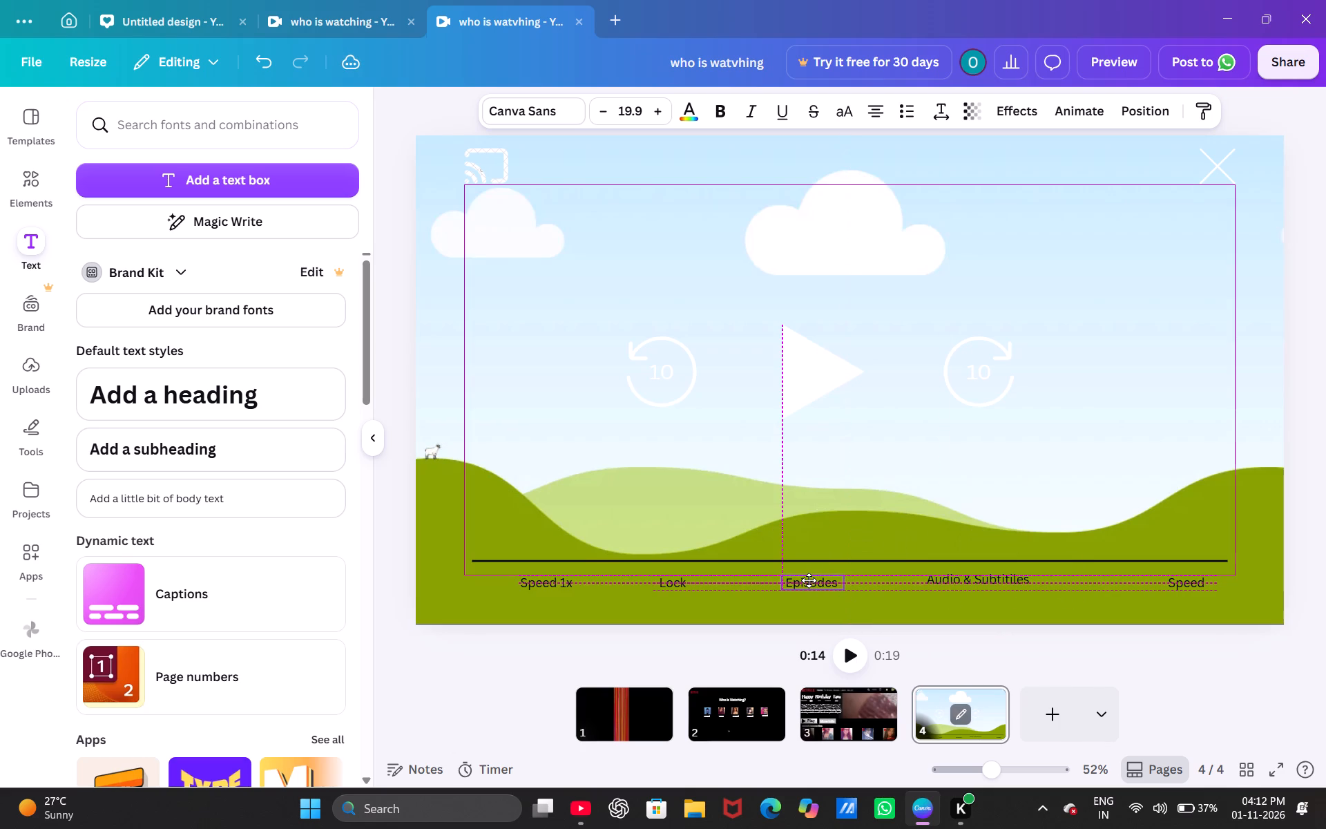
{"action": "left_click_drag", "start_coordinate": [809, 580], "coordinate": [811, 580]}
{"action": "left_click_drag", "start_coordinate": [811, 580], "coordinate": [812, 580]}
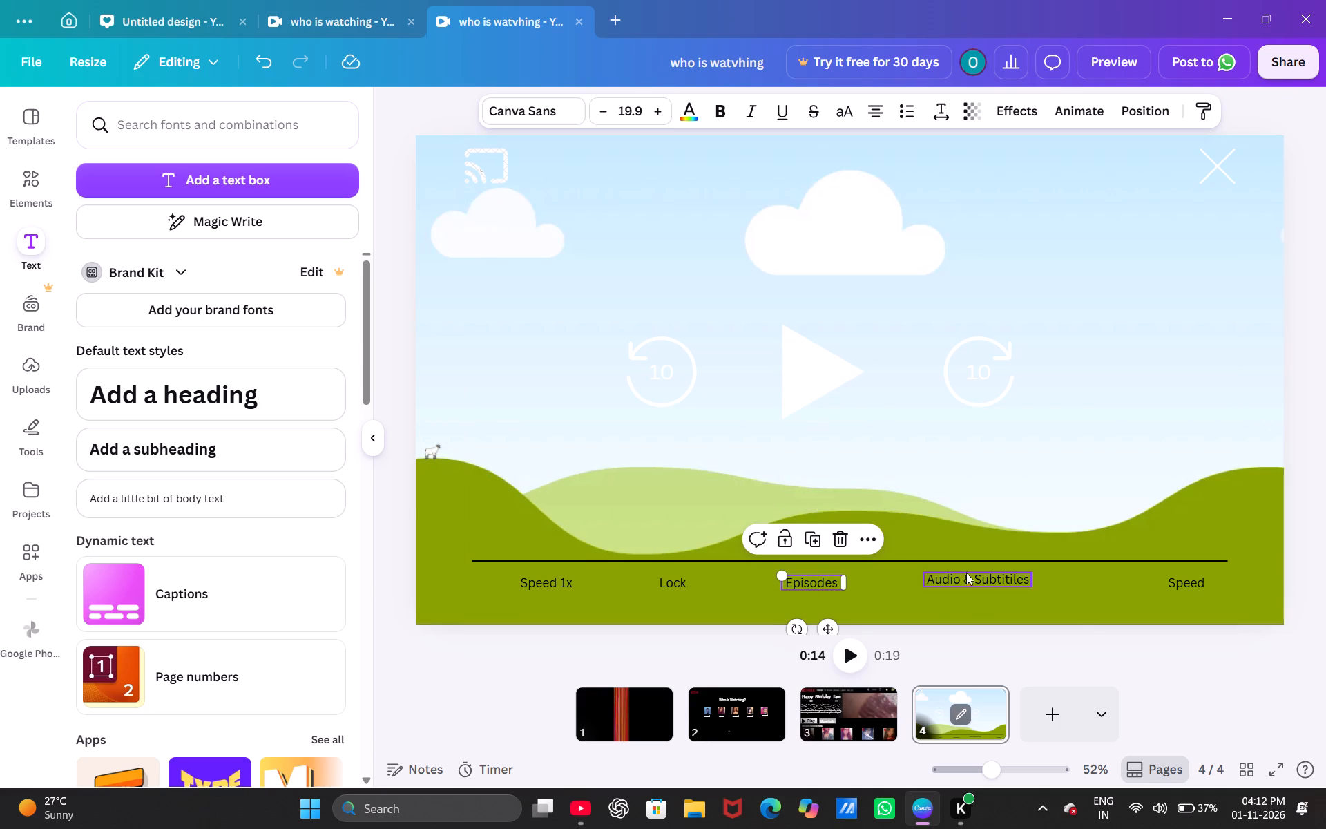
{"action": "left_click", "coordinate": [967, 575]}
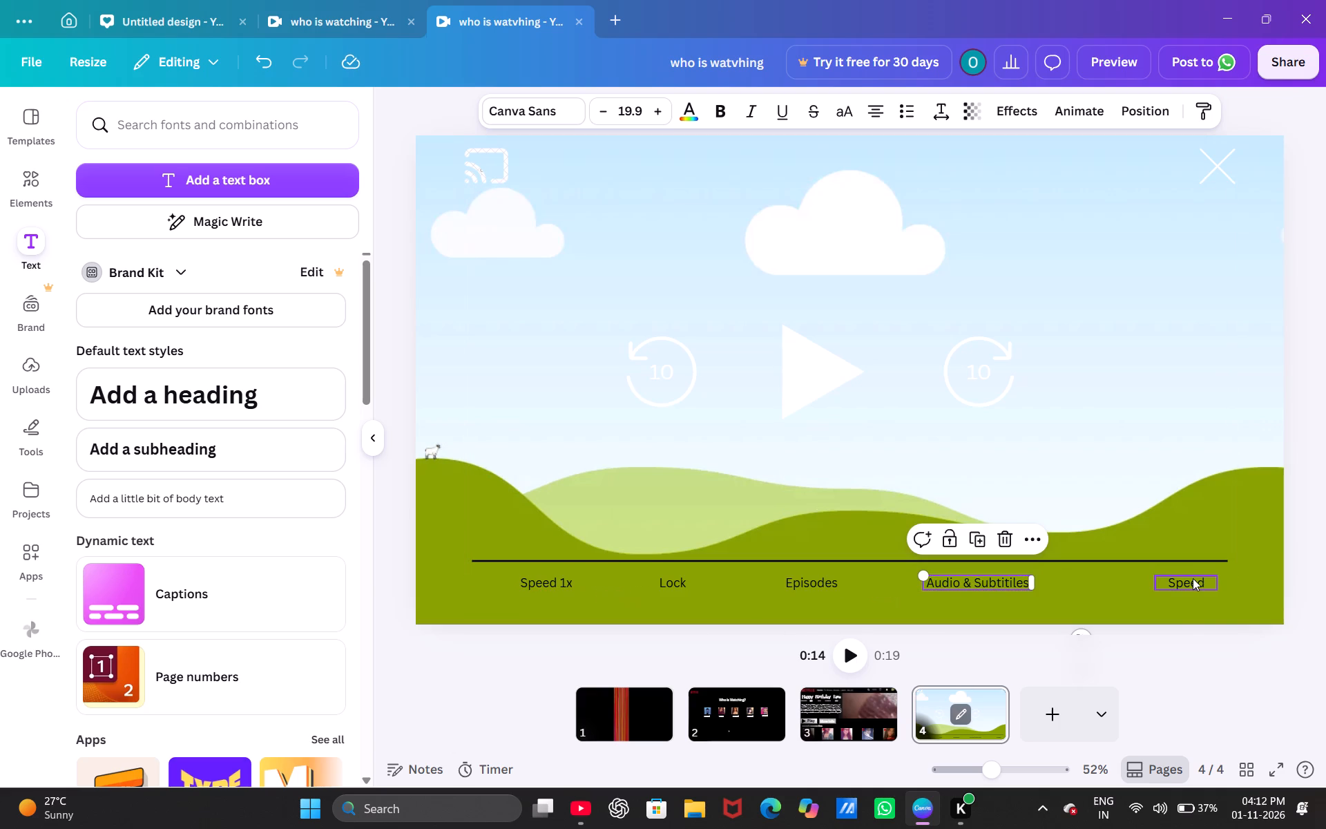
Move the last "Speed" label slightly left, keeping it level with the other labels.
{"action": "left_click_drag", "start_coordinate": [1191, 578], "coordinate": [1155, 582]}
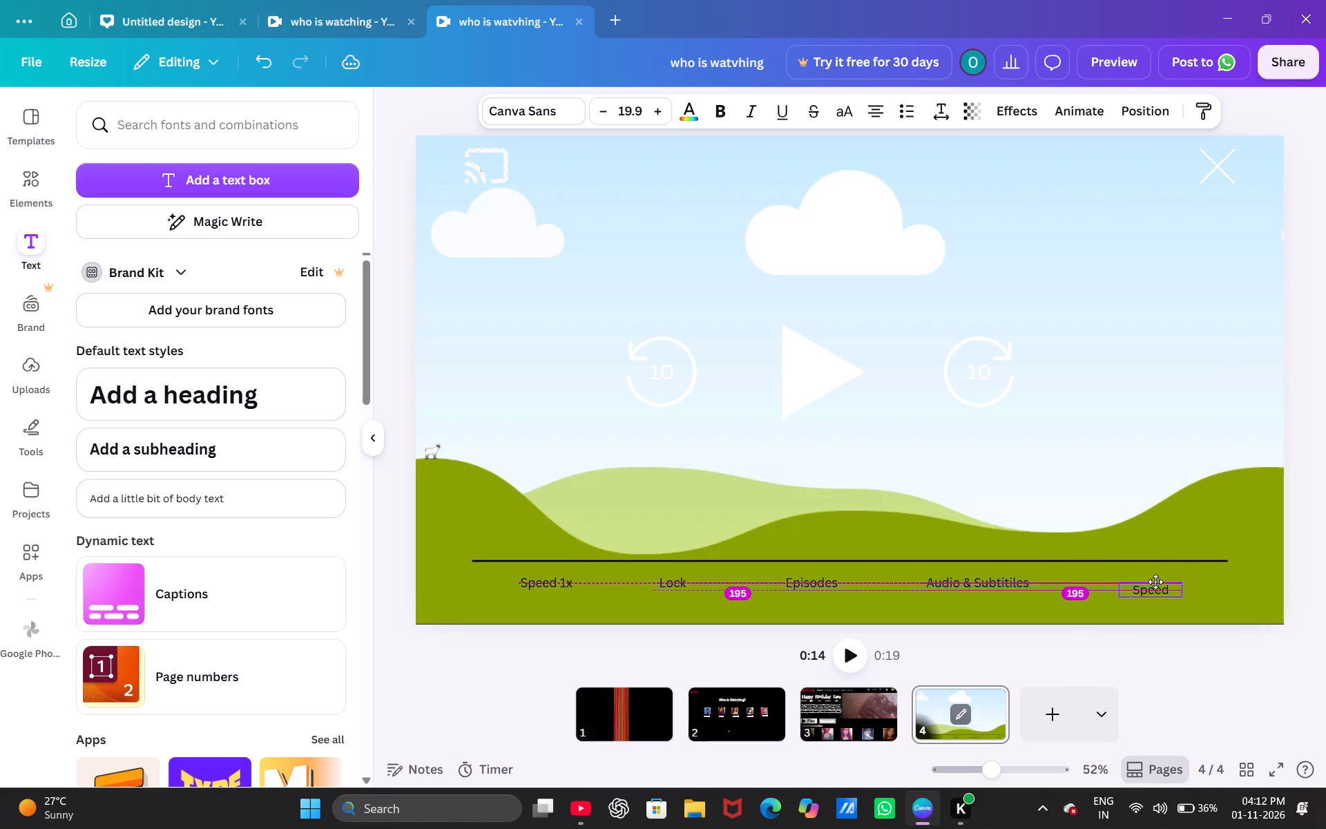
{"action": "left_click_drag", "start_coordinate": [1155, 582], "coordinate": [1155, 580]}
Replace the last label's text with "Next Episodes", checking the tutorial's label list, and widen its box so it fits on one line.
{"action": "left_click", "coordinate": [1167, 577]}
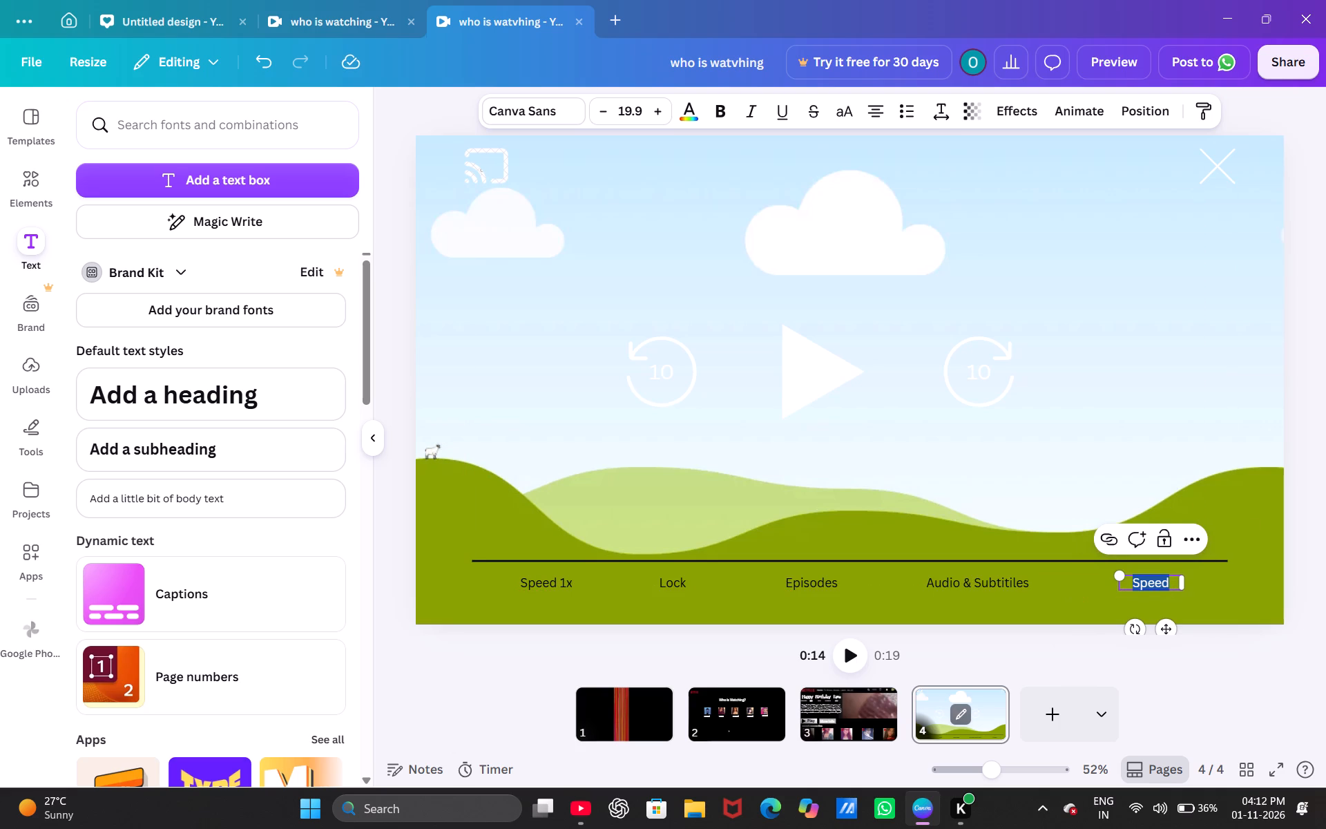
{"action": "key", "text": "BackSpace"}
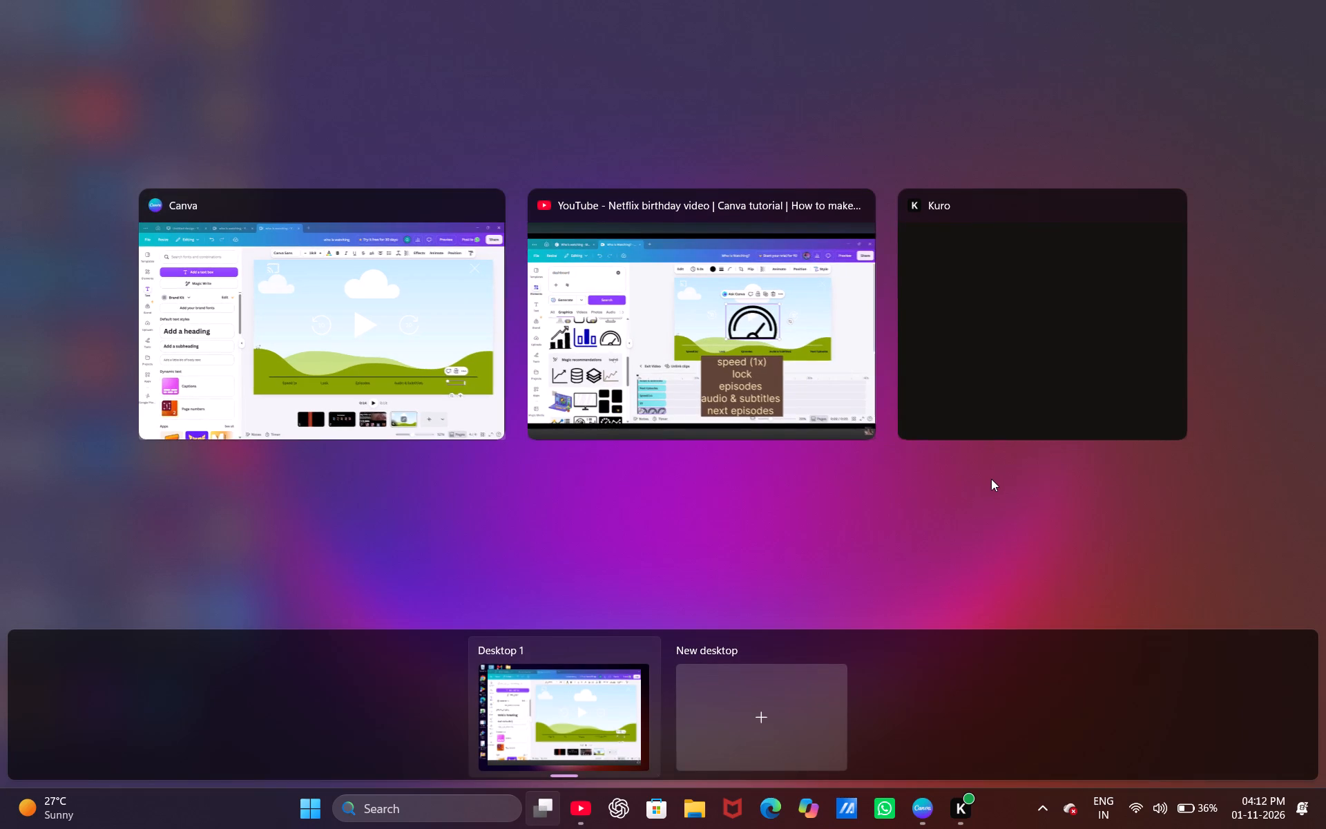
{"action": "left_click", "coordinate": [422, 347]}
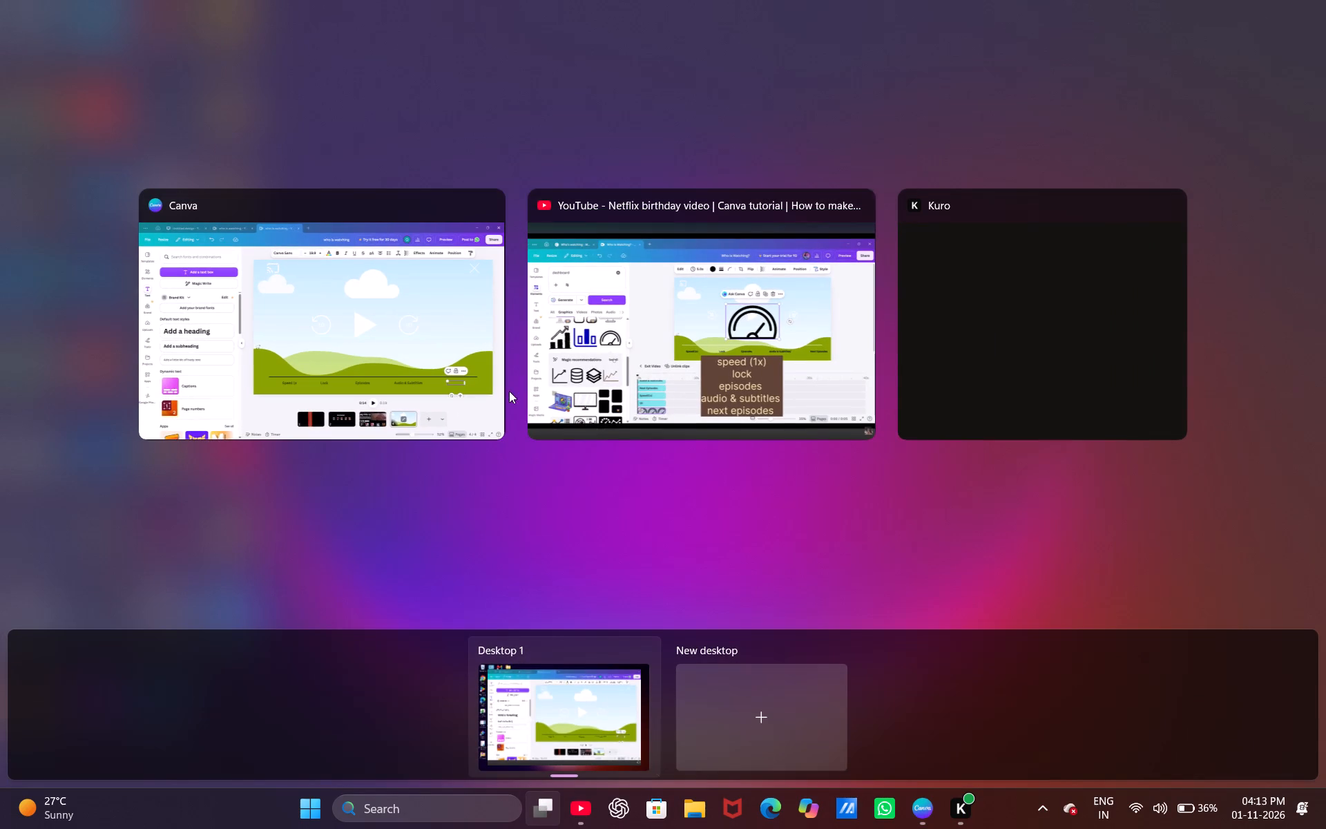
{"action": "left_click", "coordinate": [707, 327]}
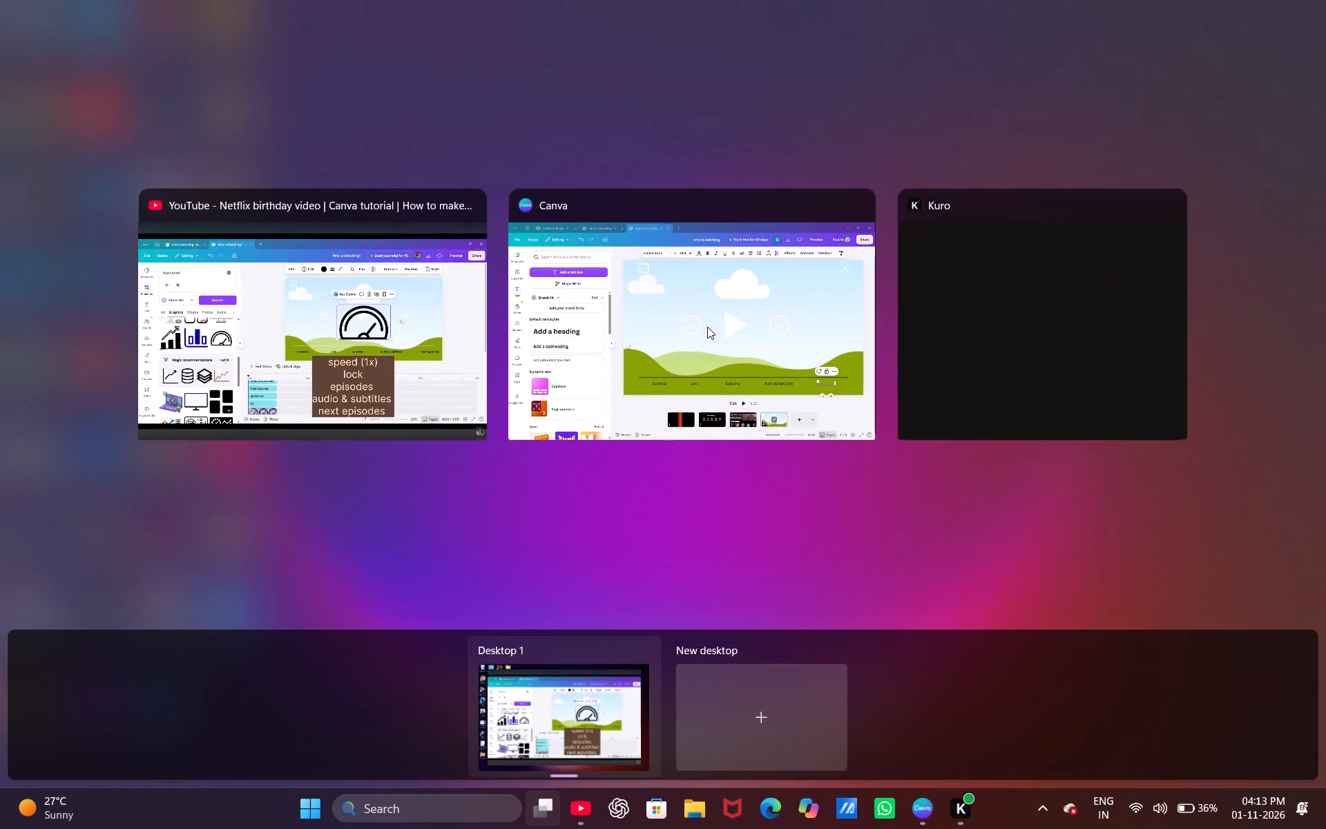
{"action": "left_click", "coordinate": [713, 297]}
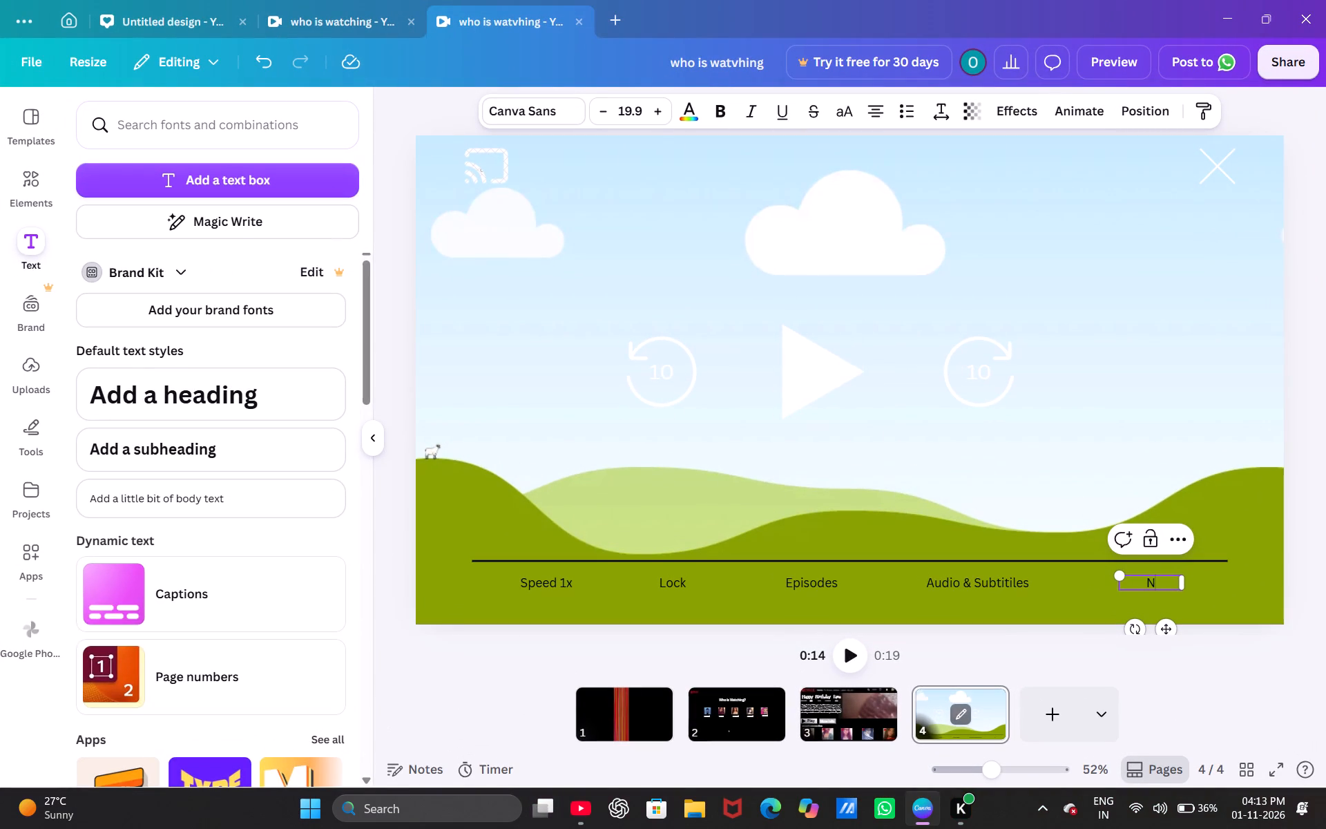
{"action": "type", "text": "ex"}
{"action": "key", "text": "t"}
{"action": "key", "text": "space"}
{"action": "type", "text": "ep"}
{"action": "key", "text": "BackSpace"}
{"action": "key", "text": "BackSpace"}
{"action": "key", "text": "BackSpace"}
{"action": "type", "text": "pisodes"}
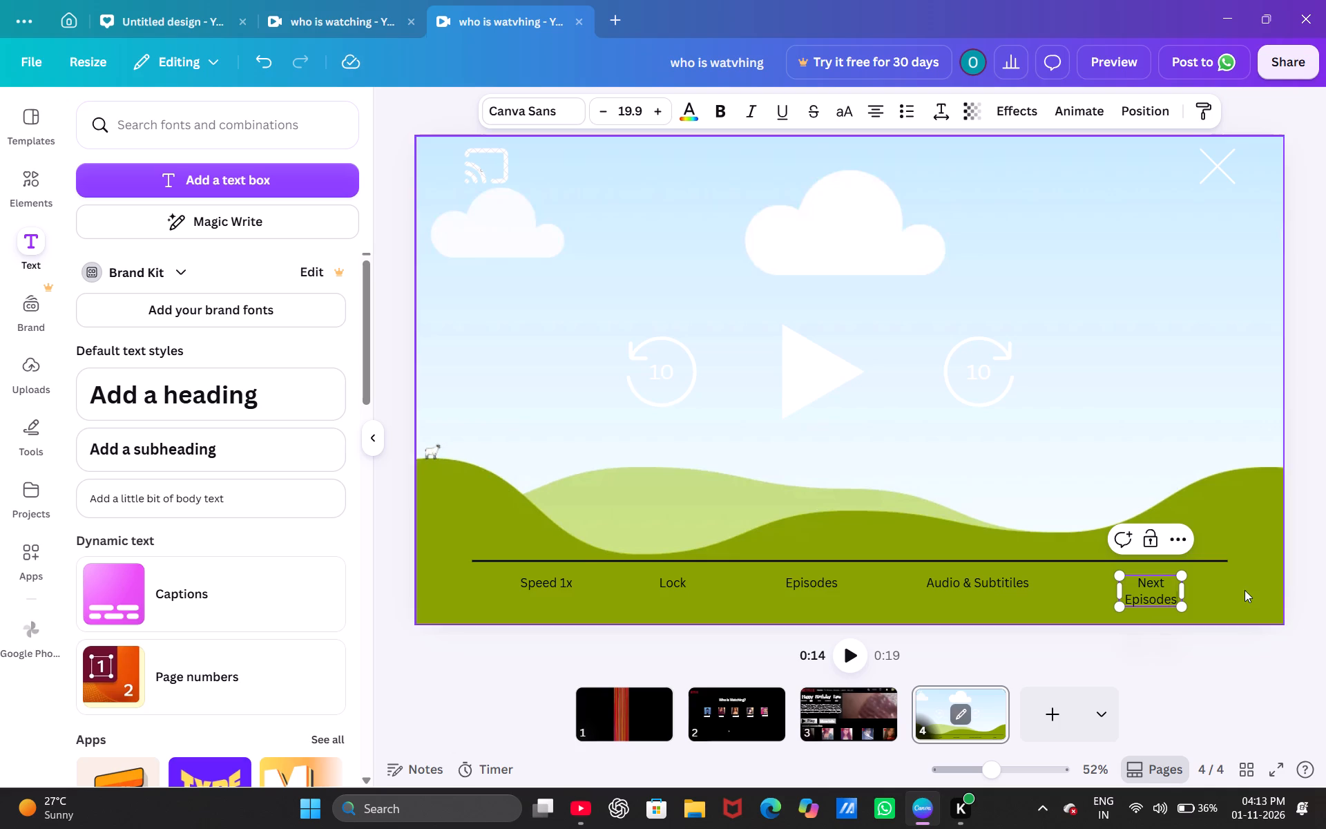
{"action": "left_click_drag", "start_coordinate": [1119, 591], "coordinate": [1092, 587]}
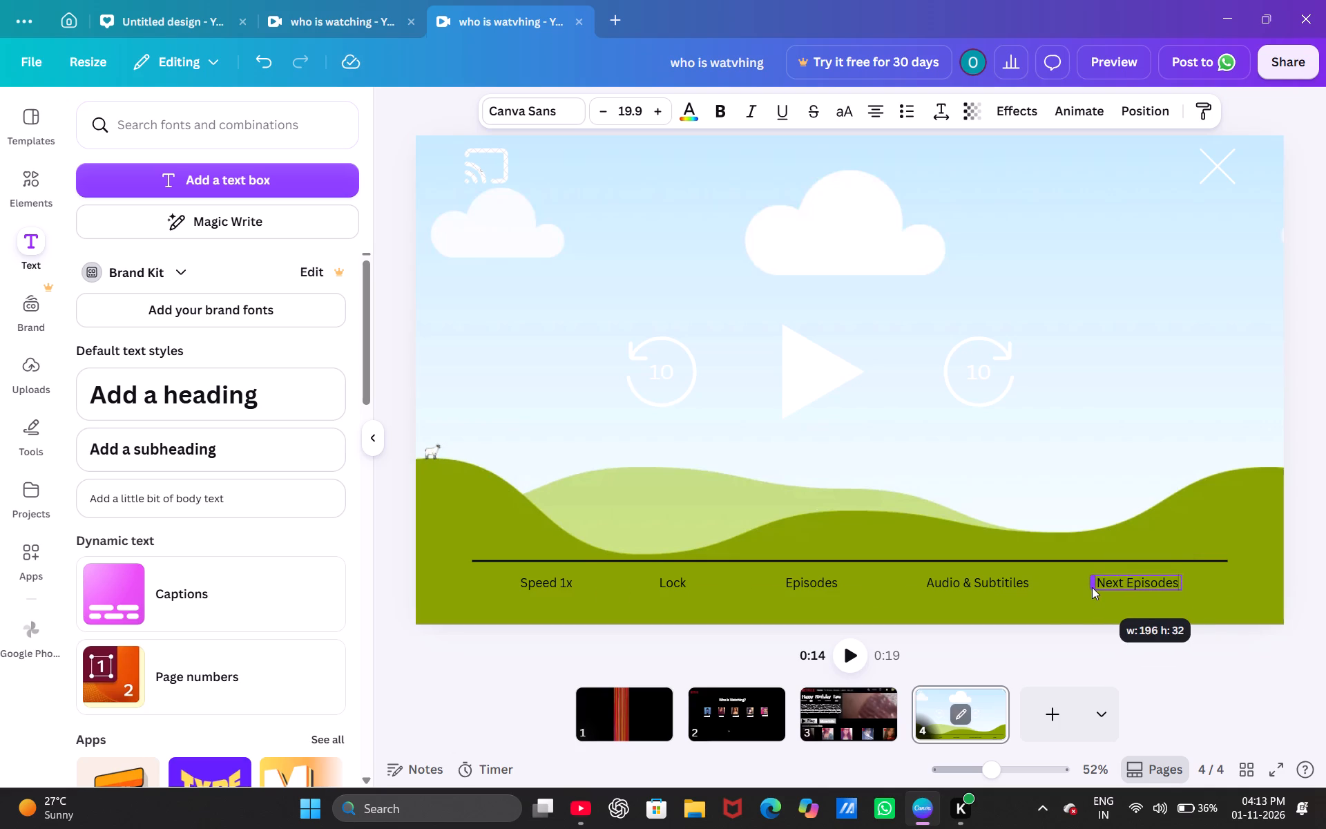
{"action": "left_click_drag", "start_coordinate": [1092, 587], "coordinate": [1093, 587]}
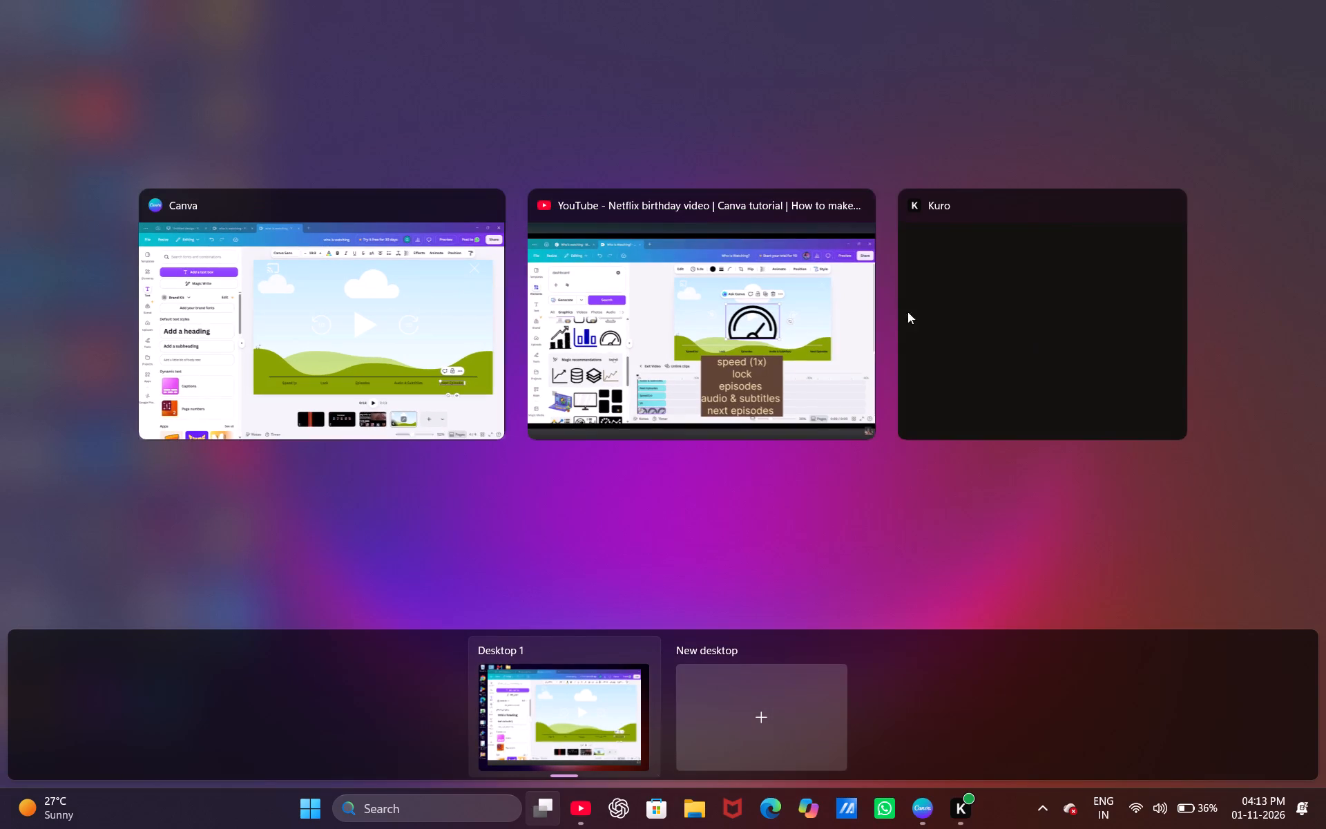
Watch the YouTube tutorial's section on which element searches and icons to use beside the player labels.
{"action": "left_click", "coordinate": [787, 338]}
{"action": "key", "text": "space"}
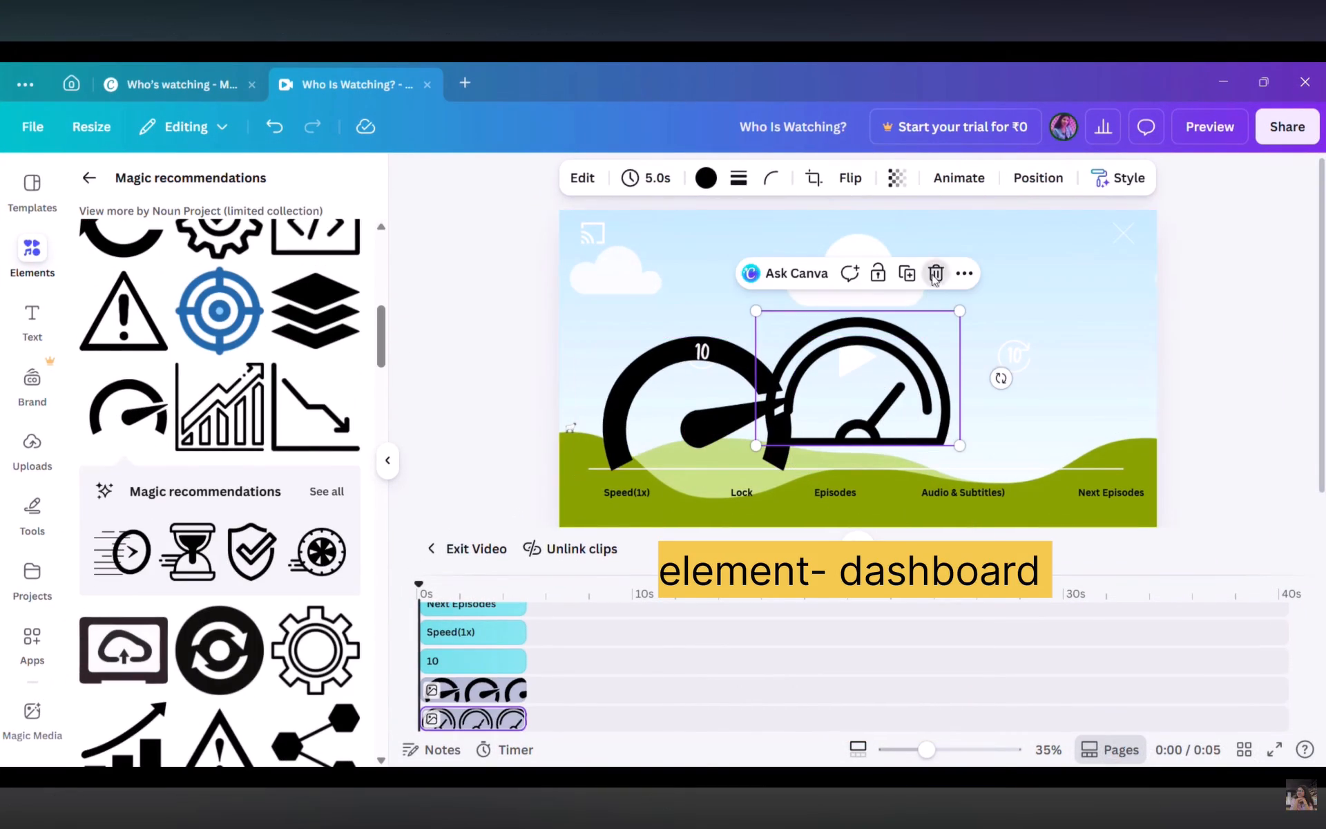
{"action": "key", "text": "Left"}
{"action": "key", "text": "Left"}
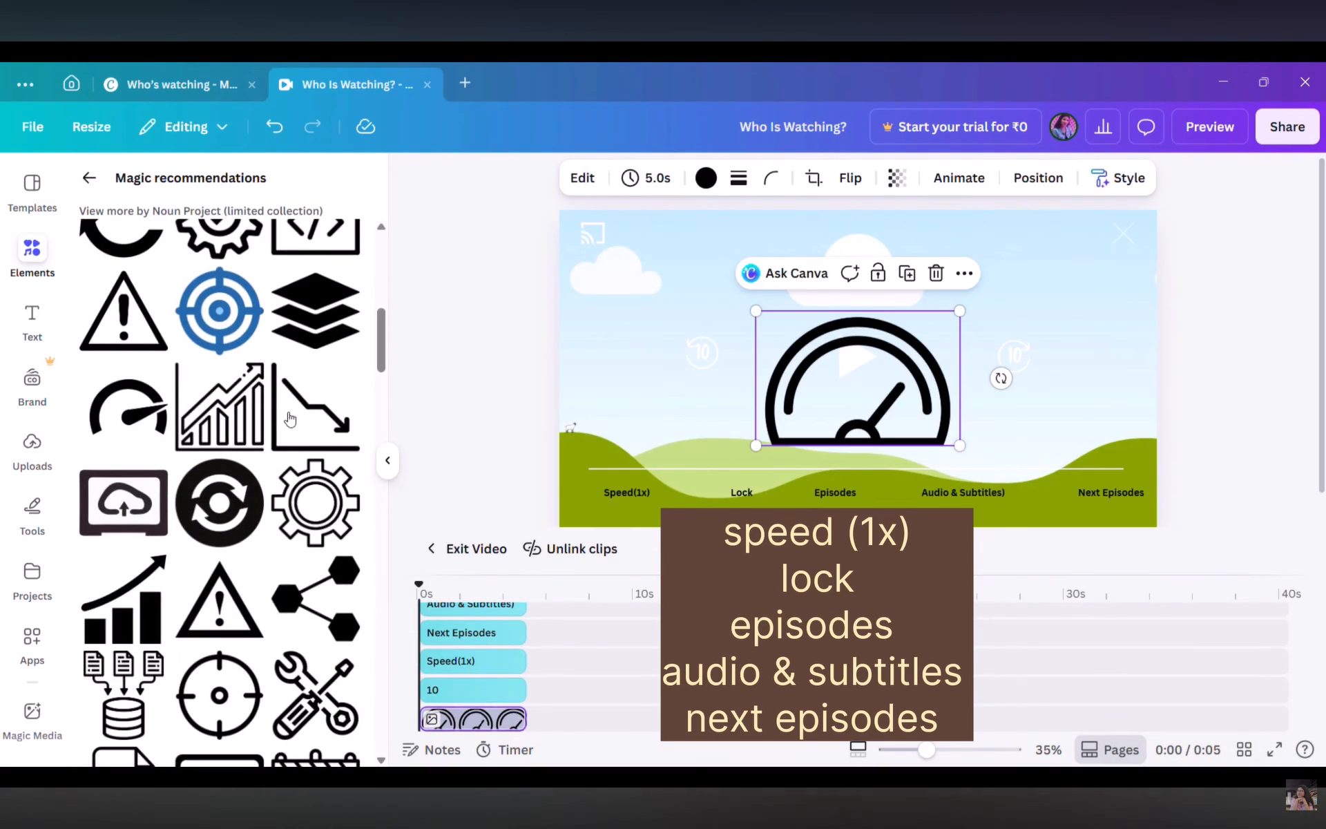
{"action": "key", "text": "space"}
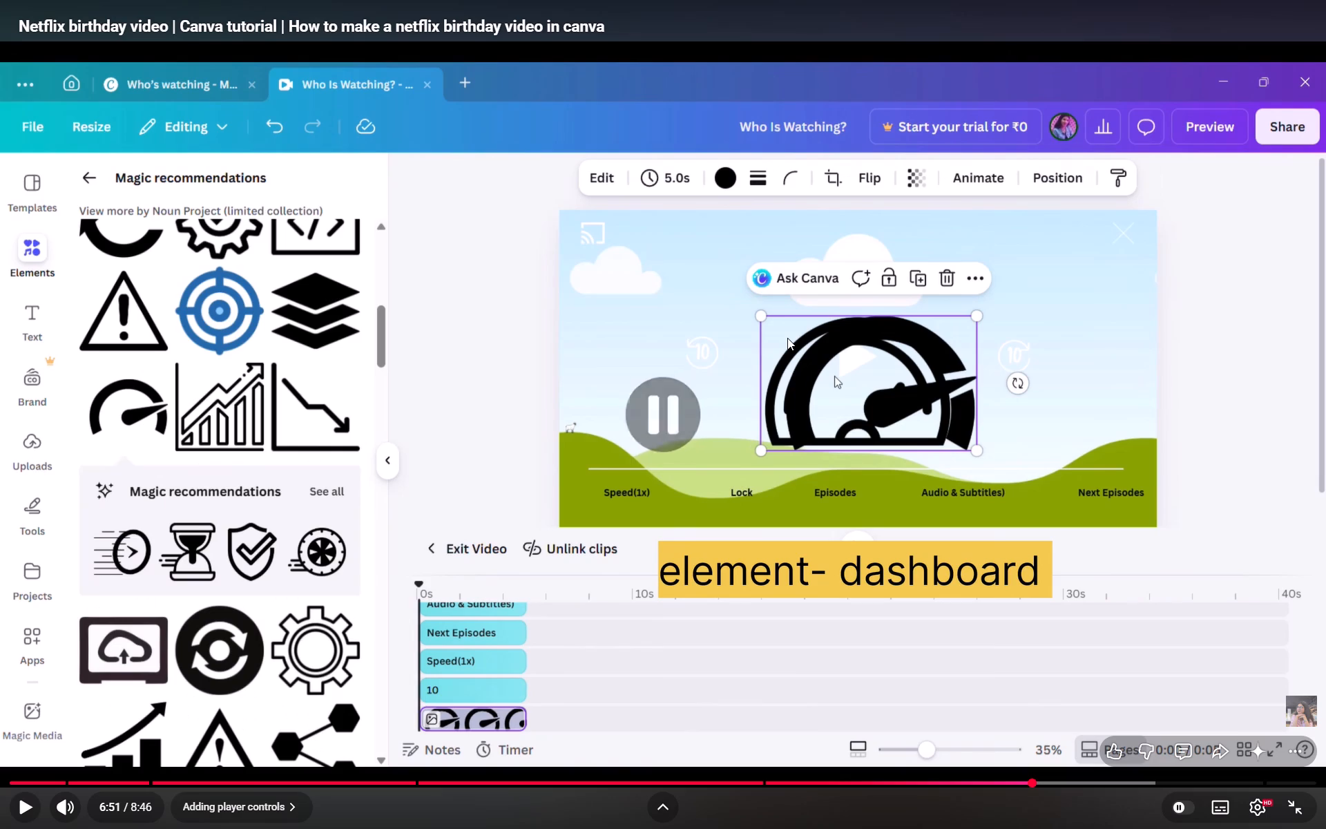
{"action": "key", "text": "space"}
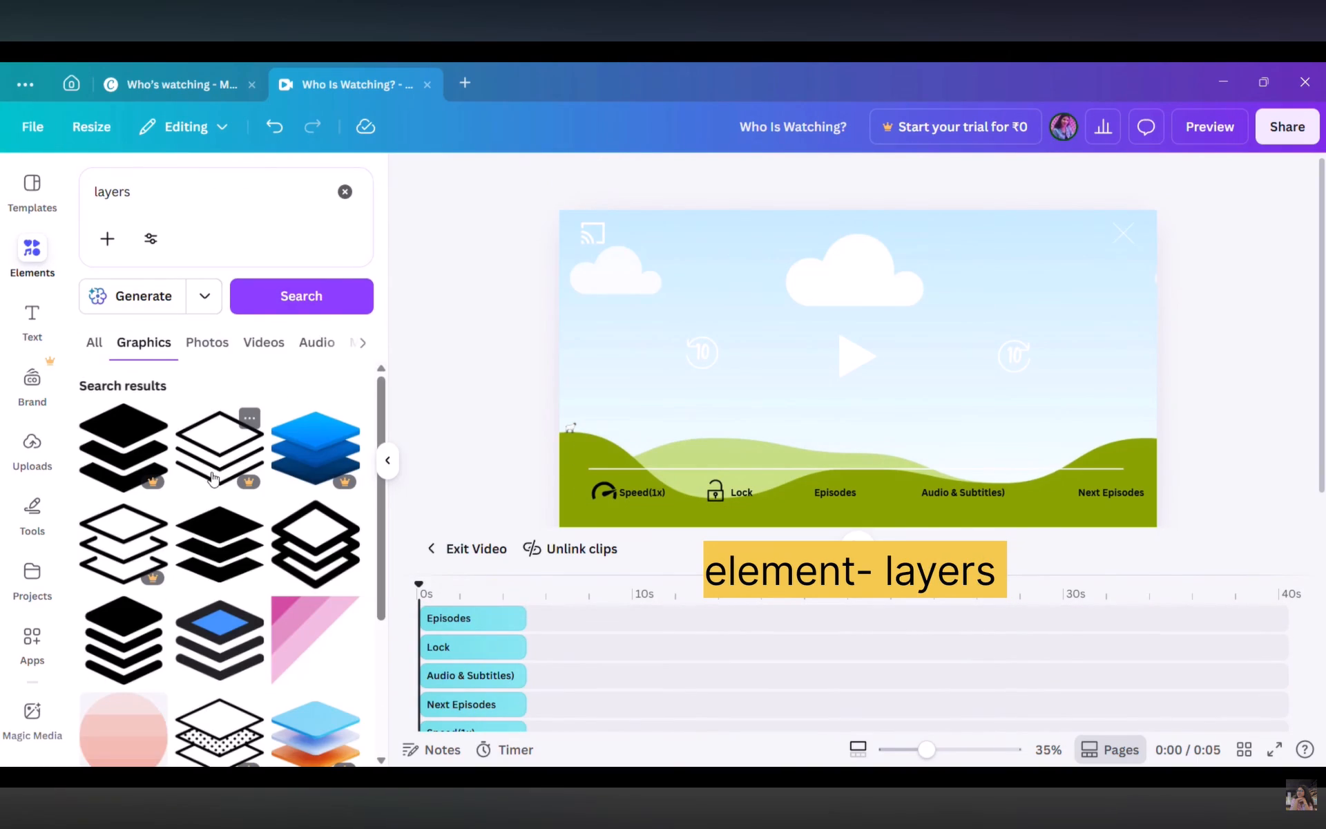
{"action": "key", "text": "space"}
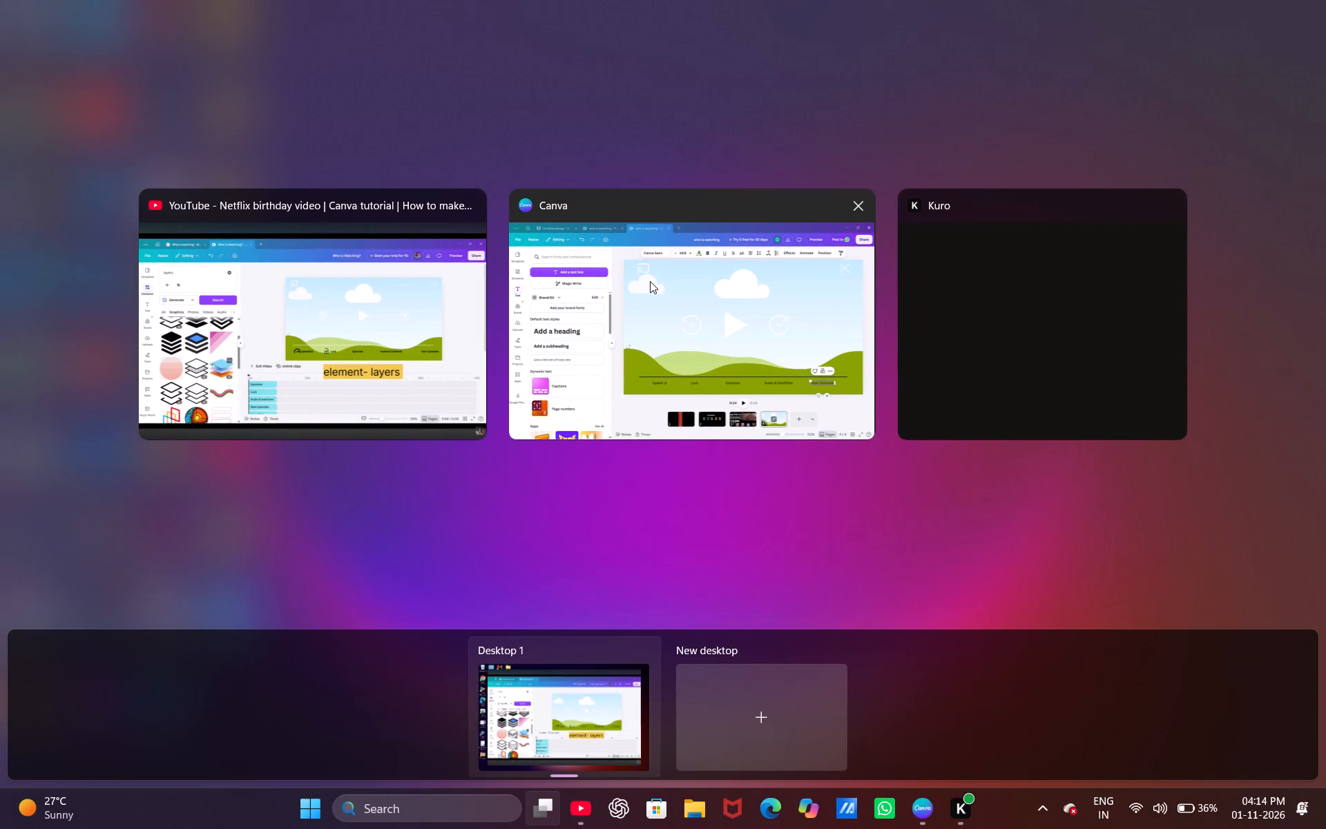
Switch back to Canva, search the elements for "speed", and add the thick black speedometer graphic without a crown to page 4.
{"action": "left_click", "coordinate": [648, 280]}
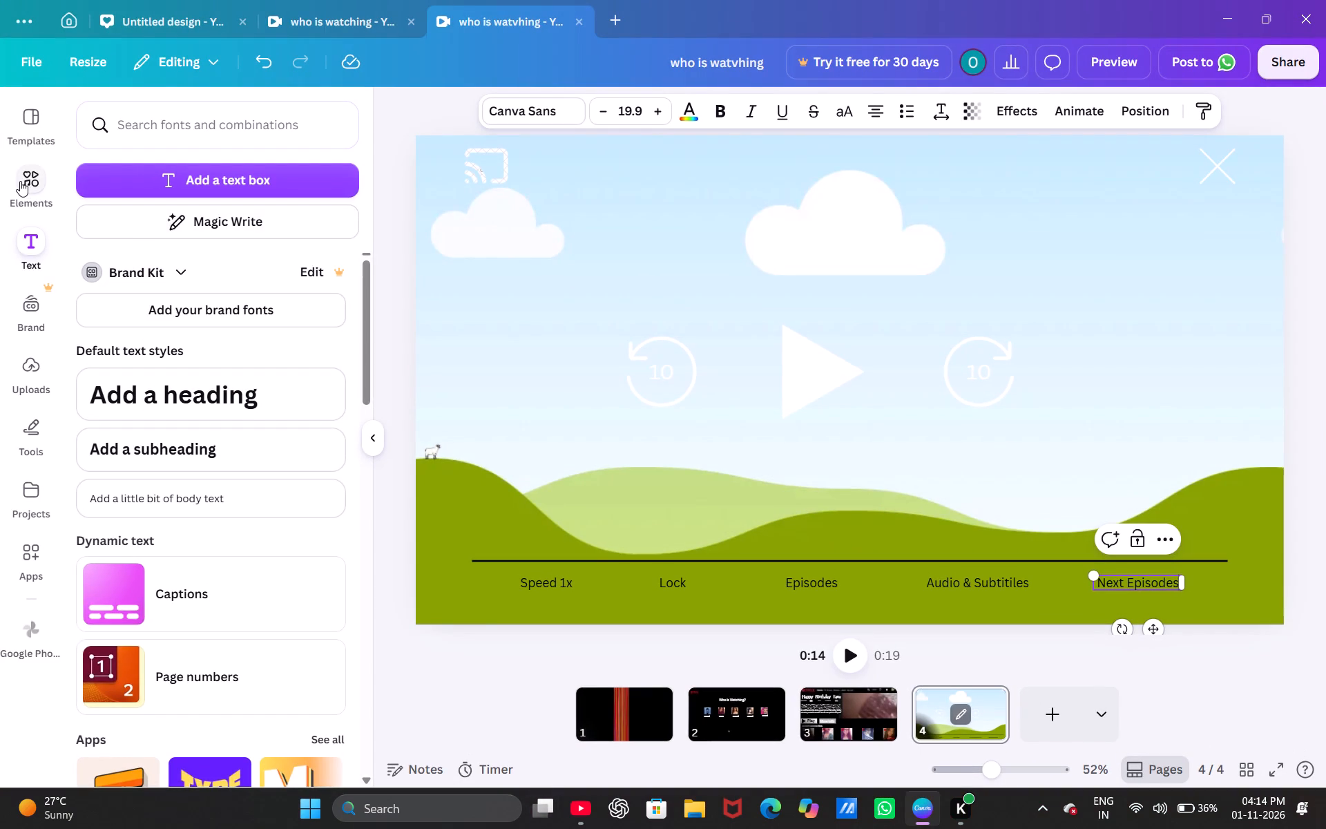
{"action": "left_click", "coordinate": [20, 181]}
{"action": "left_click", "coordinate": [132, 136]}
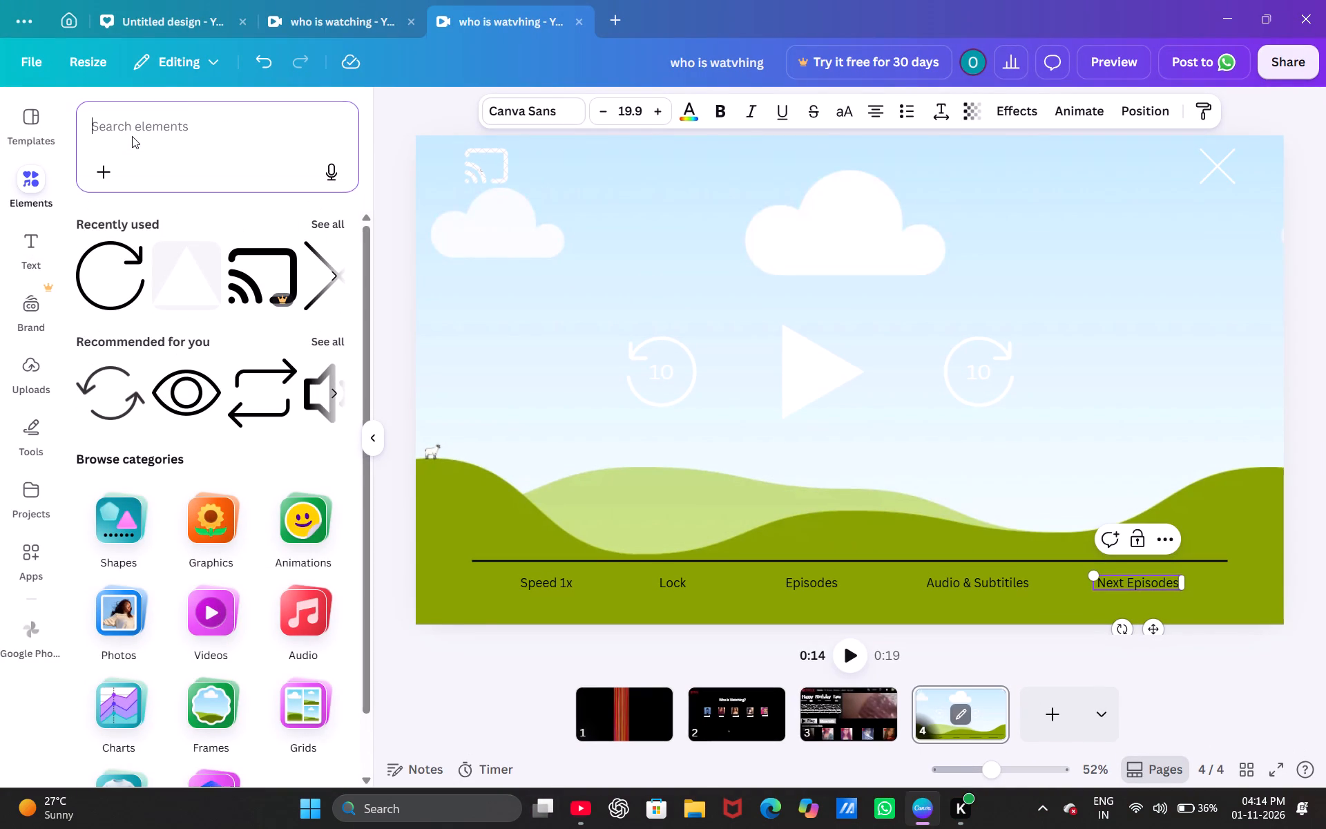
{"action": "type", "text": "sp"}
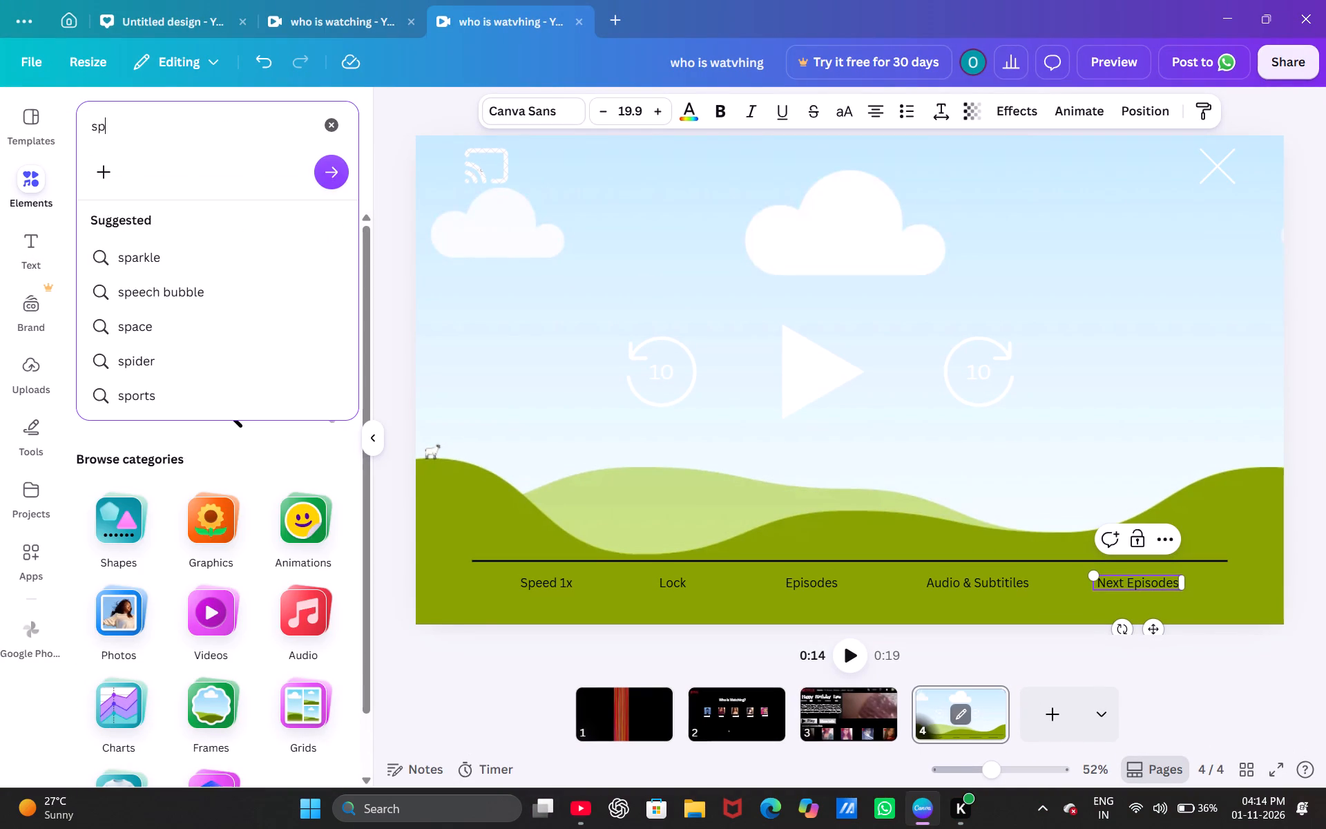
{"action": "type", "text": "eed"}
{"action": "key", "text": "Return"}
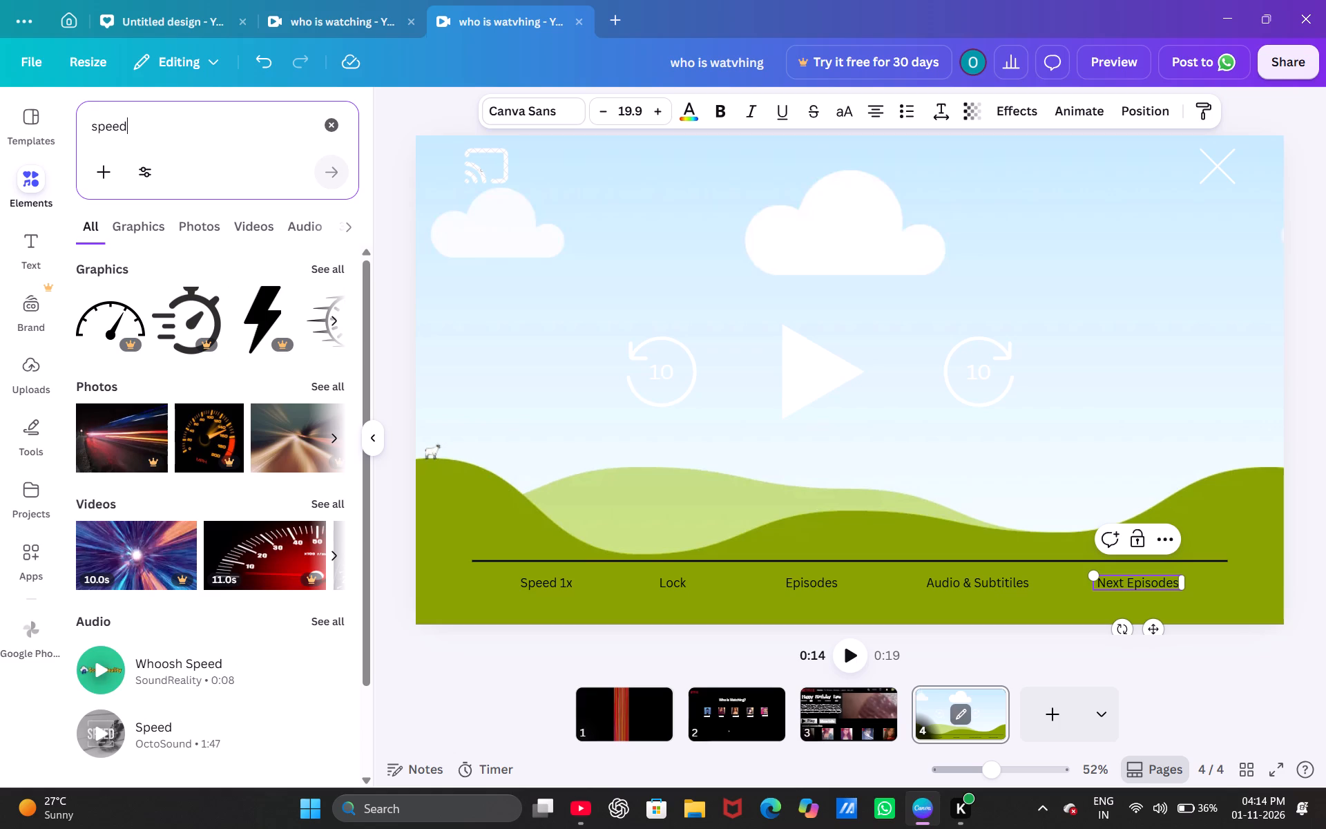
{"action": "left_click", "coordinate": [315, 265]}
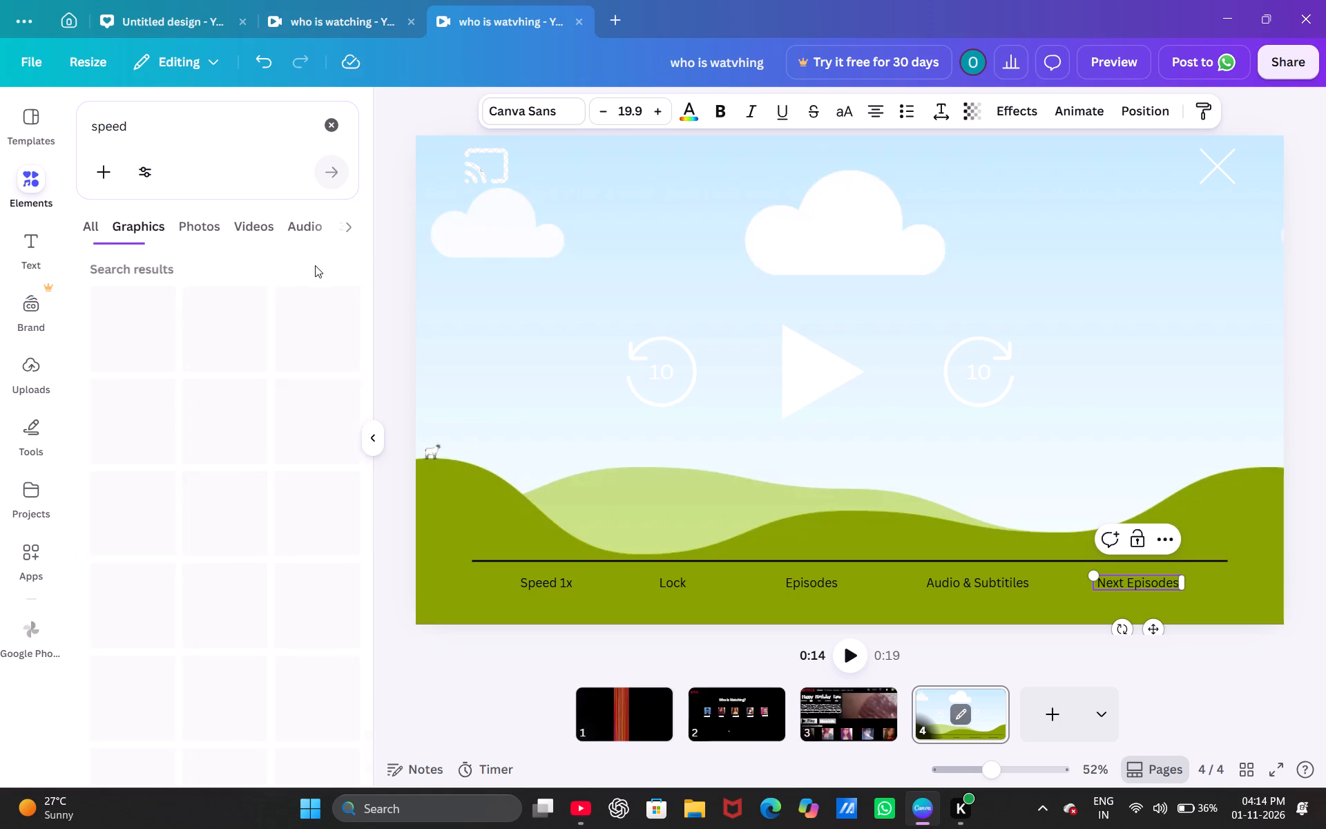
{"action": "left_click", "coordinate": [229, 417]}
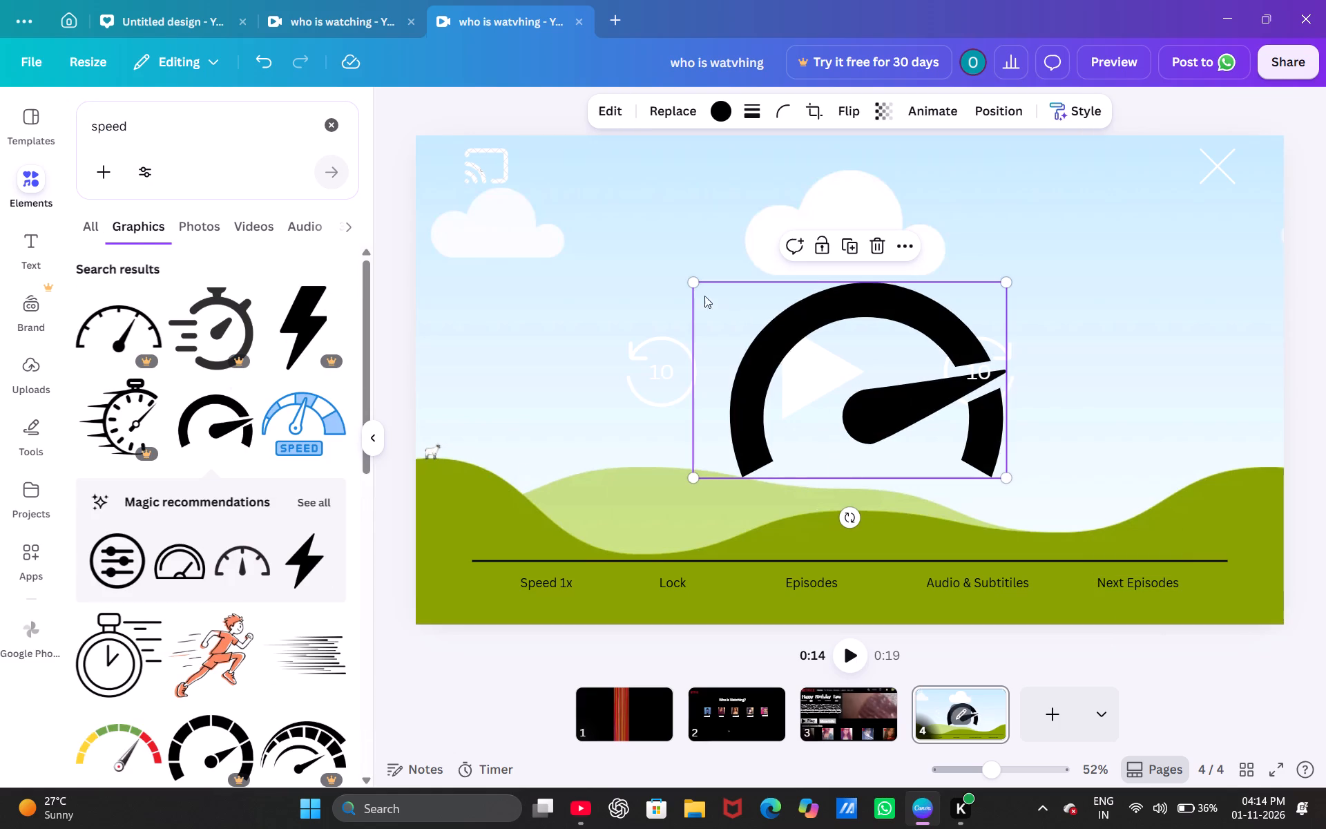
Shrink the speedometer icon to a small label-sized icon and place it just before "Speed 1x", level with the text.
{"action": "left_click_drag", "start_coordinate": [702, 283], "coordinate": [693, 282]}
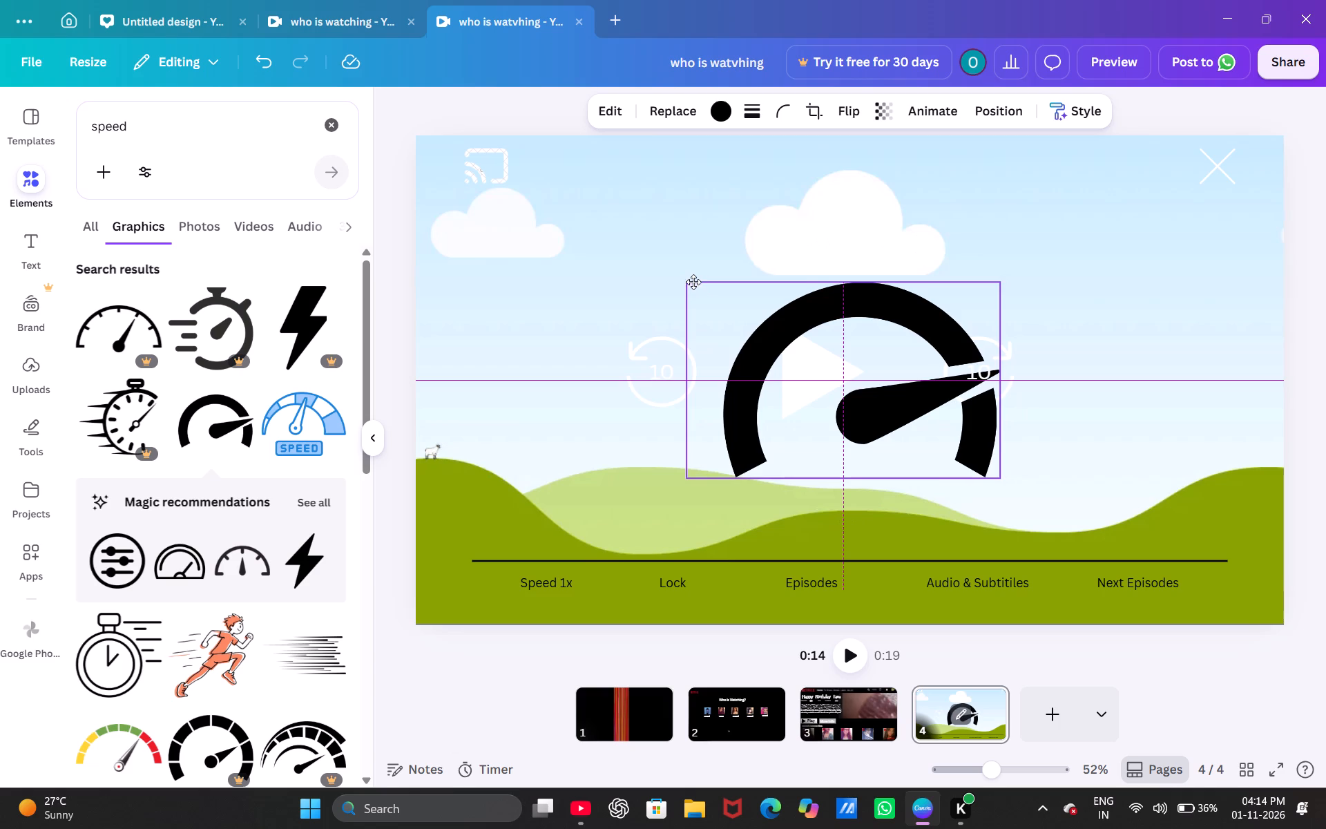
{"action": "left_click_drag", "start_coordinate": [693, 282], "coordinate": [441, 379]}
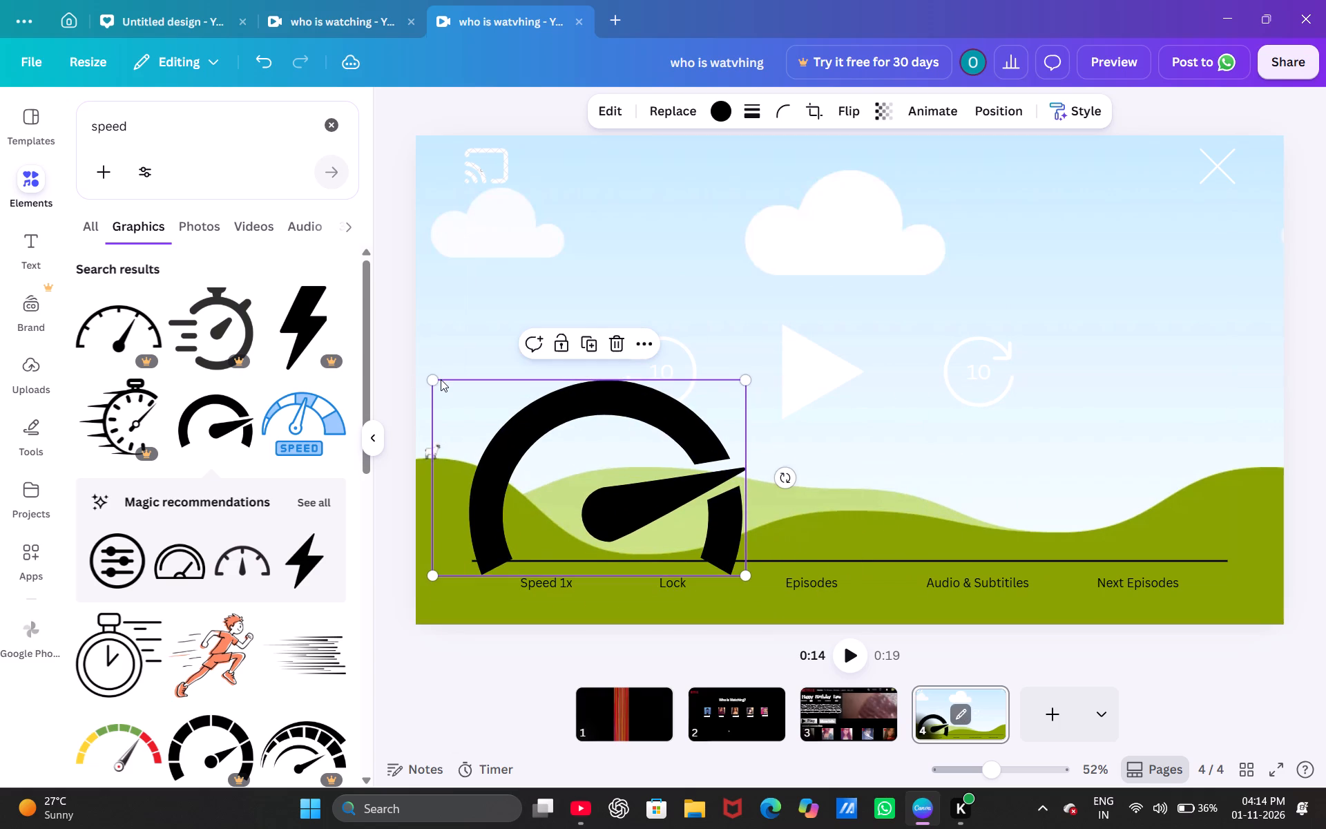
{"action": "left_click_drag", "start_coordinate": [430, 377], "coordinate": [686, 537]}
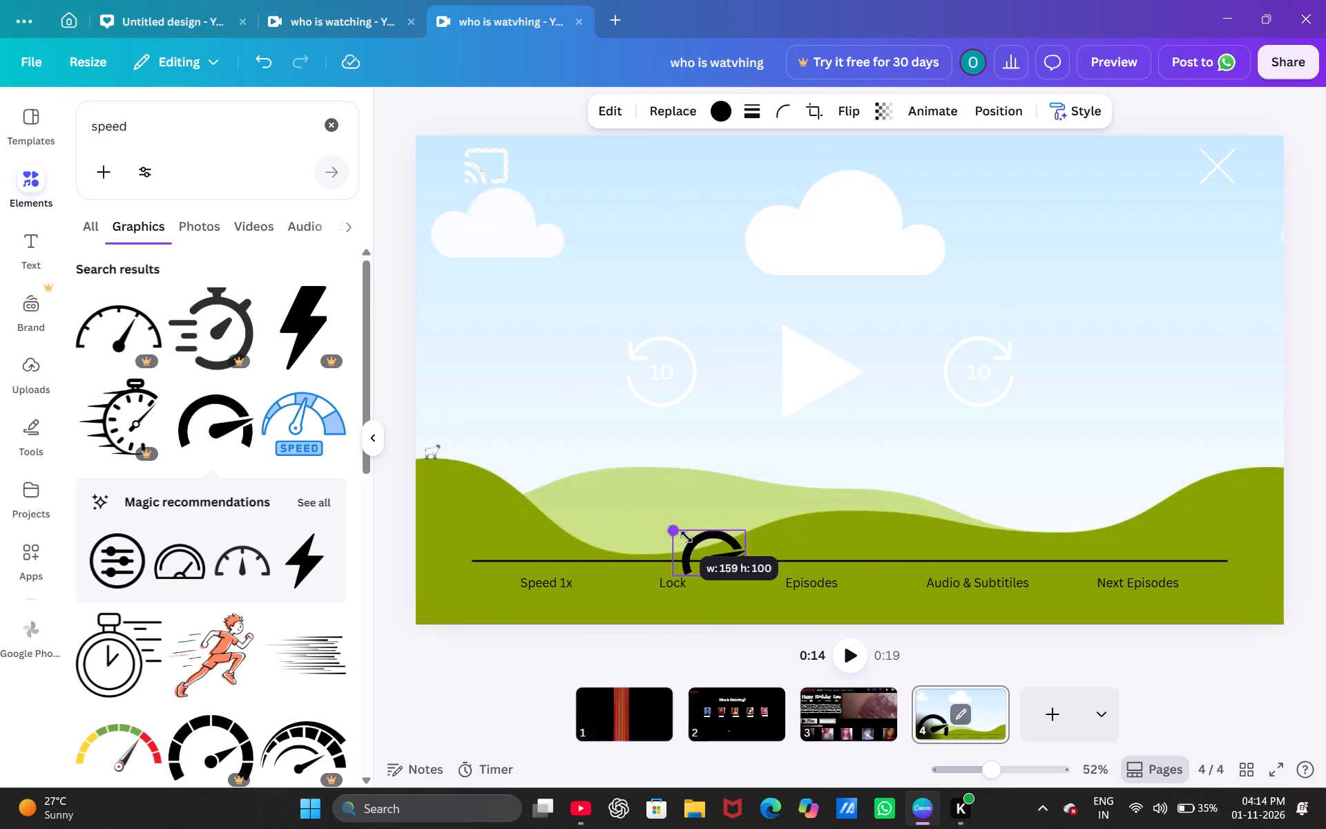
{"action": "left_click_drag", "start_coordinate": [686, 537], "coordinate": [704, 552]}
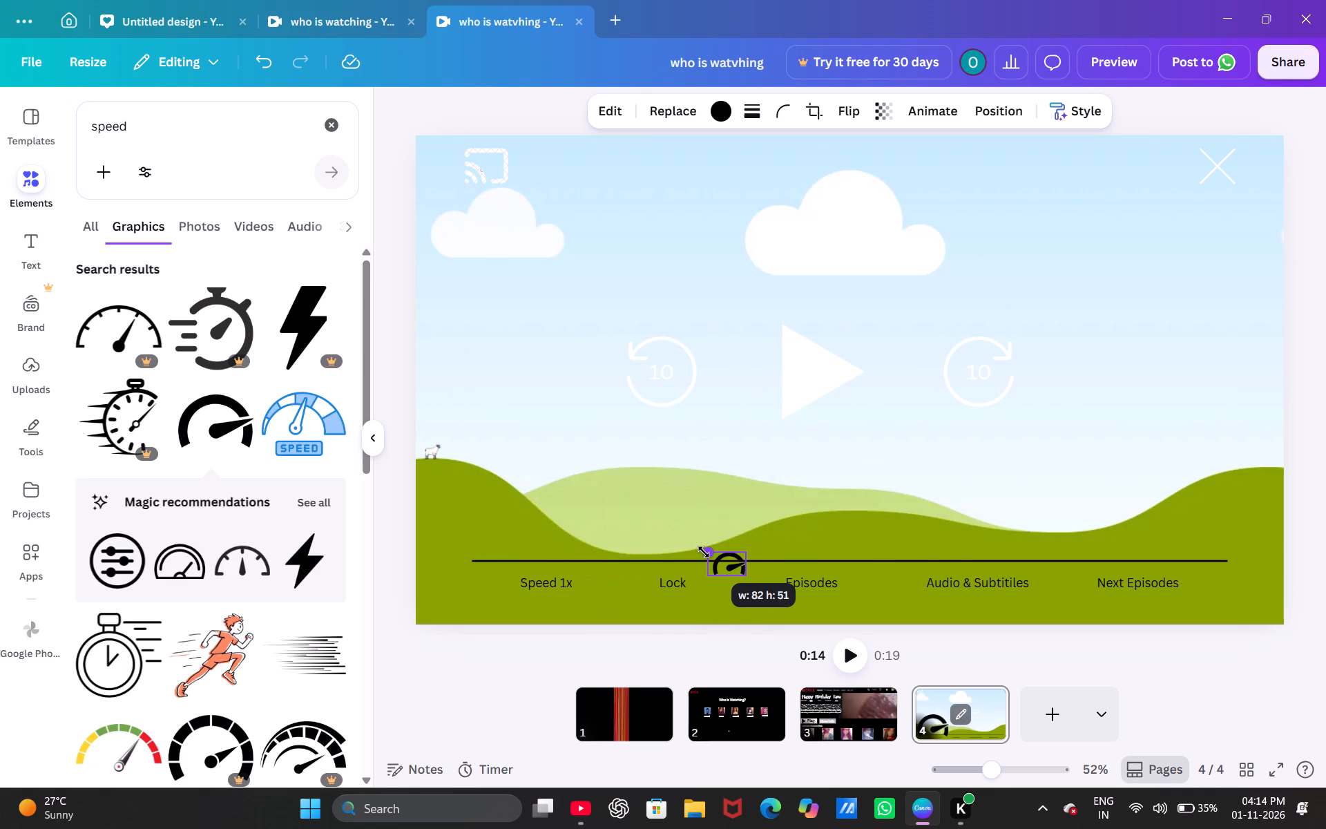
{"action": "left_click_drag", "start_coordinate": [730, 560], "coordinate": [512, 578]}
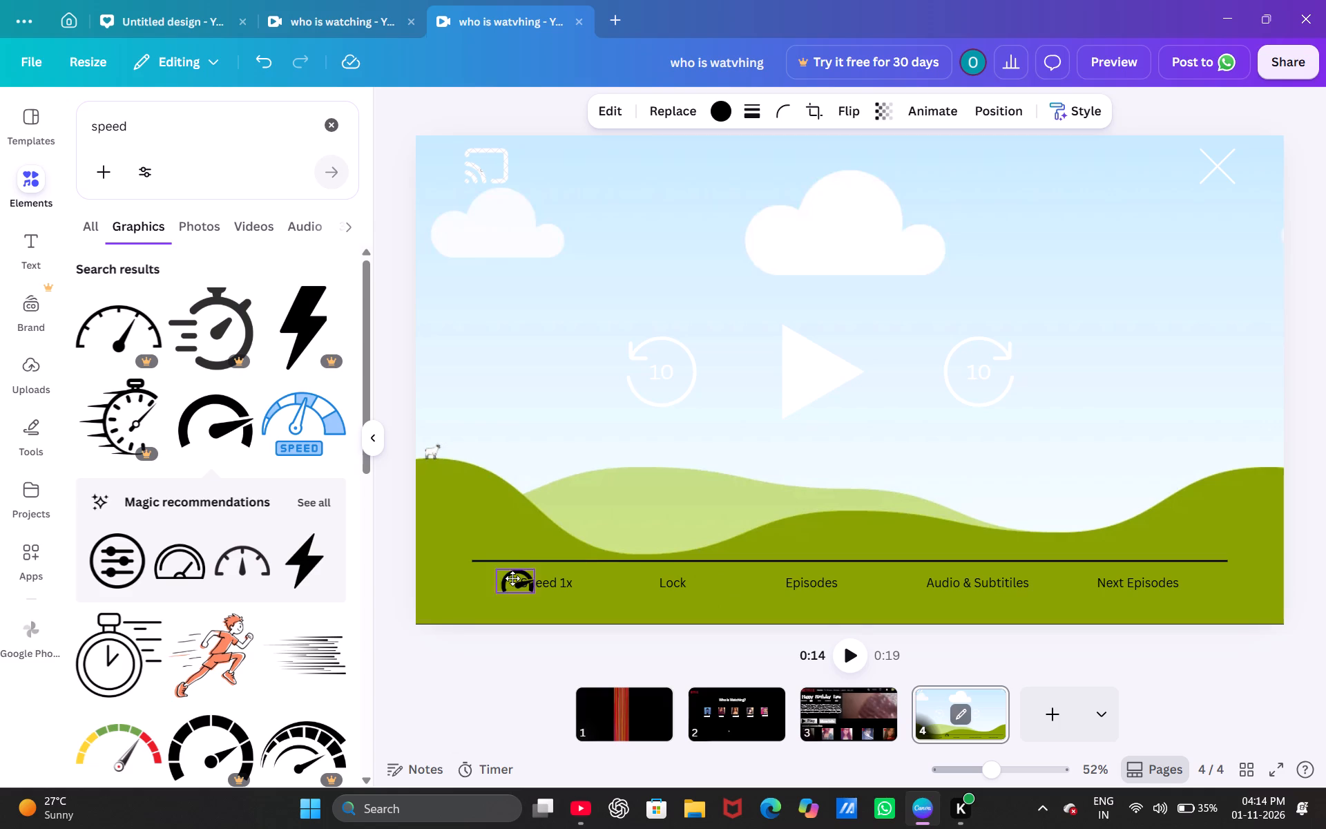
{"action": "left_click_drag", "start_coordinate": [512, 578], "coordinate": [497, 578]}
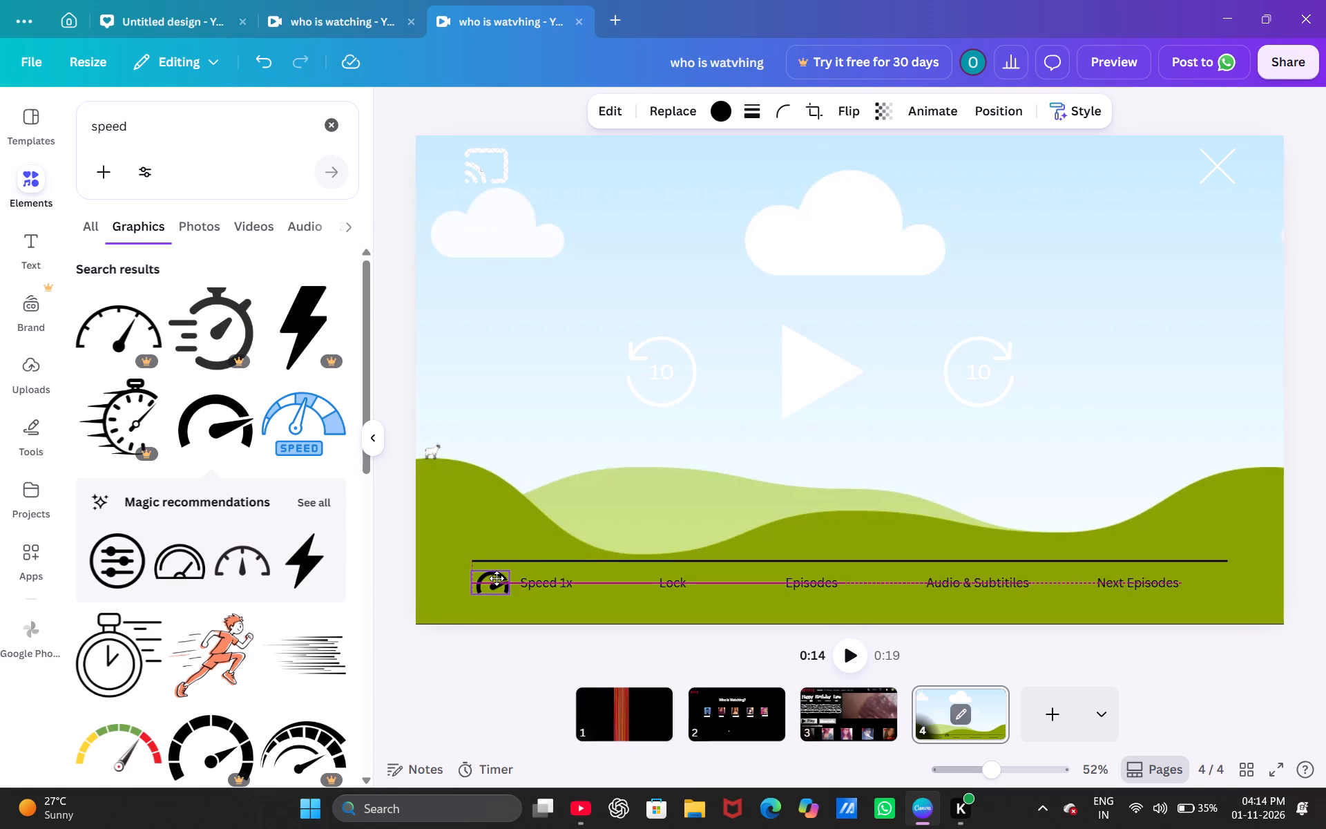
{"action": "left_click_drag", "start_coordinate": [497, 578], "coordinate": [499, 579]}
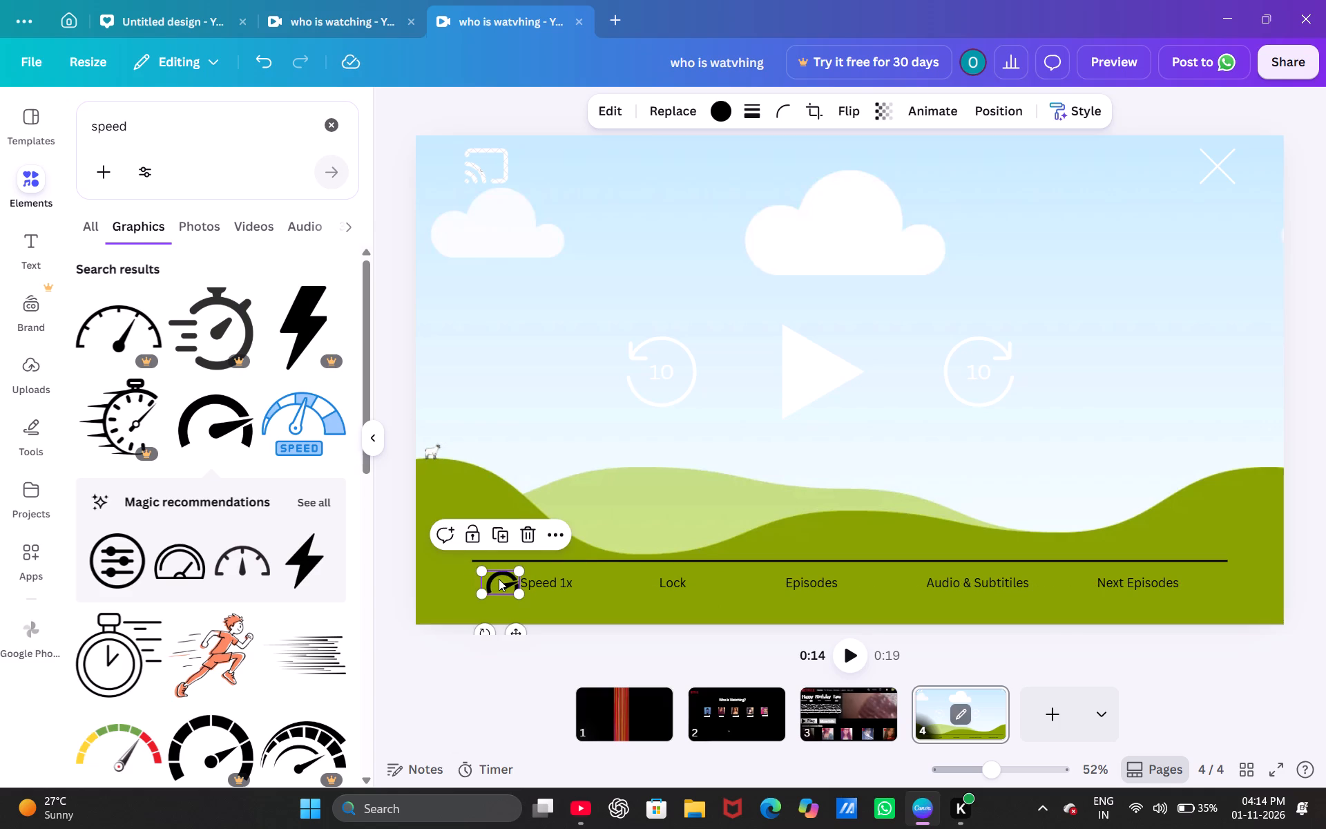
{"action": "left_click", "coordinate": [482, 590]}
{"action": "left_click_drag", "start_coordinate": [502, 583], "coordinate": [497, 583]}
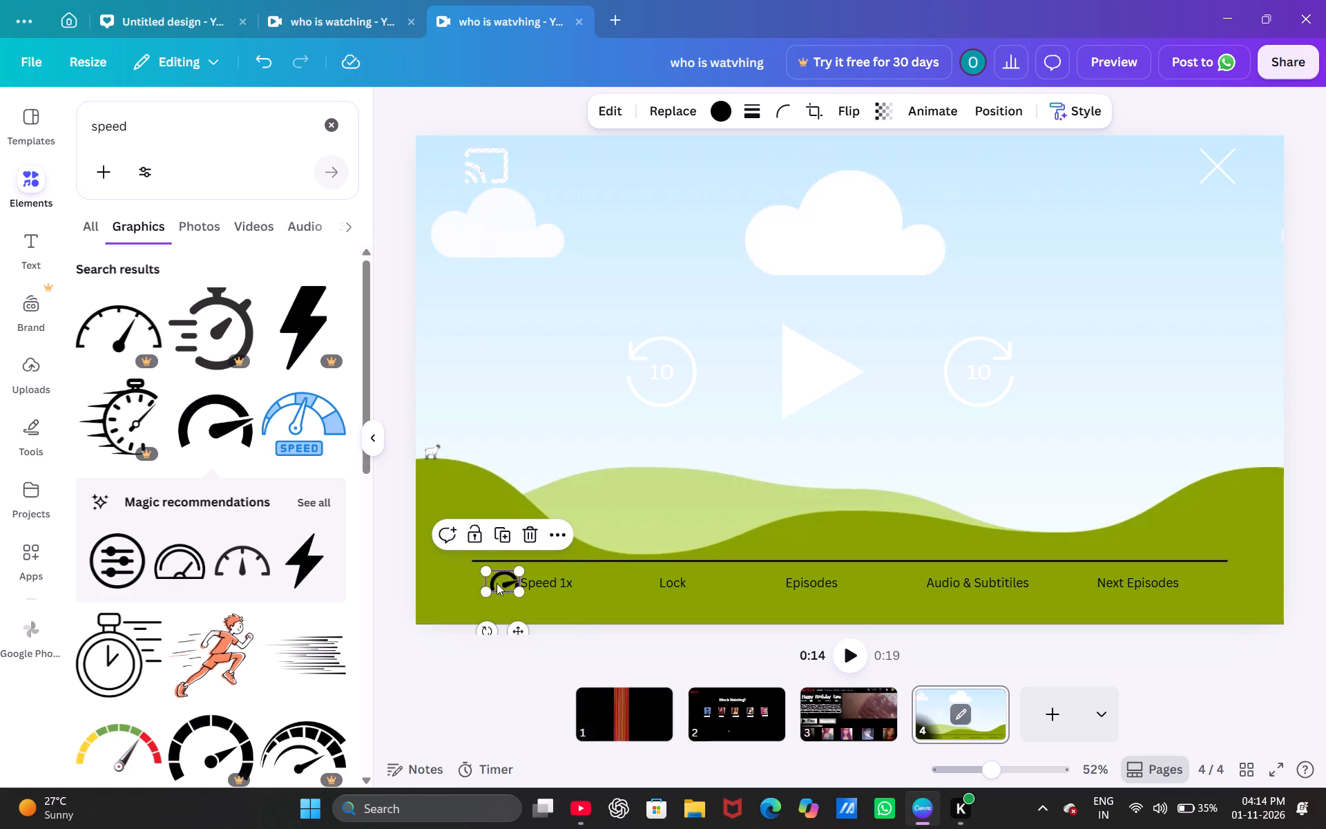
{"action": "left_click_drag", "start_coordinate": [497, 583], "coordinate": [491, 584]}
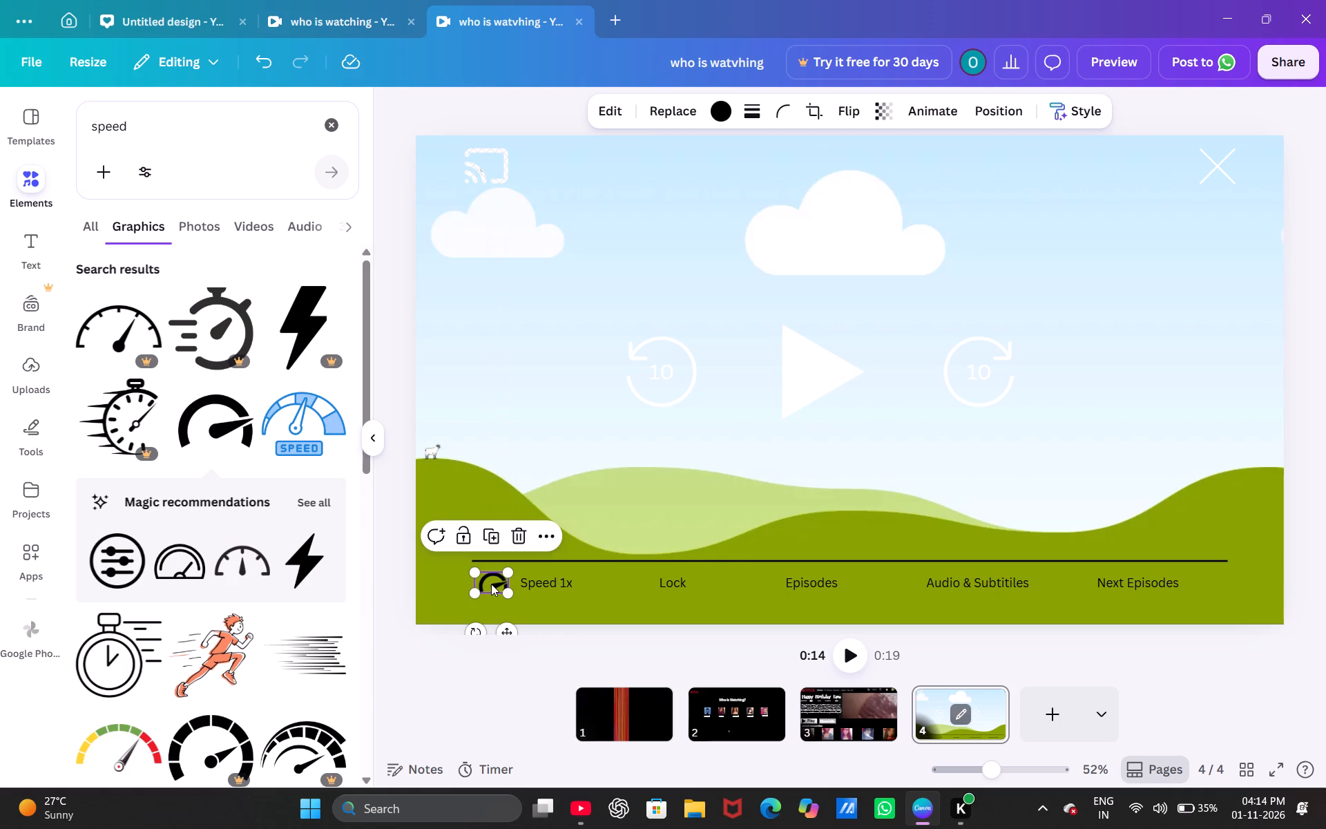
Search the element graphics for "lock" and add the black-outlined open padlock with a keyhole to page 4.
{"action": "left_click", "coordinate": [148, 126]}
{"action": "key", "text": "backslash"}
{"action": "key", "text": "BackSpace"}
{"action": "key", "text": "BackSpace"}
{"action": "key", "text": "BackSpace"}
{"action": "key", "text": "BackSpace"}
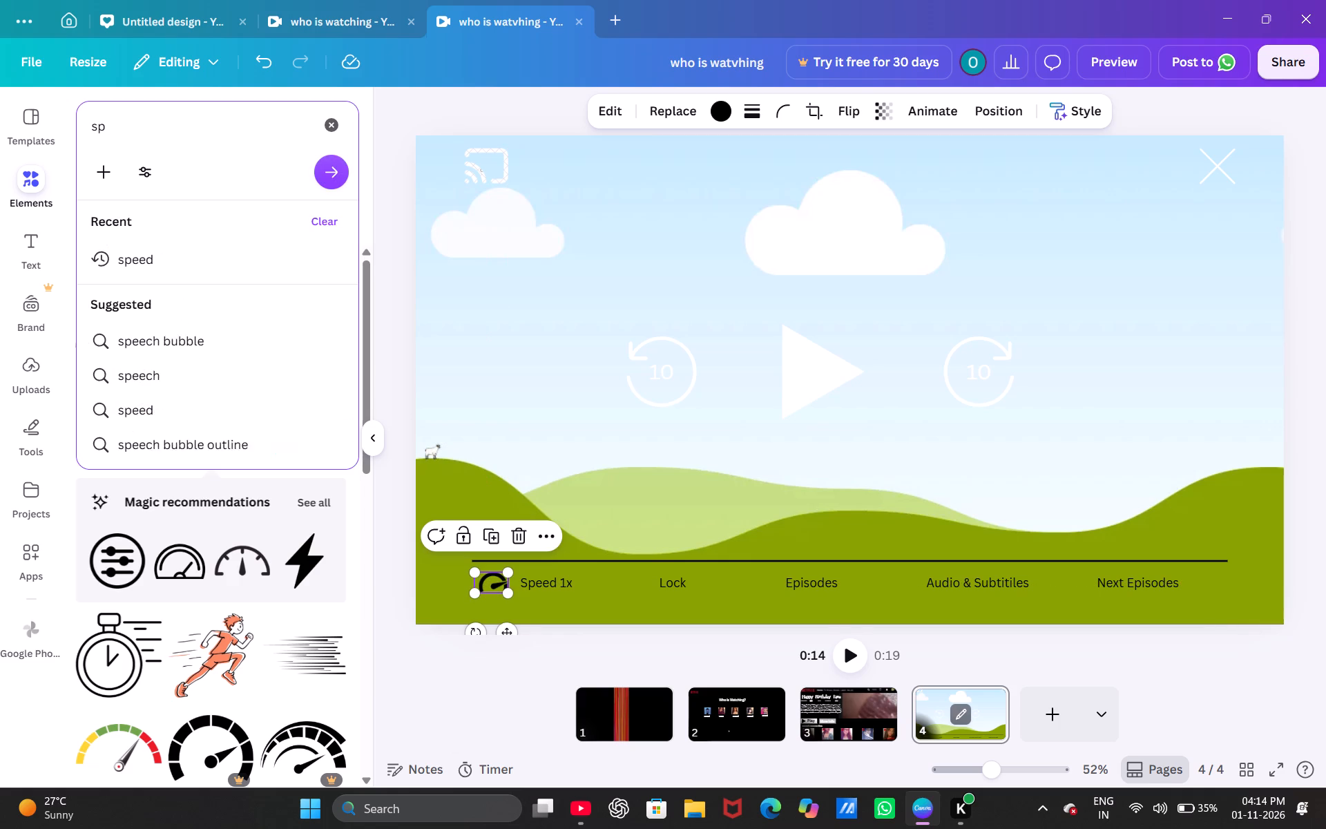
{"action": "key", "text": "BackSpace"}
{"action": "key", "text": "BackSpace"}
{"action": "key", "text": "BackSpace"}
{"action": "key", "text": "BackSpace"}
{"action": "type", "text": "locj"}
{"action": "key", "text": "BackSpace"}
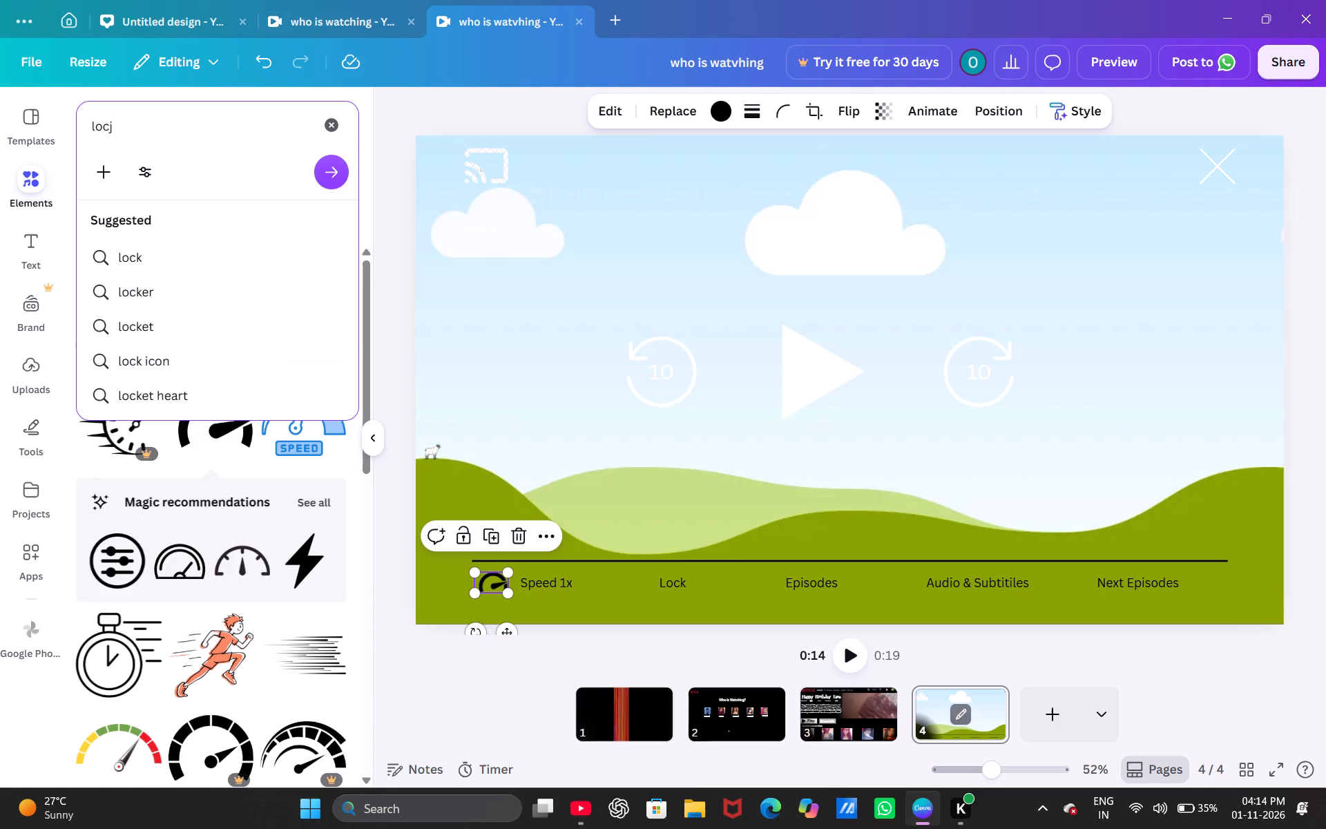
{"action": "key", "text": "k"}
{"action": "key", "text": "Return"}
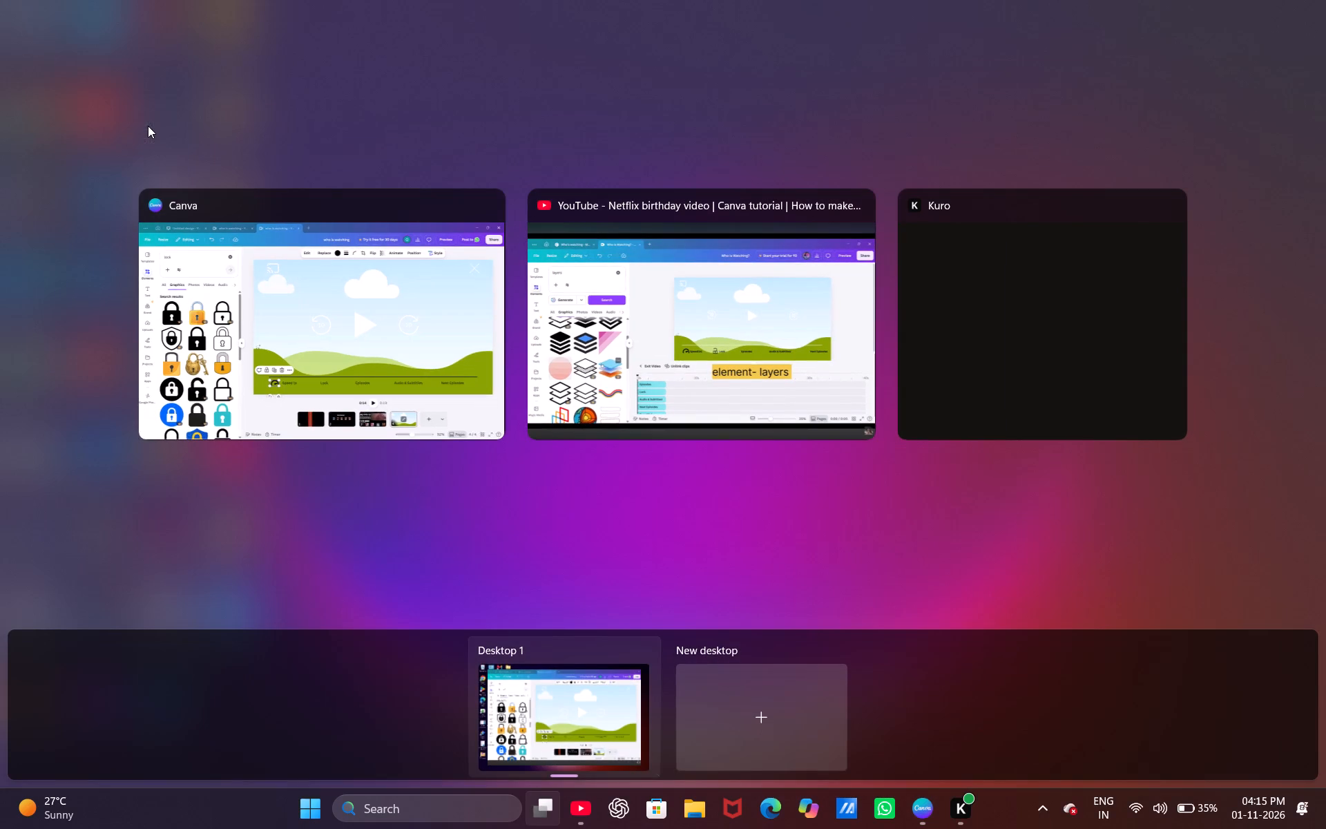
{"action": "left_click", "coordinate": [211, 276]}
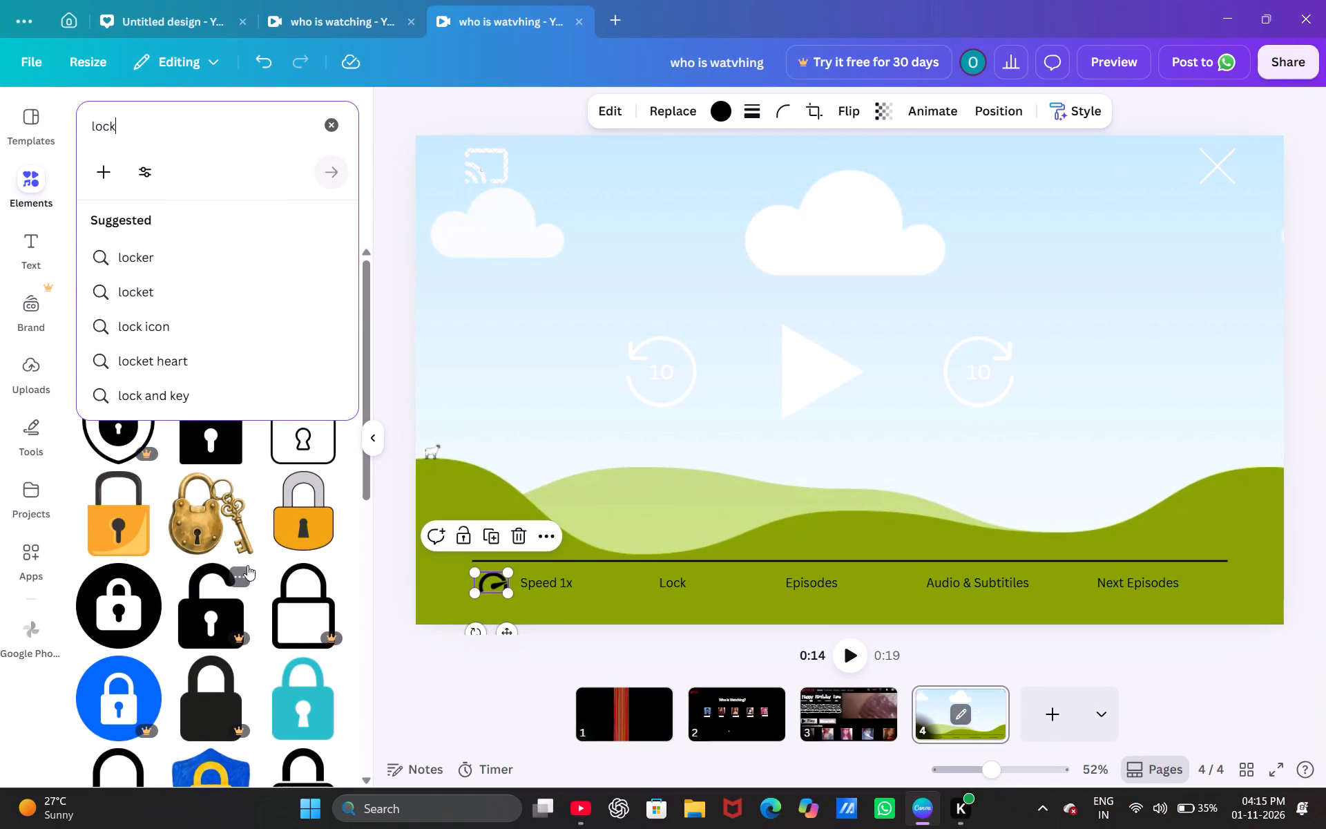
{"action": "scroll", "coordinate": [247, 565], "scroll_direction": "down", "scroll_amount": 2}
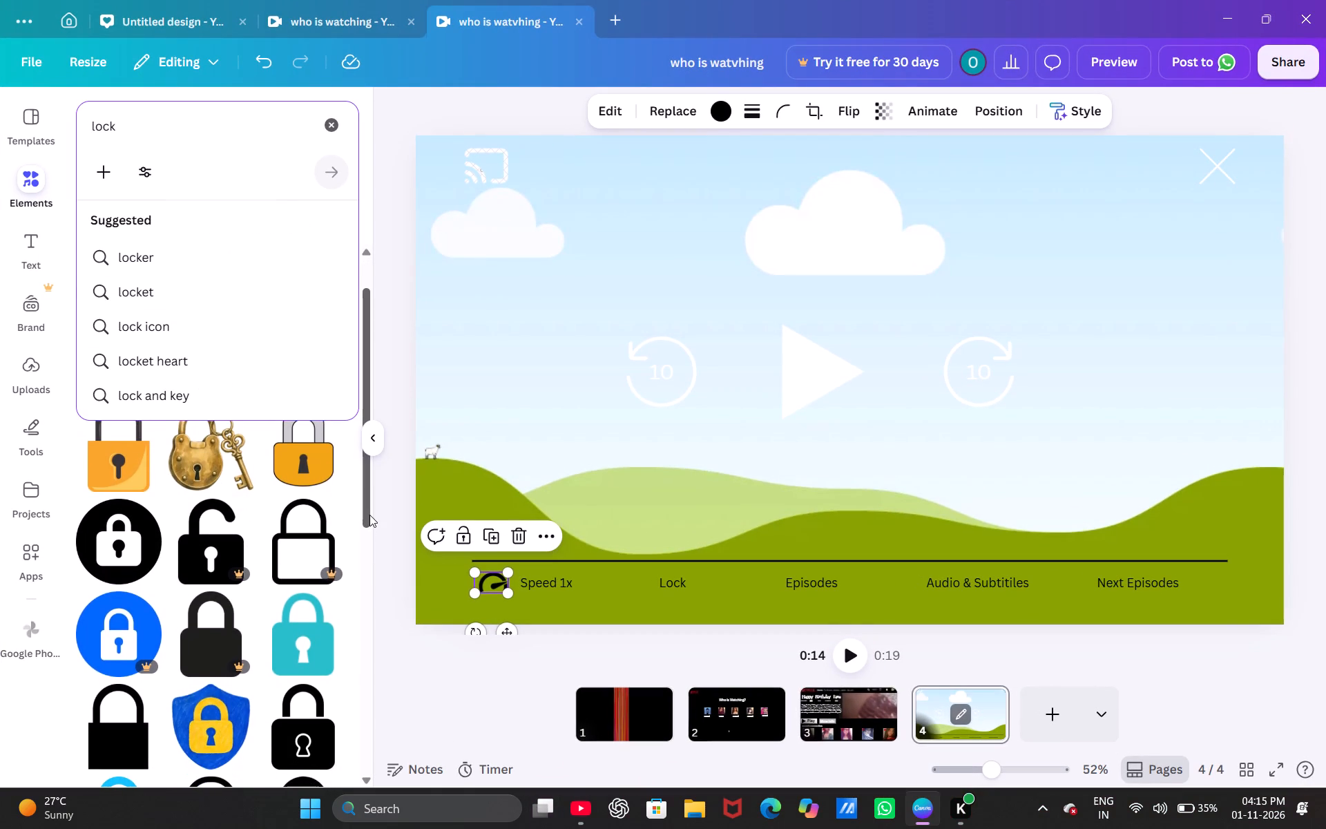
{"action": "left_click", "coordinate": [369, 515]}
{"action": "left_click_drag", "start_coordinate": [367, 513], "coordinate": [366, 446]}
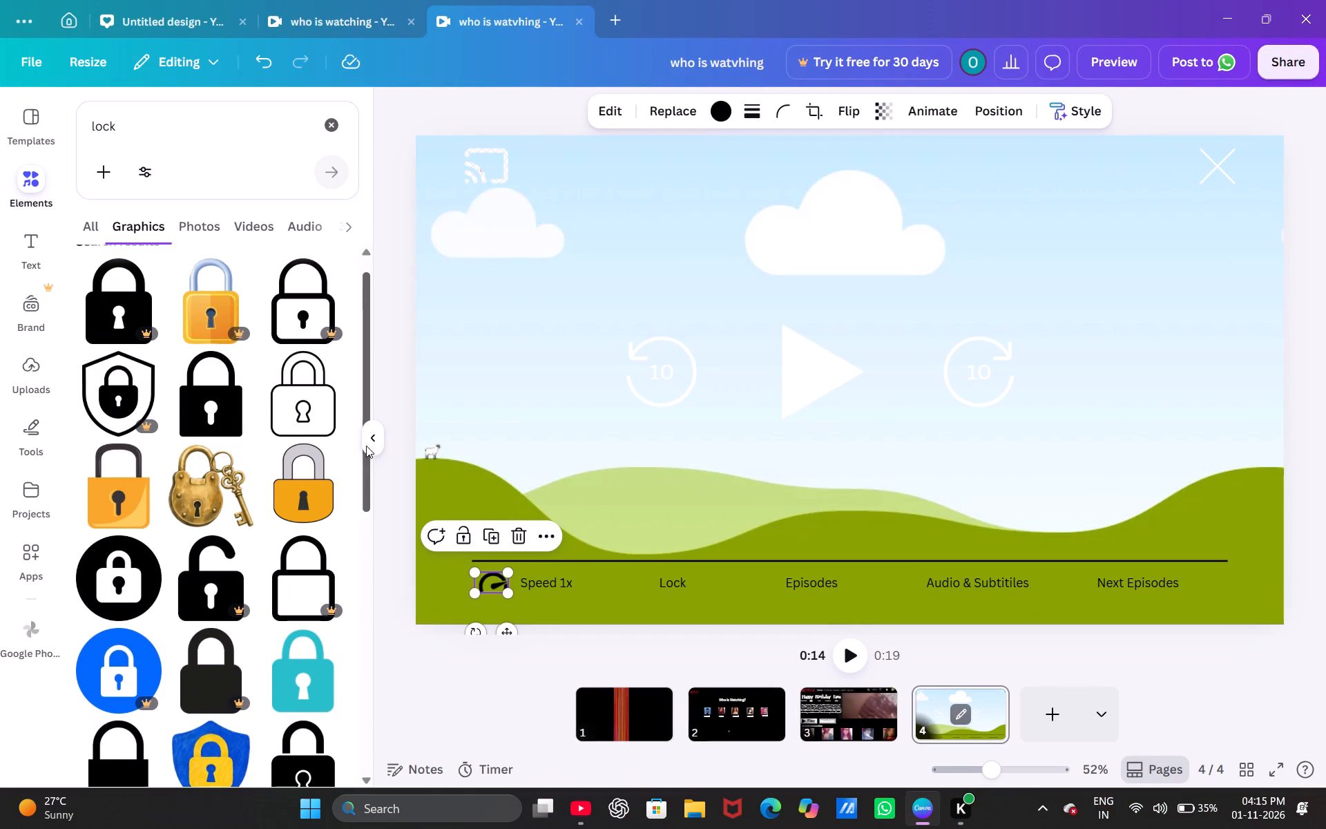
{"action": "left_click_drag", "start_coordinate": [366, 446], "coordinate": [365, 486]}
{"action": "left_click_drag", "start_coordinate": [365, 486], "coordinate": [370, 566]}
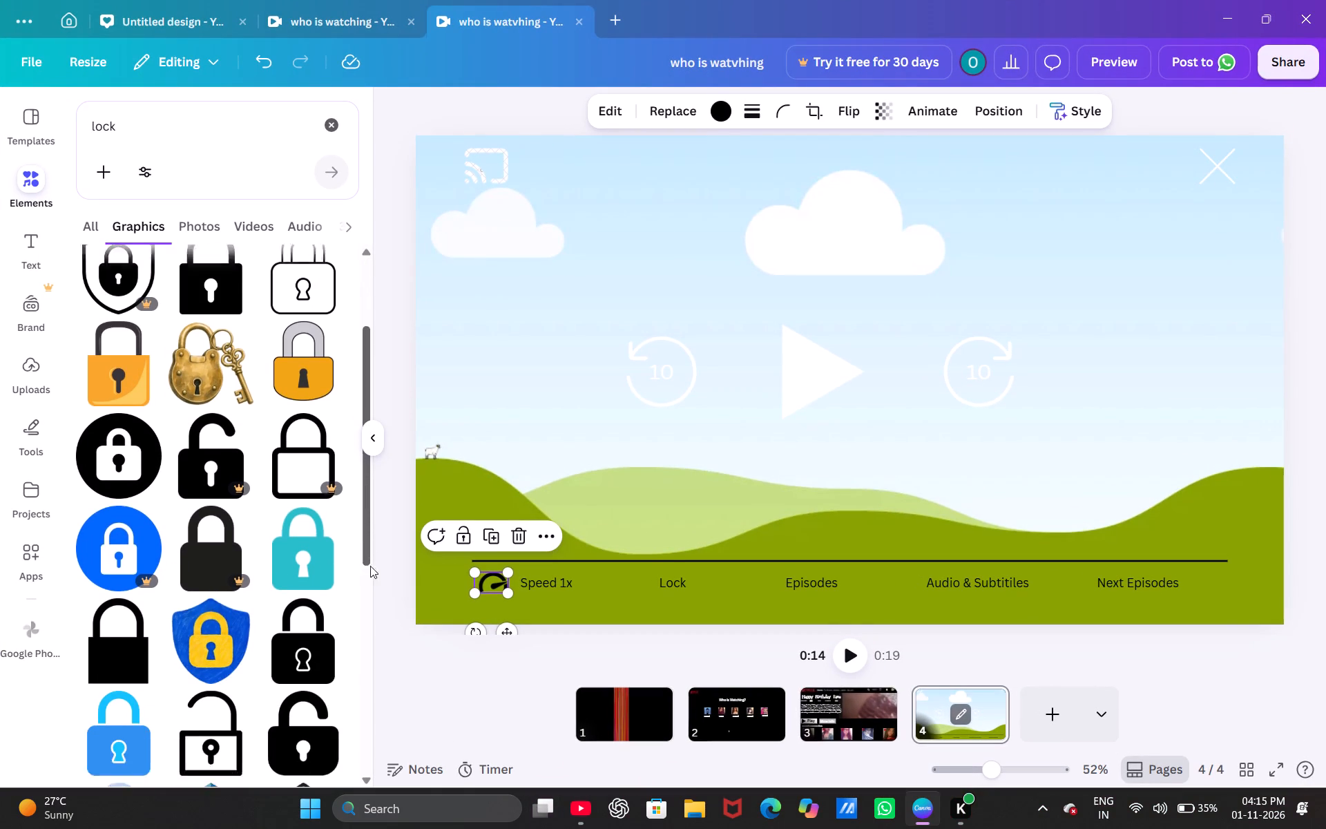
{"action": "left_click_drag", "start_coordinate": [370, 566], "coordinate": [365, 649]}
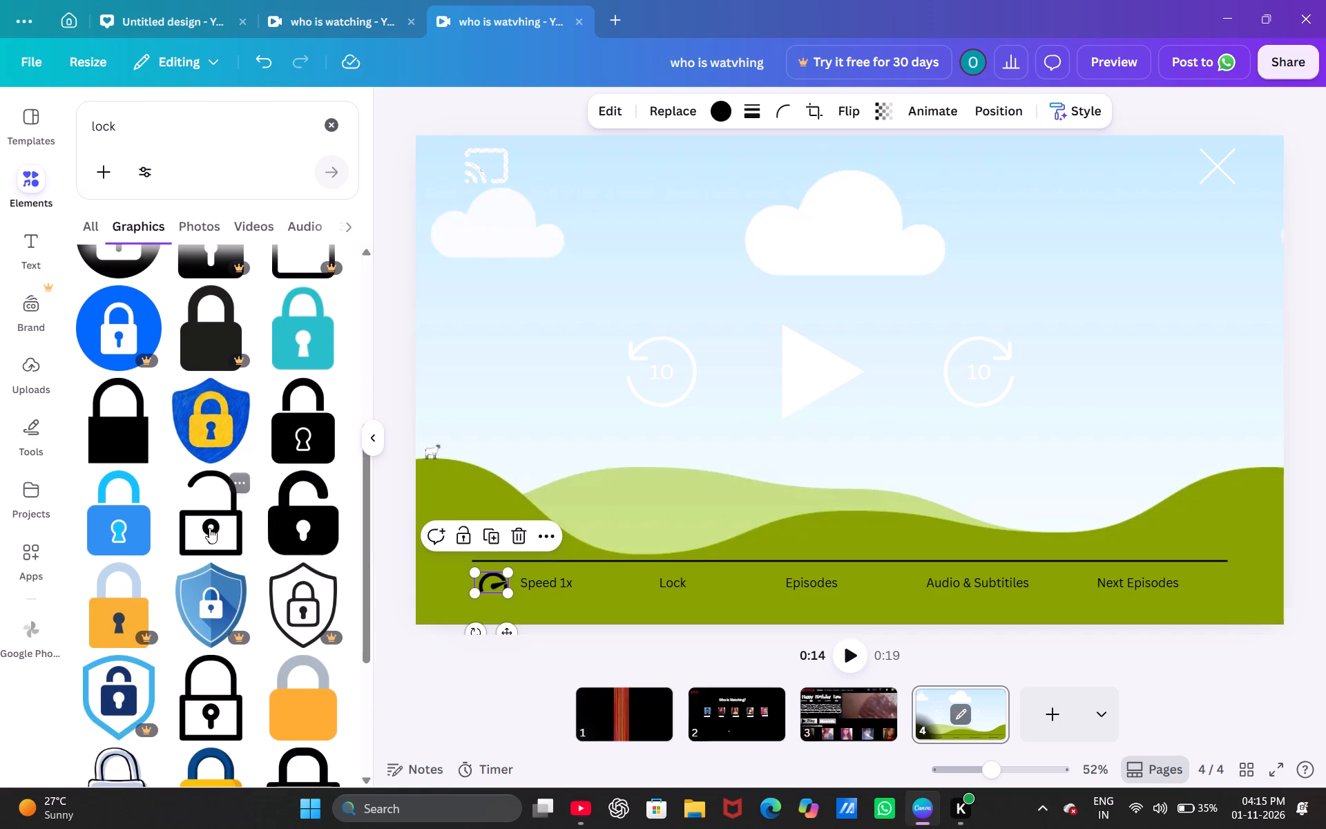
{"action": "left_click", "coordinate": [209, 528]}
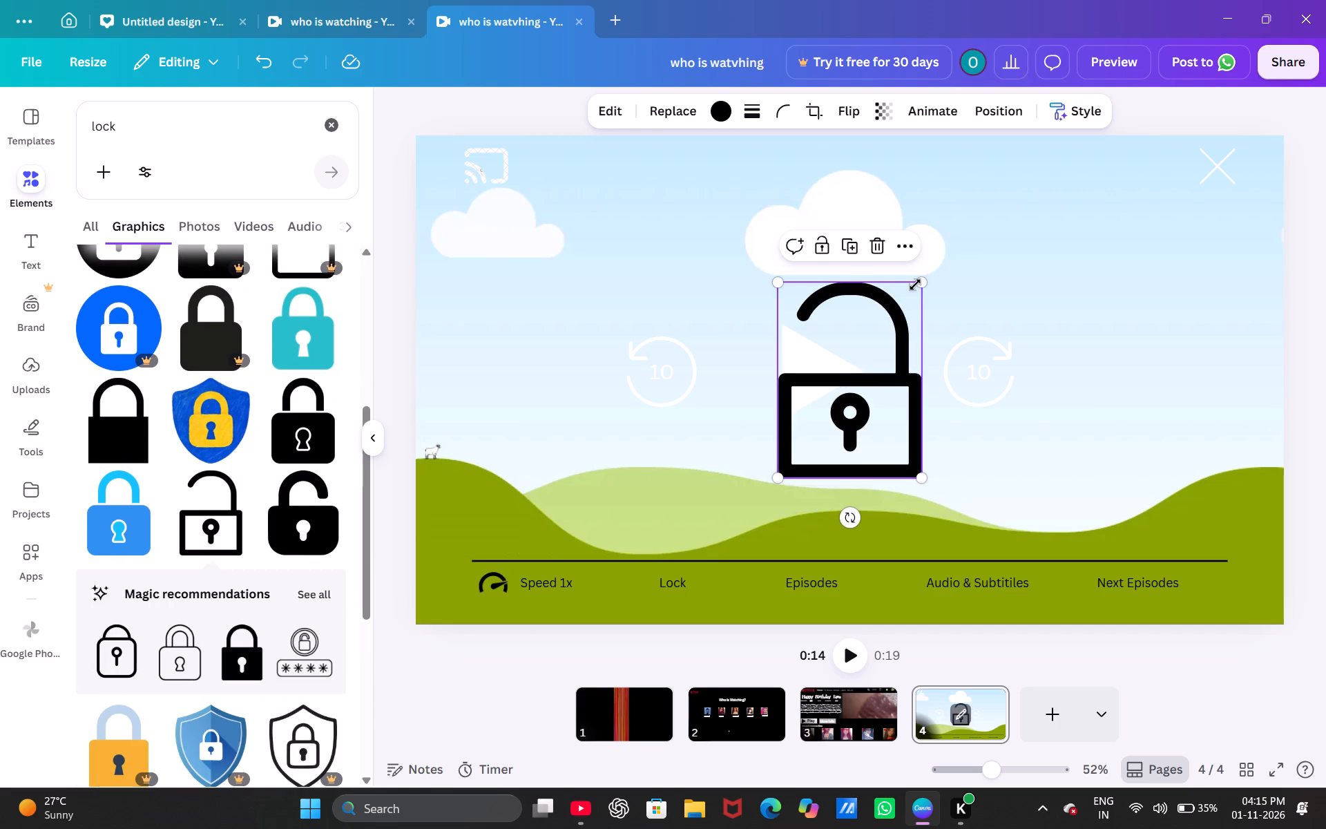
Shrink the open padlock to about the speedometer icon's height and place it just before the "Lock" label, level with it.
{"action": "left_click_drag", "start_coordinate": [916, 285], "coordinate": [836, 445]}
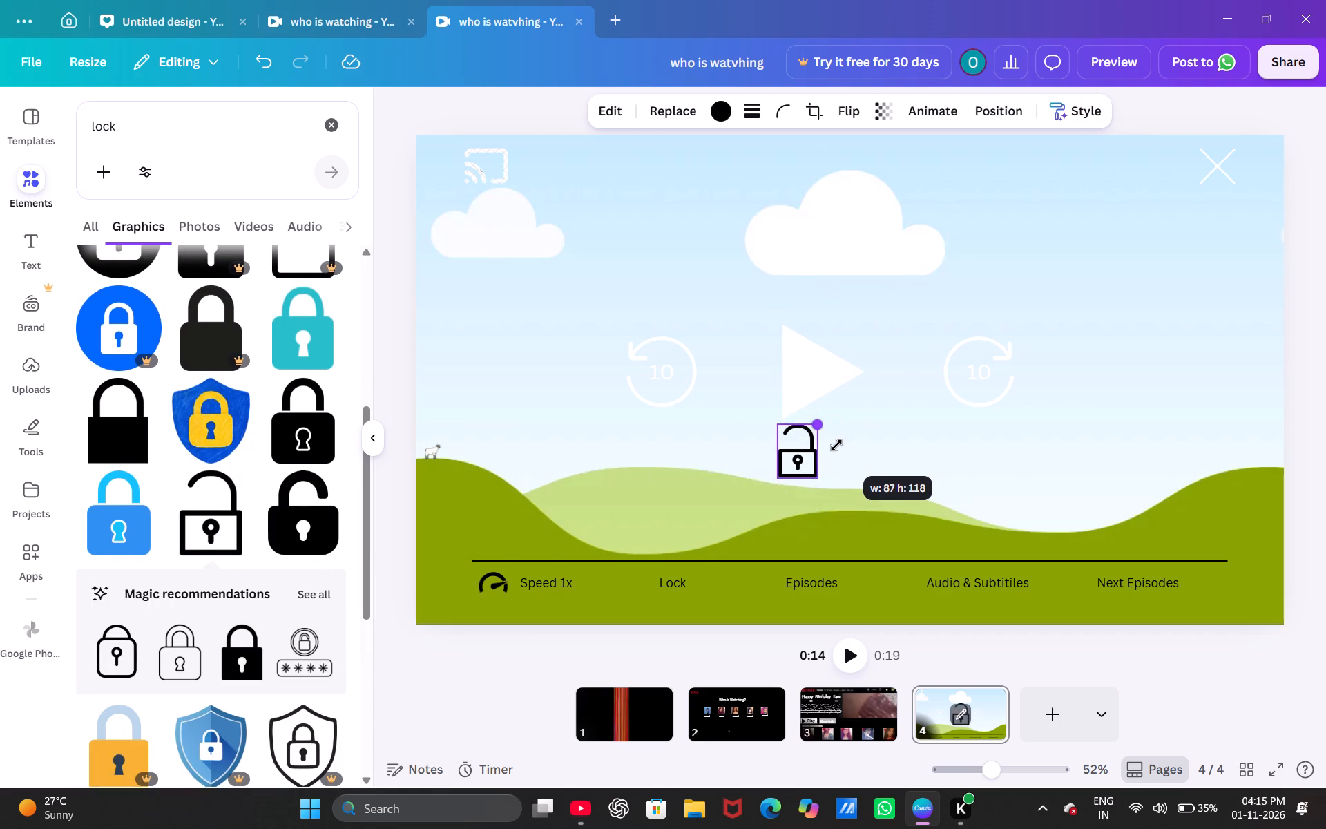
{"action": "left_click_drag", "start_coordinate": [836, 445], "coordinate": [835, 458]}
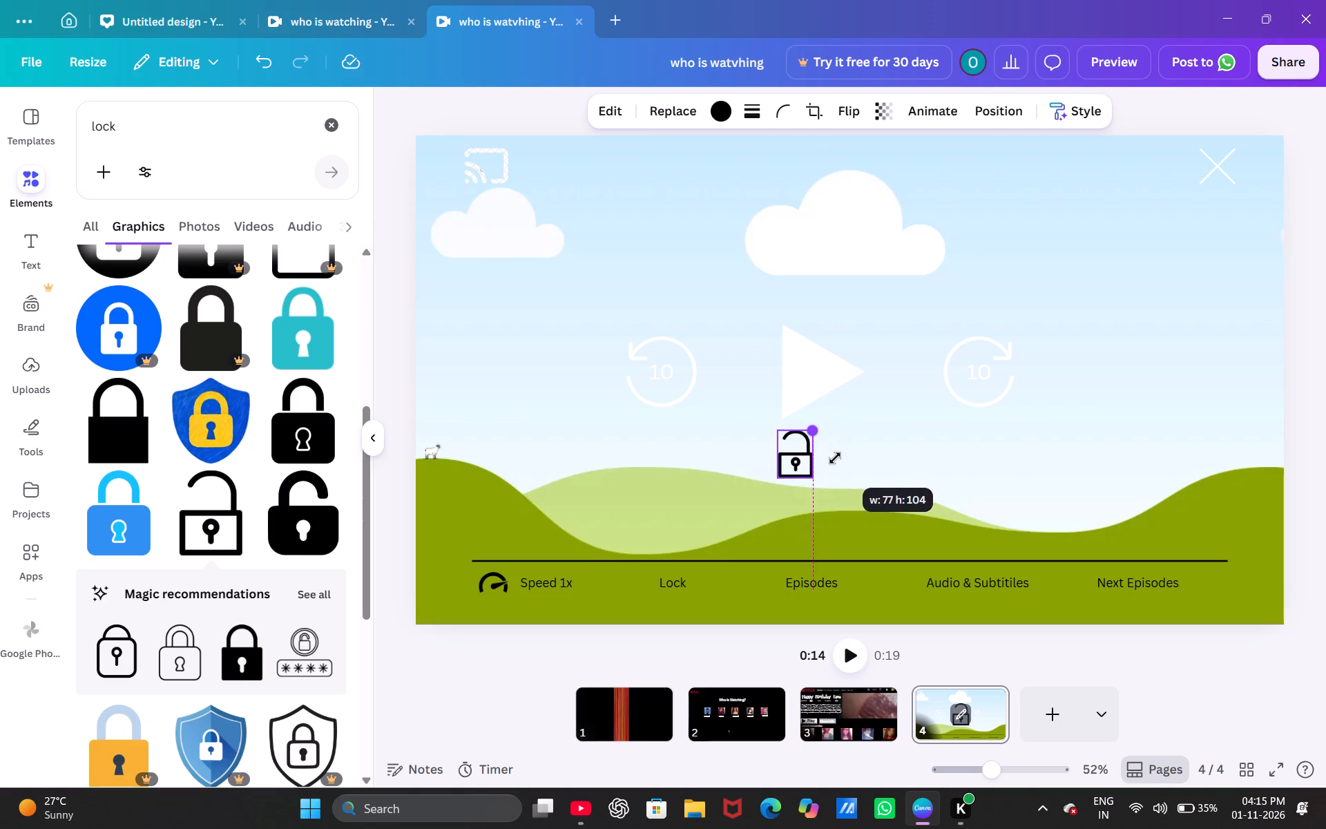
{"action": "left_click_drag", "start_coordinate": [835, 458], "coordinate": [831, 471]}
{"action": "left_click_drag", "start_coordinate": [792, 464], "coordinate": [647, 583]}
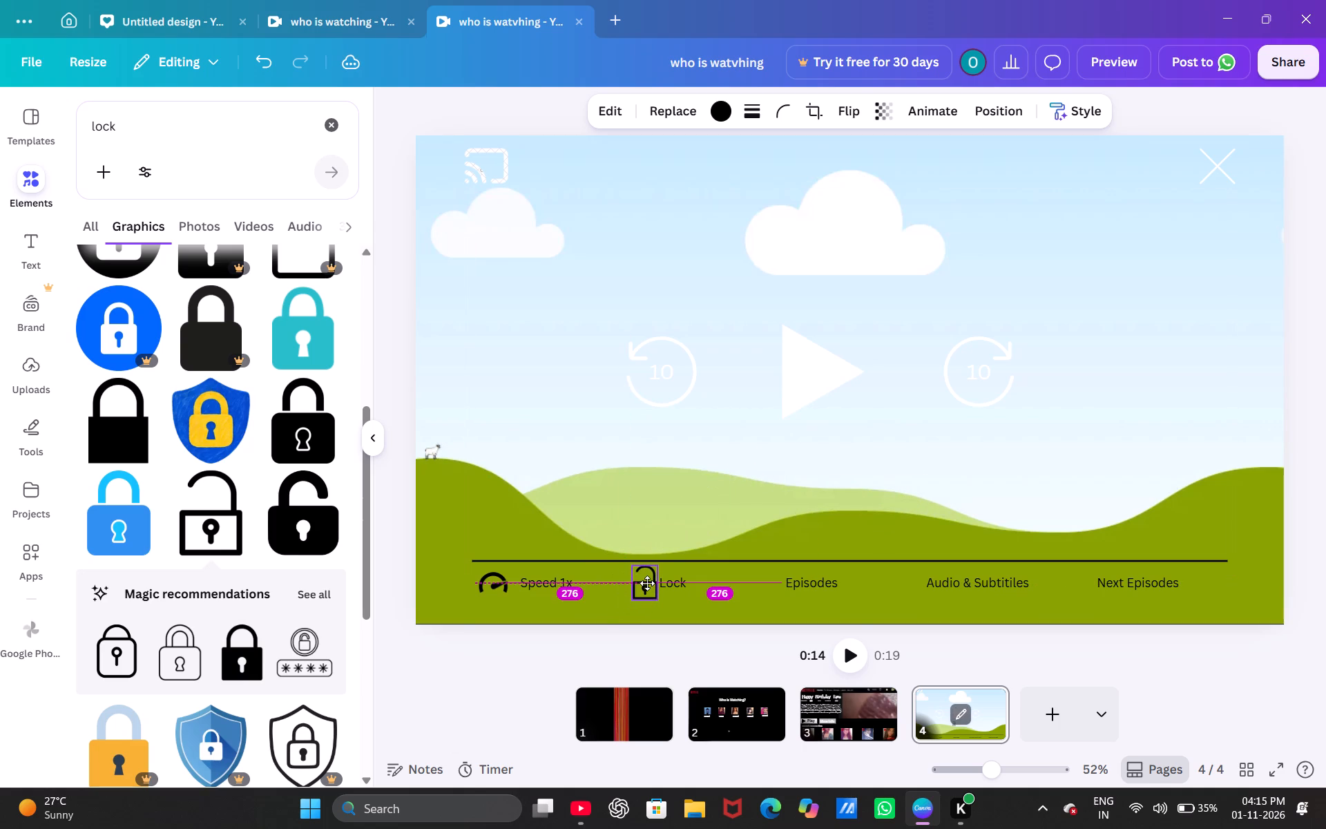
{"action": "left_click_drag", "start_coordinate": [647, 583], "coordinate": [643, 586]}
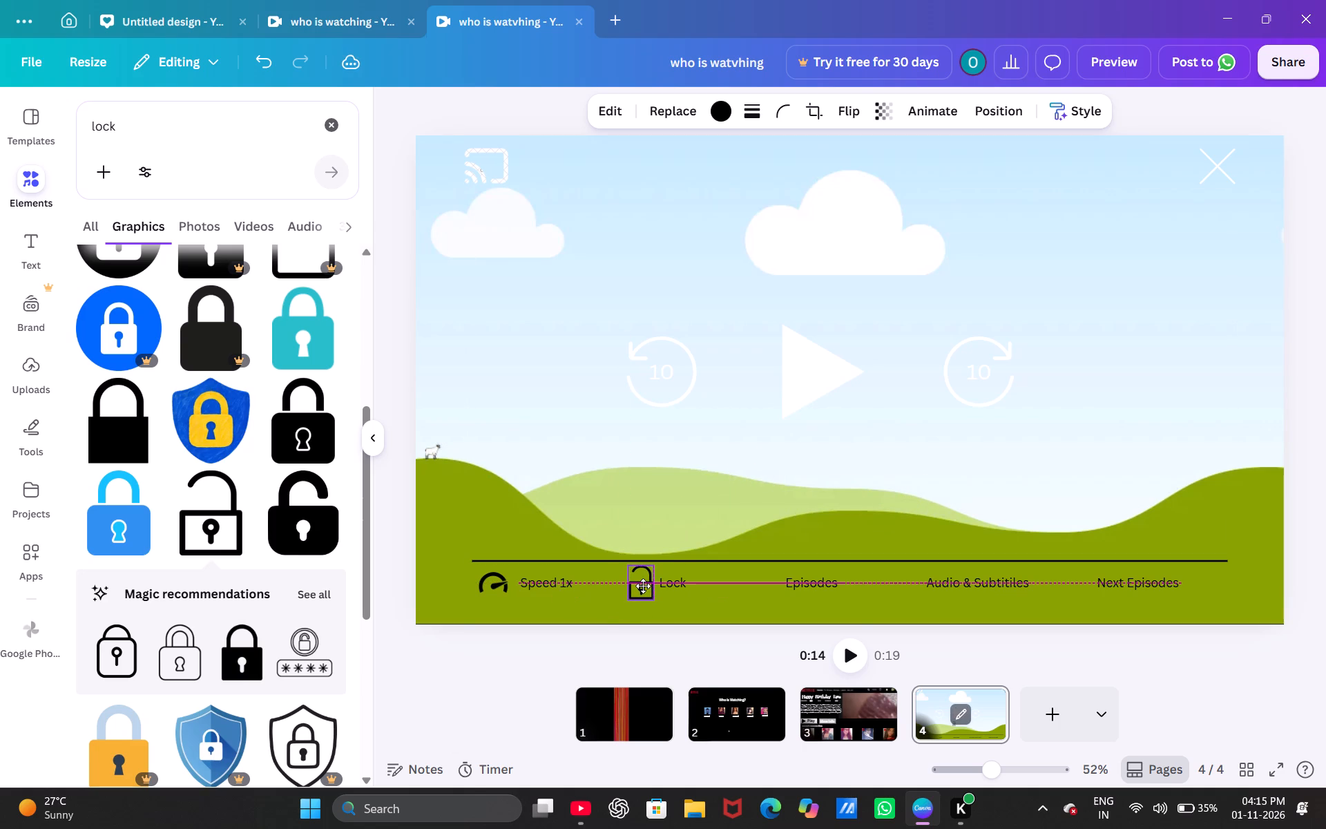
{"action": "left_click_drag", "start_coordinate": [643, 586], "coordinate": [644, 586]}
{"action": "left_click_drag", "start_coordinate": [657, 564], "coordinate": [651, 571]}
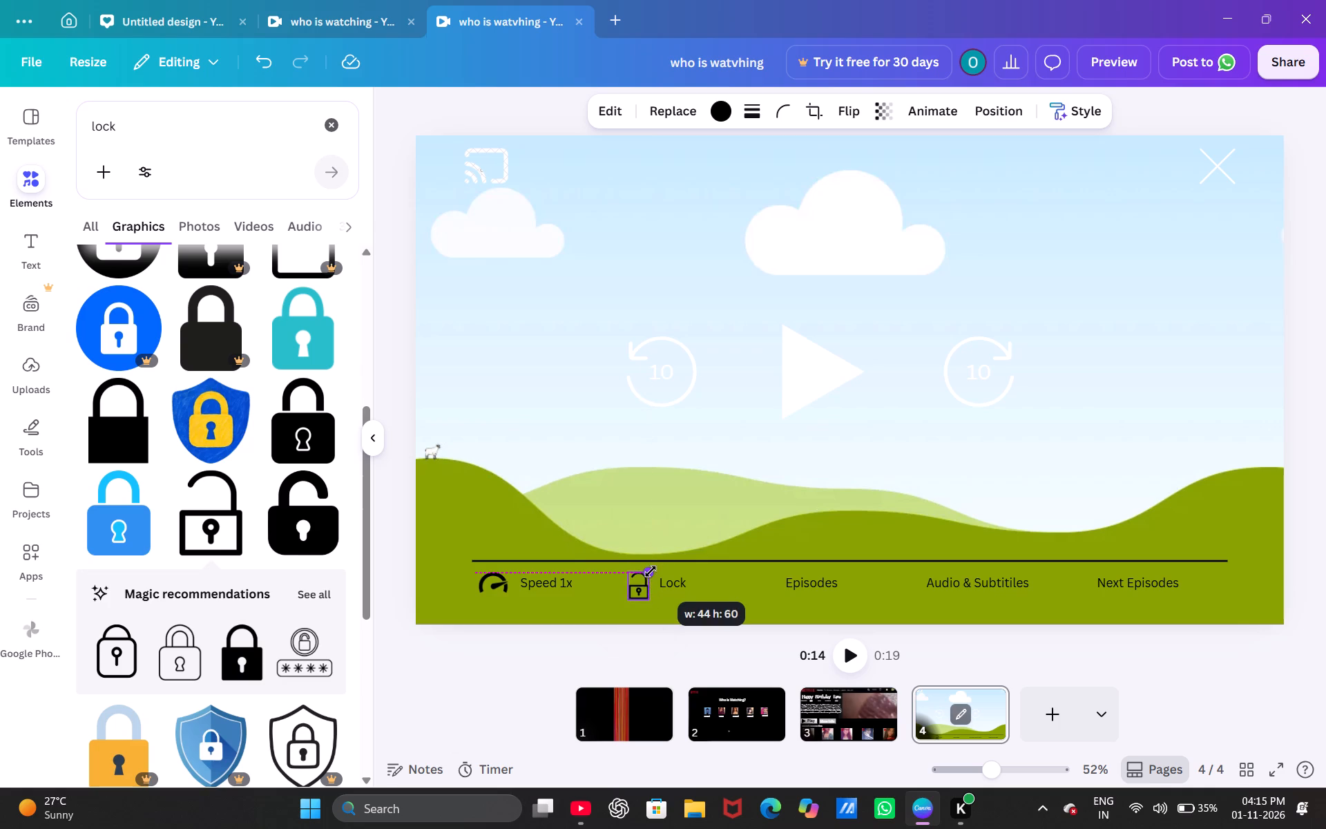
{"action": "left_click_drag", "start_coordinate": [651, 571], "coordinate": [651, 575]}
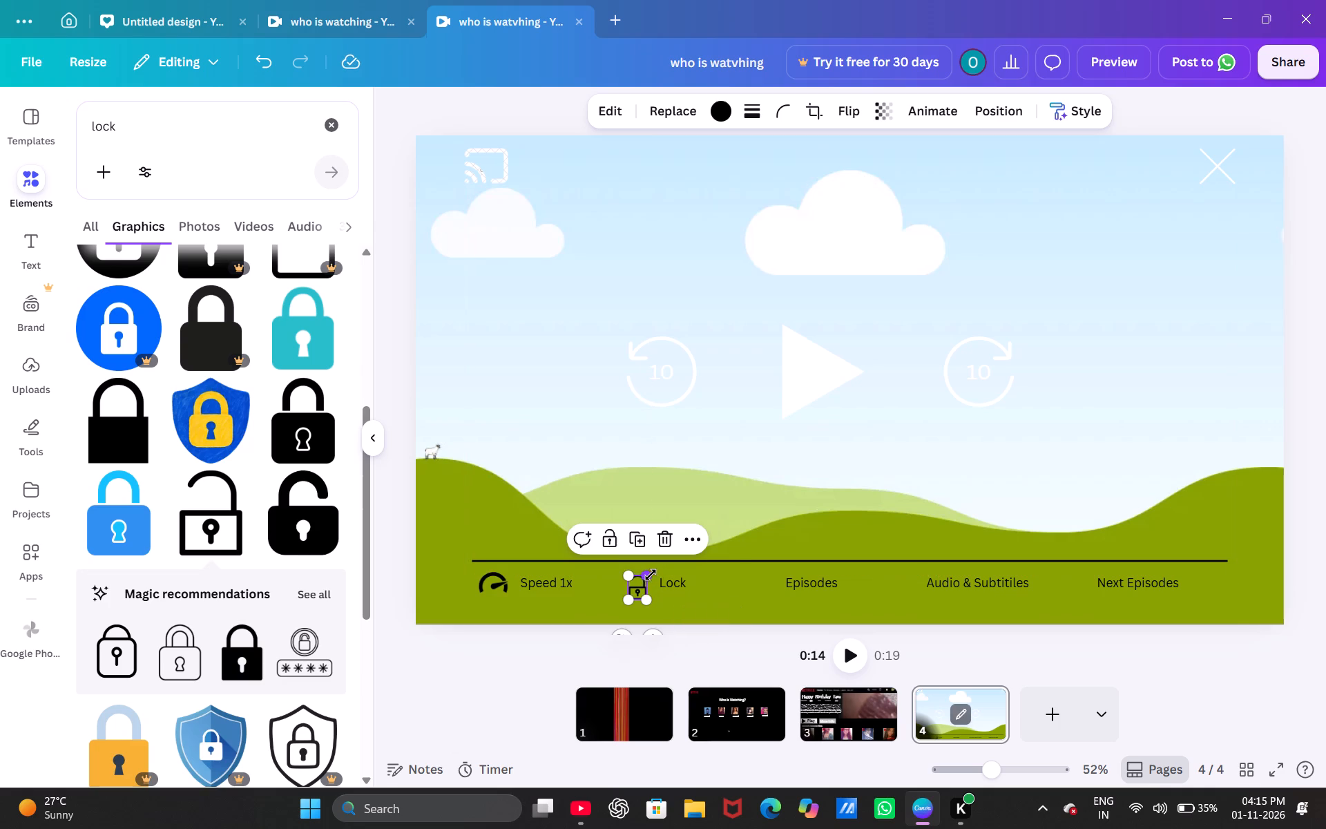
{"action": "left_click", "coordinate": [637, 588]}
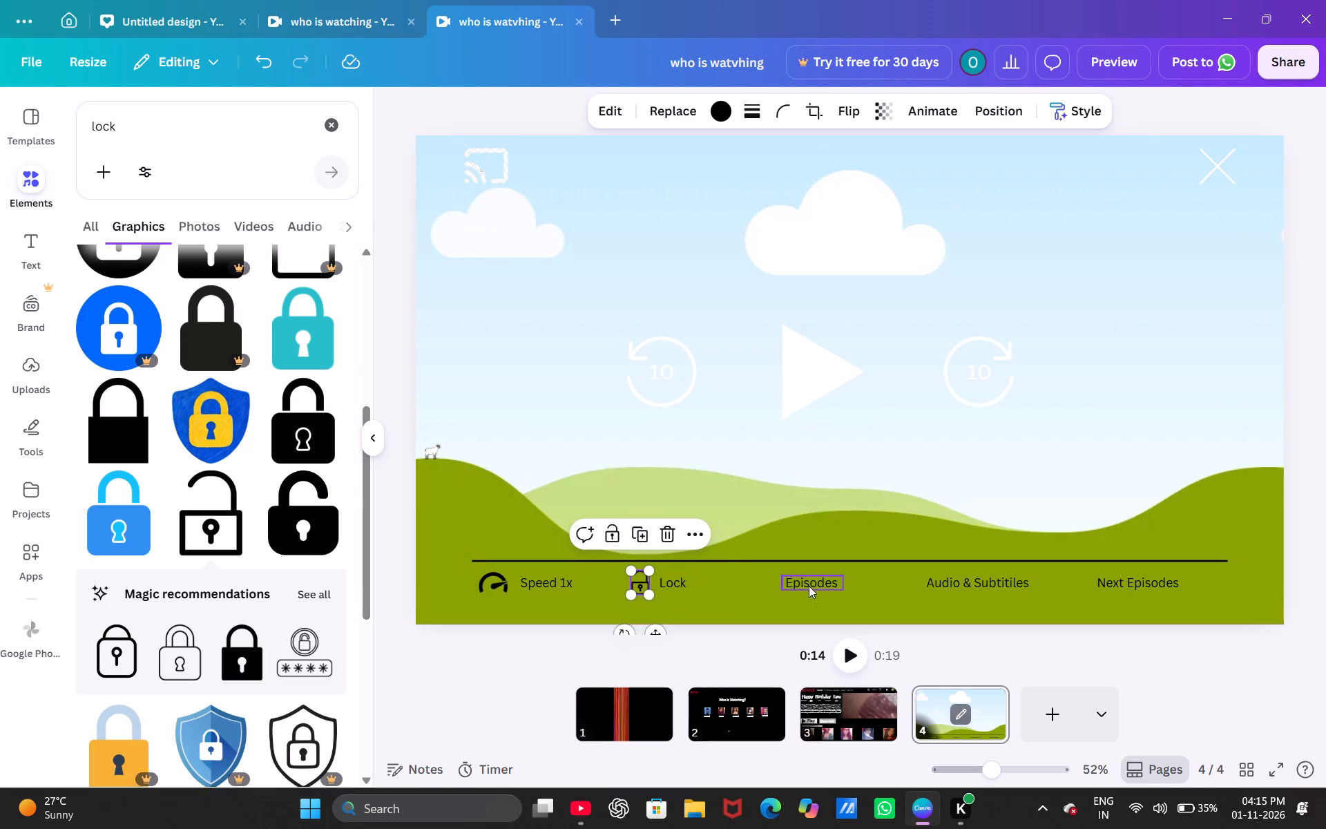
Search the element graphics for "layers" and add the bold black icon with an outlined diamond above two chevron layers to page 4.
{"action": "left_click", "coordinate": [122, 130]}
{"action": "key", "text": "BackSpace"}
{"action": "key", "text": "BackSpace"}
{"action": "key", "text": "BackSpace"}
{"action": "key", "text": "BackSpace"}
{"action": "key", "text": "BackSpace"}
{"action": "key", "text": "BackSpace"}
{"action": "key", "text": "BackSpace"}
{"action": "key", "text": "BackSpace"}
{"action": "key", "text": "BackSpace"}
{"action": "key", "text": "BackSpace"}
{"action": "key", "text": "BackSpace"}
{"action": "key", "text": "BackSpace"}
{"action": "key", "text": "BackSpace"}
{"action": "key", "text": "BackSpace"}
{"action": "key", "text": "BackSpace"}
{"action": "key", "text": "BackSpace"}
{"action": "key", "text": "BackSpace"}
{"action": "key", "text": "BackSpace"}
{"action": "key", "text": "BackSpace"}
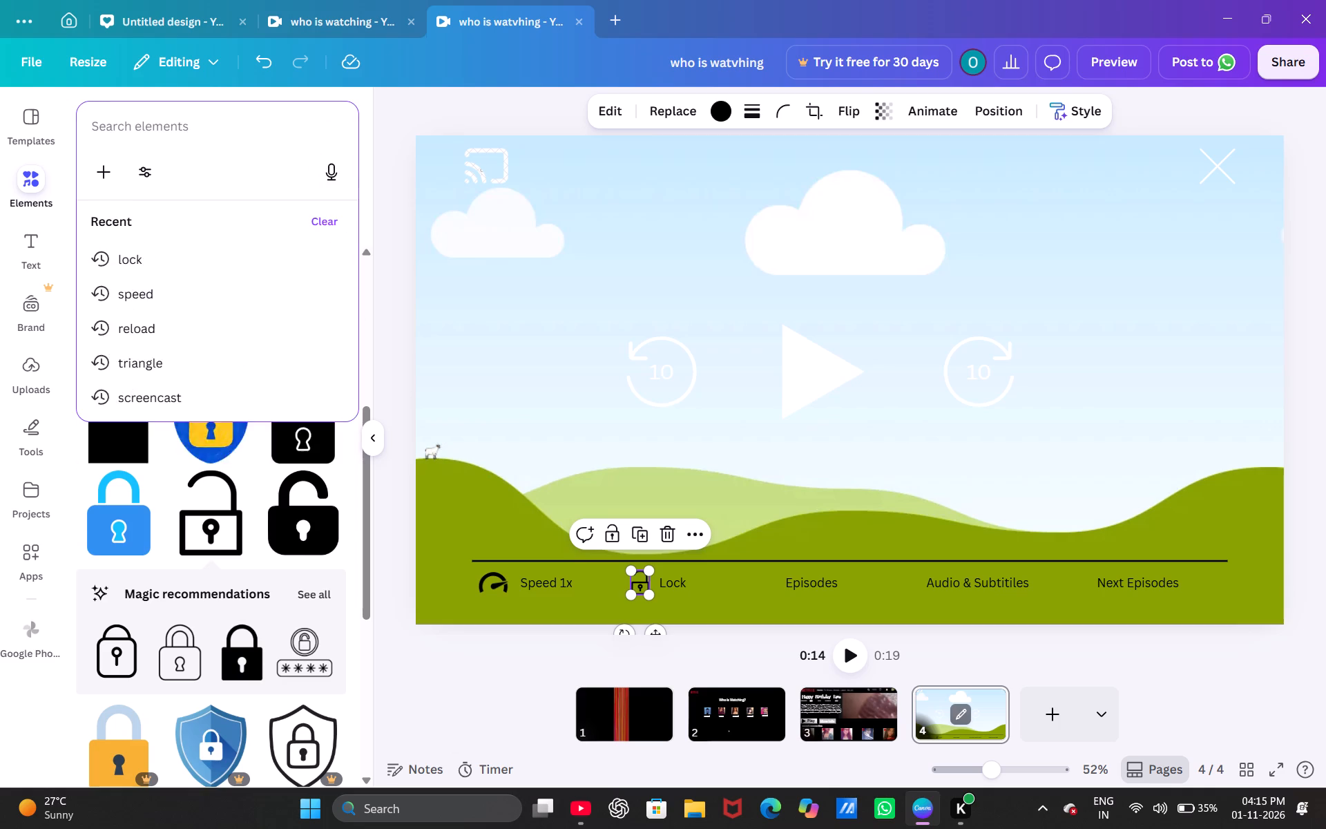
{"action": "type", "text": "lau"}
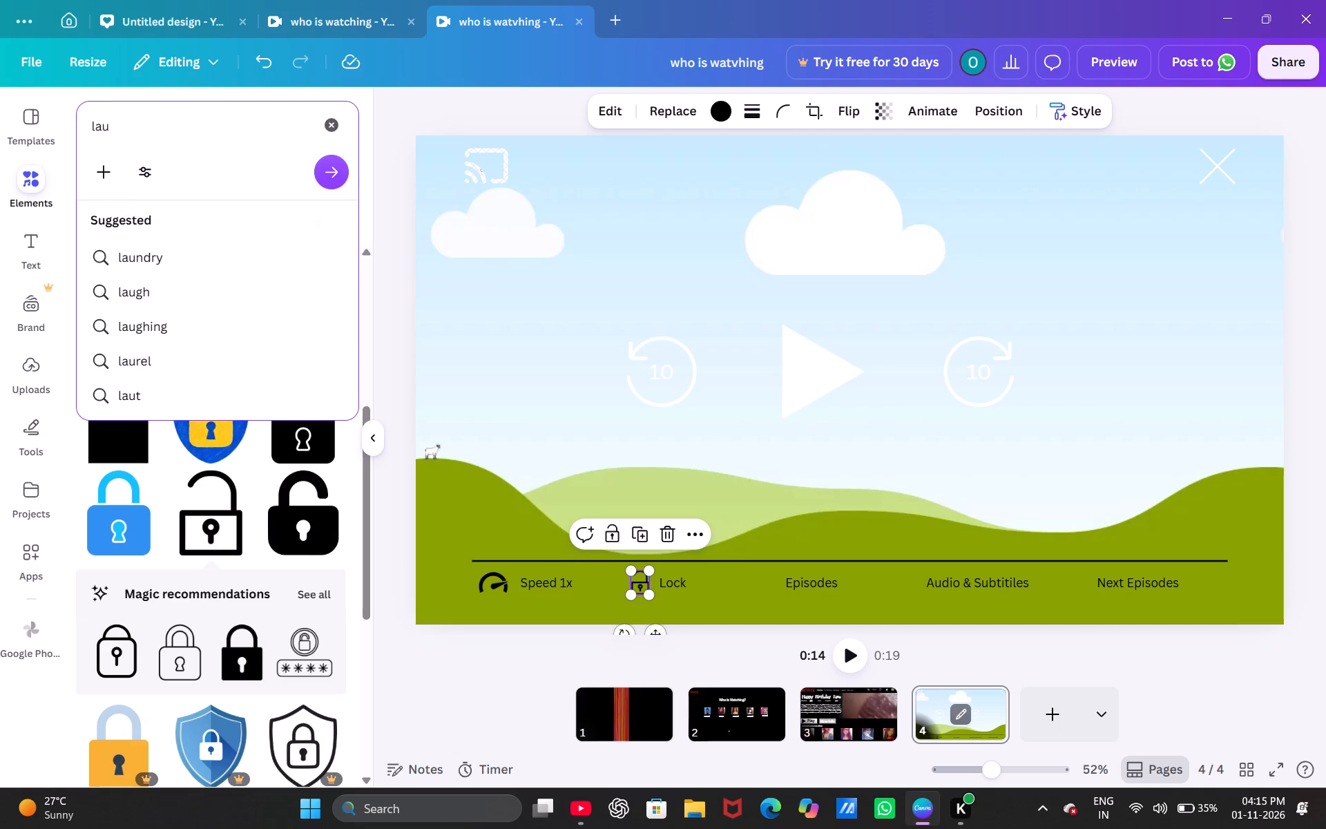
{"action": "key", "text": "BackSpace"}
{"action": "type", "text": "yers"}
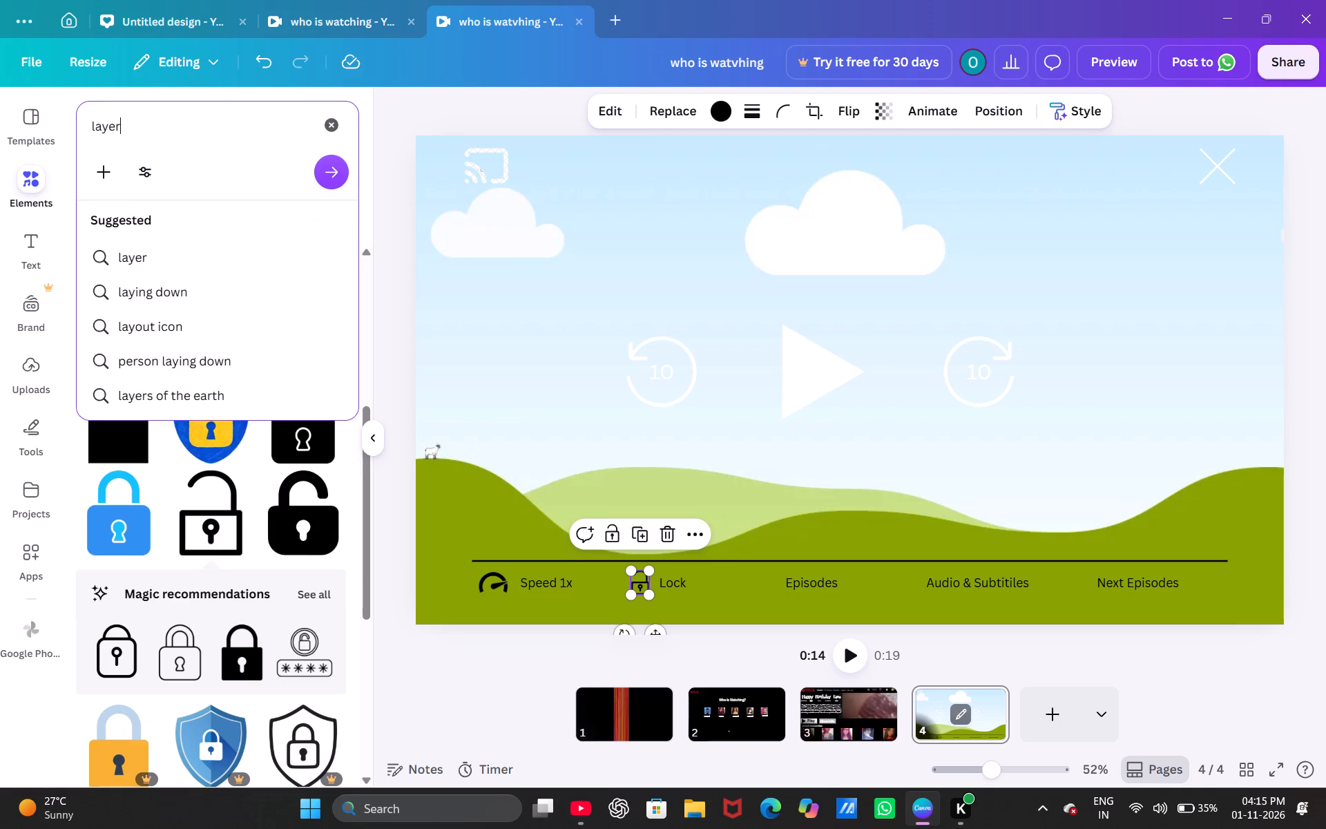
{"action": "key", "text": "space"}
{"action": "key", "text": "Return"}
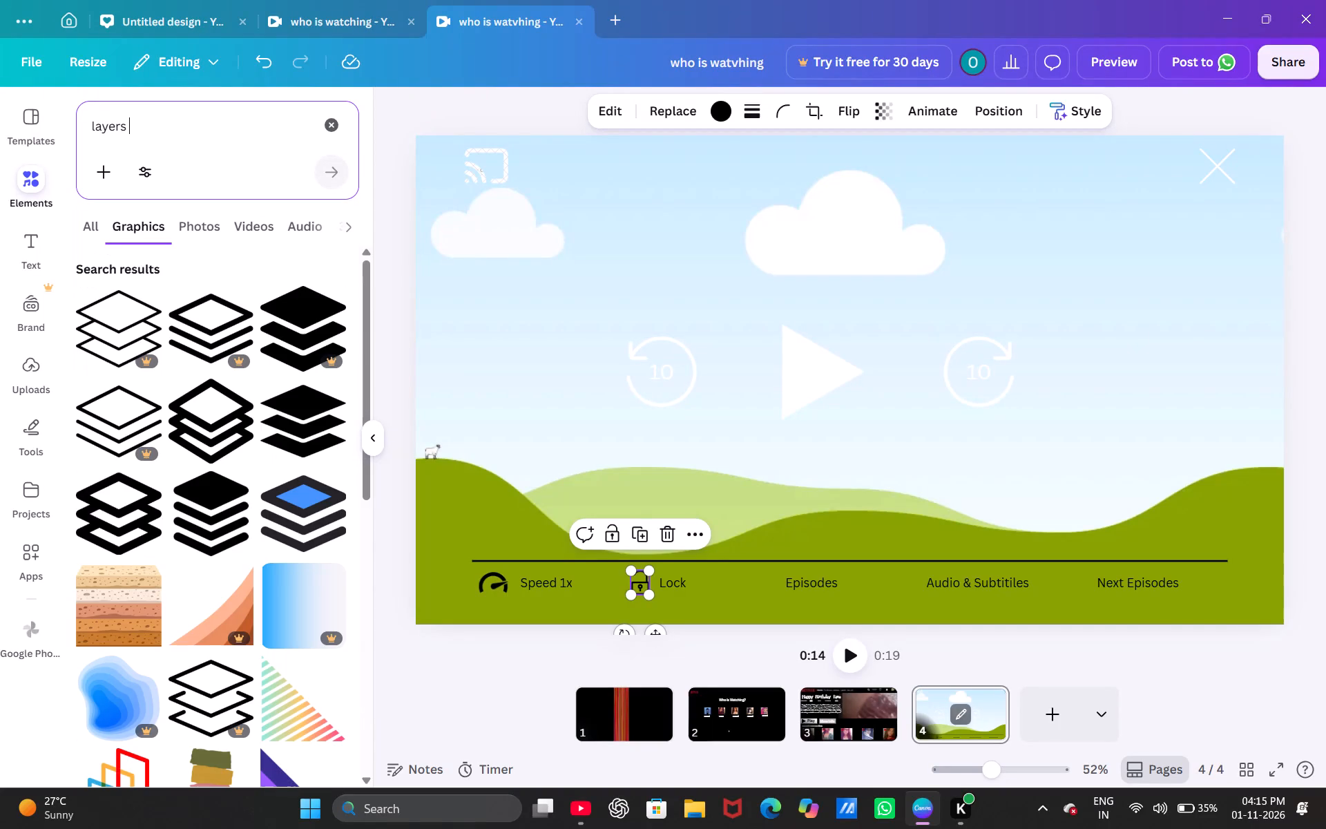
{"action": "left_click", "coordinate": [182, 318]}
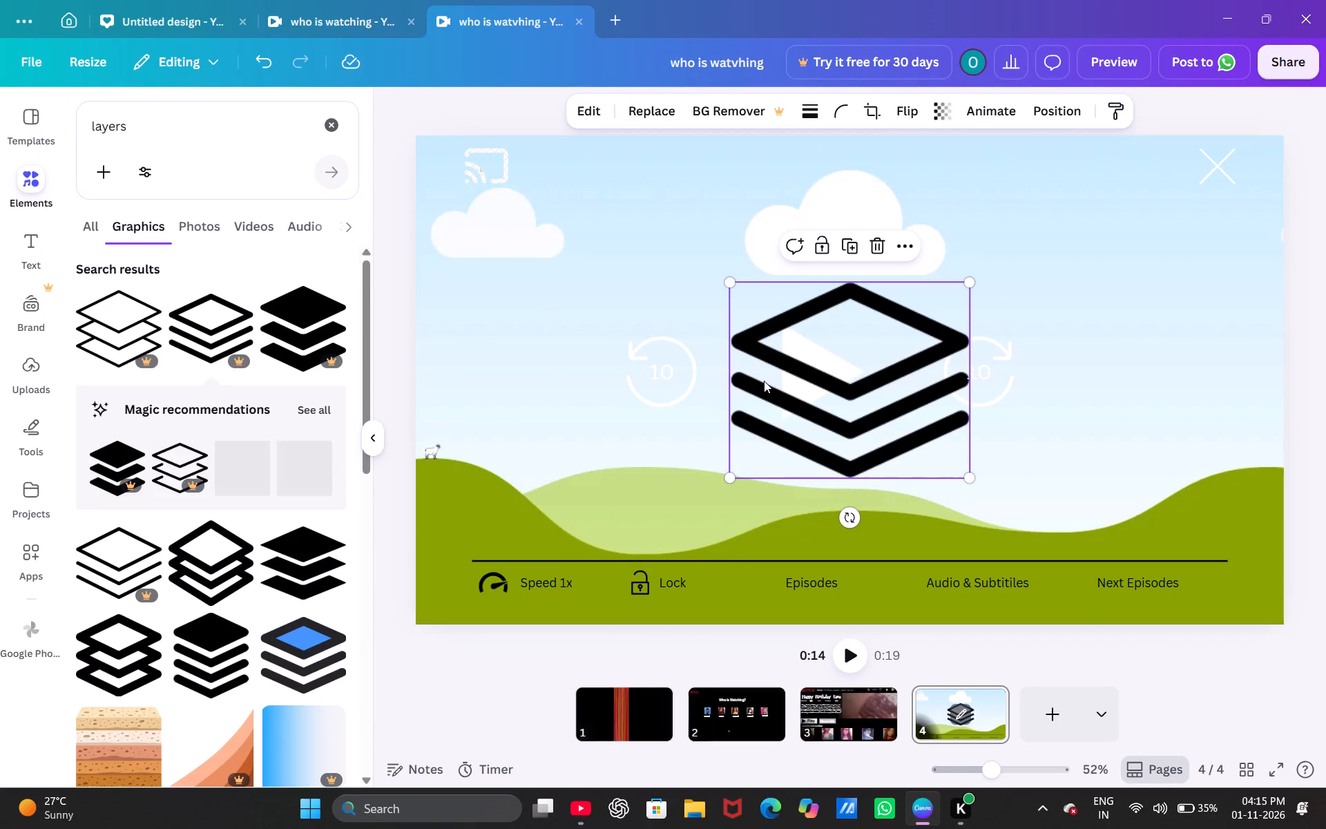
Switch to the YouTube tutorial and play it to the "element- chats" part, pausing there.
{"action": "left_click", "coordinate": [754, 343]}
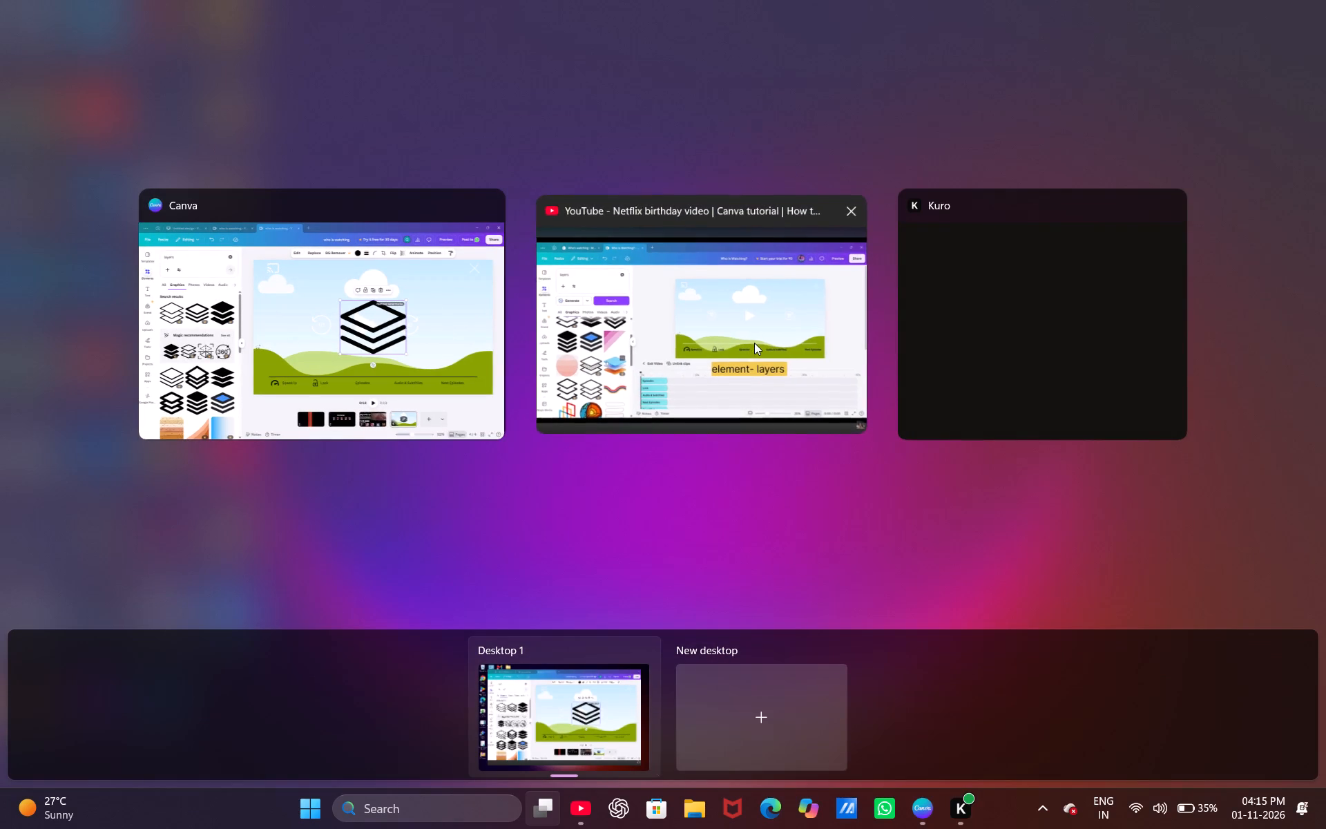
{"action": "key", "text": "space"}
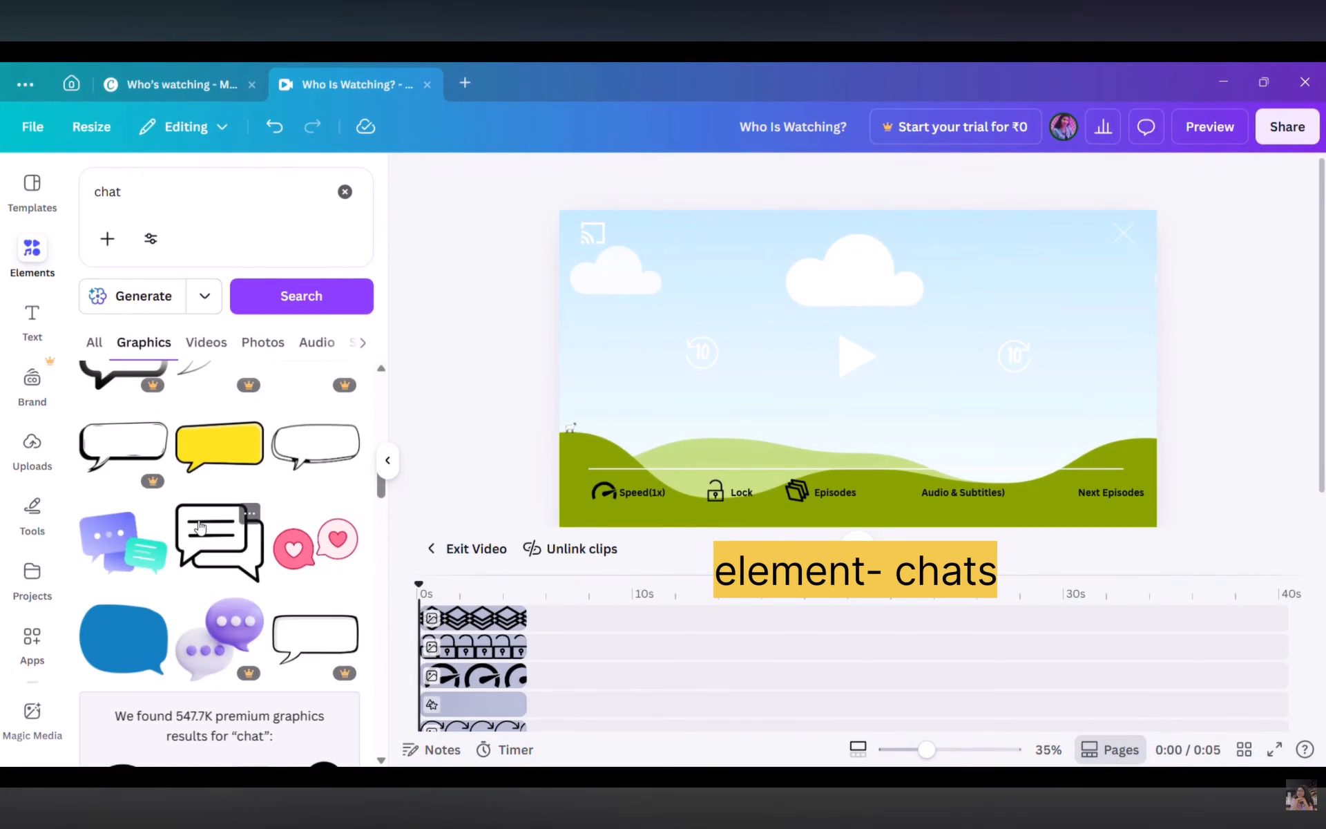
{"action": "key", "text": "space"}
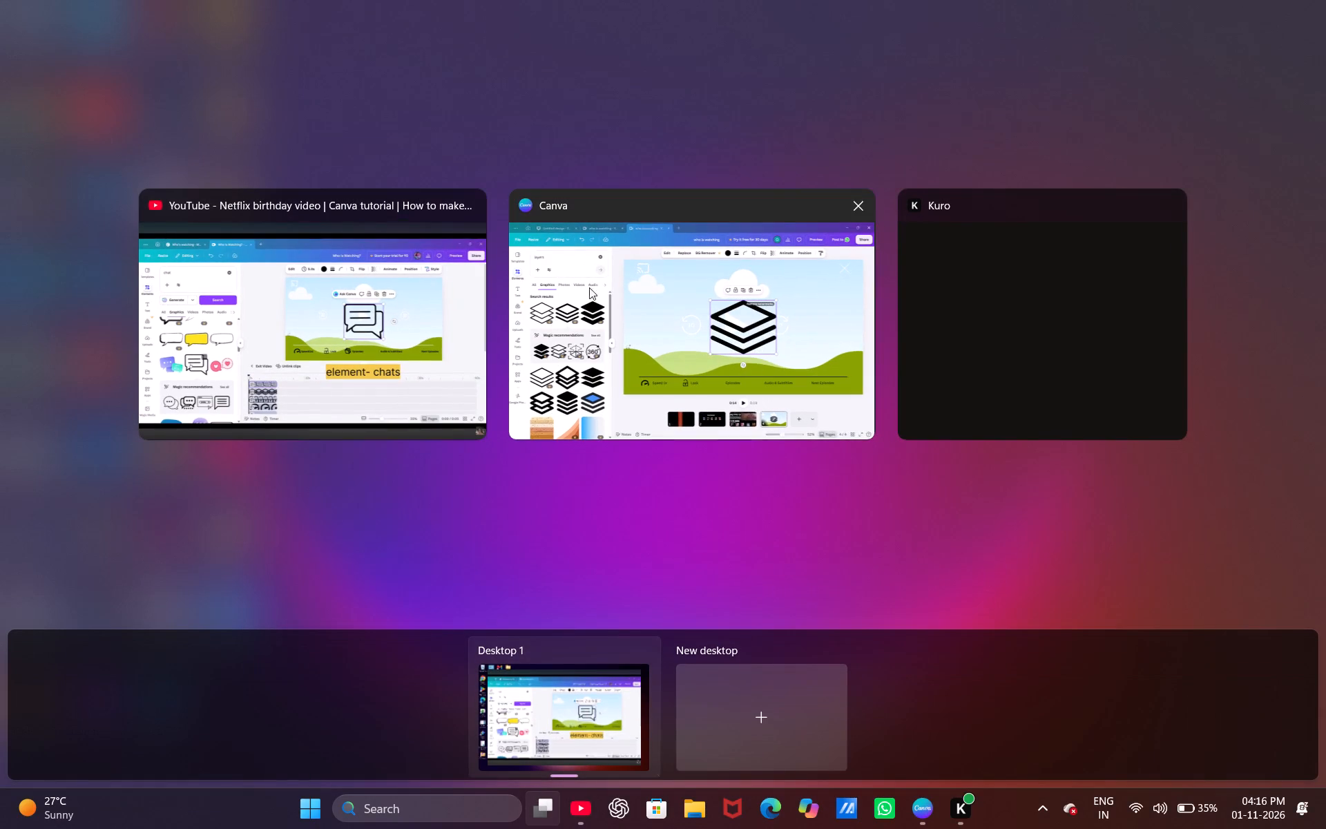
Switch back to Canva and rotate the layers icon roughly 50° counterclockwise so its layers stand at a tilt.
{"action": "left_click", "coordinate": [628, 285]}
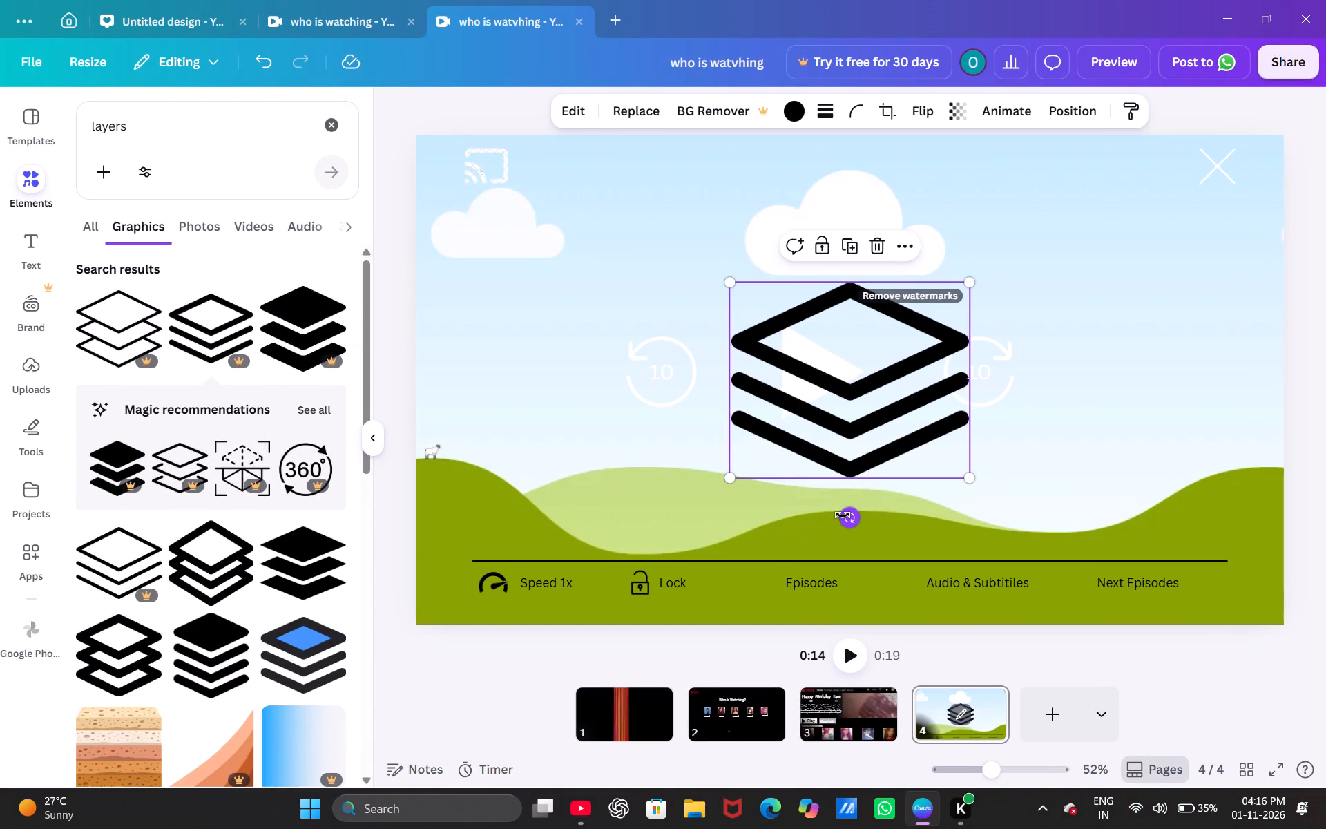
{"action": "left_click_drag", "start_coordinate": [847, 517], "coordinate": [887, 414]}
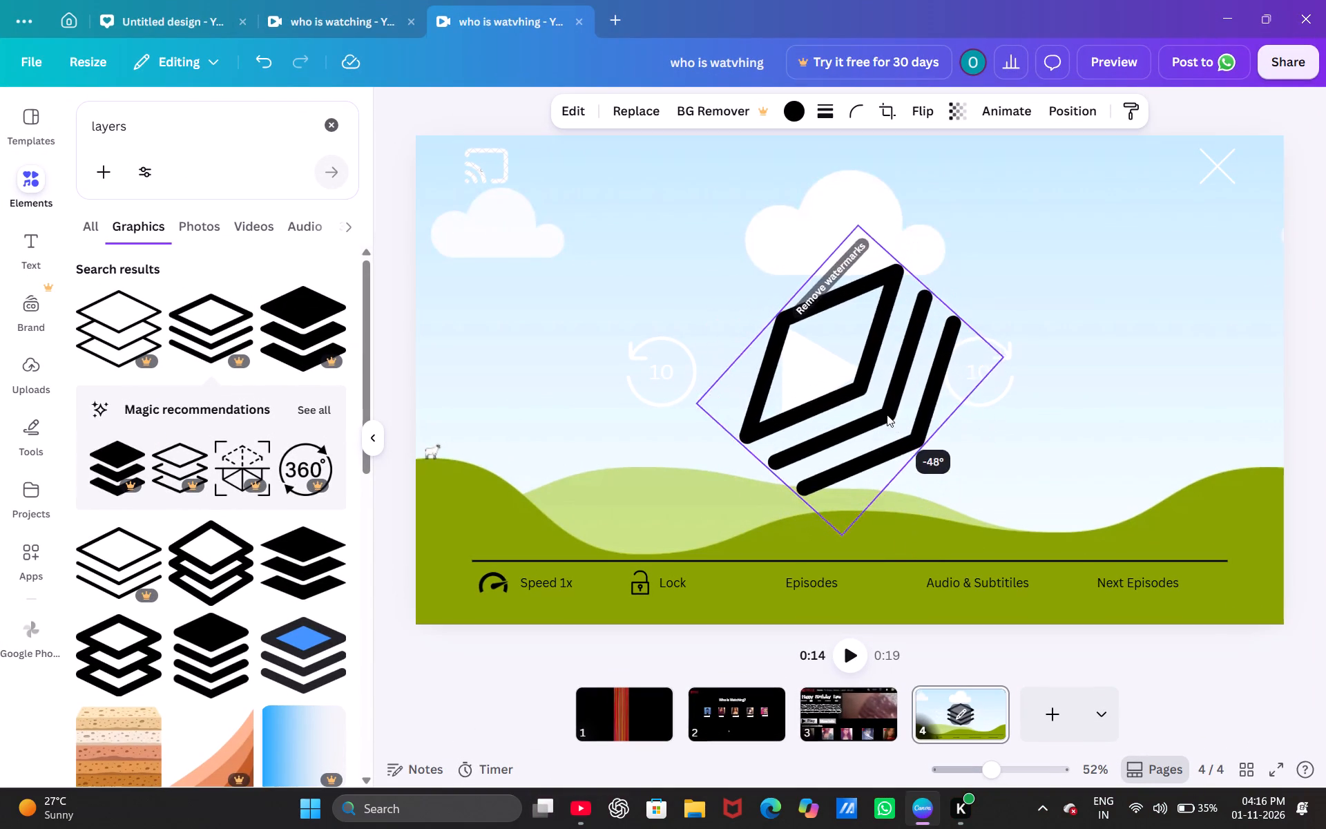
{"action": "left_click_drag", "start_coordinate": [887, 414], "coordinate": [889, 394]}
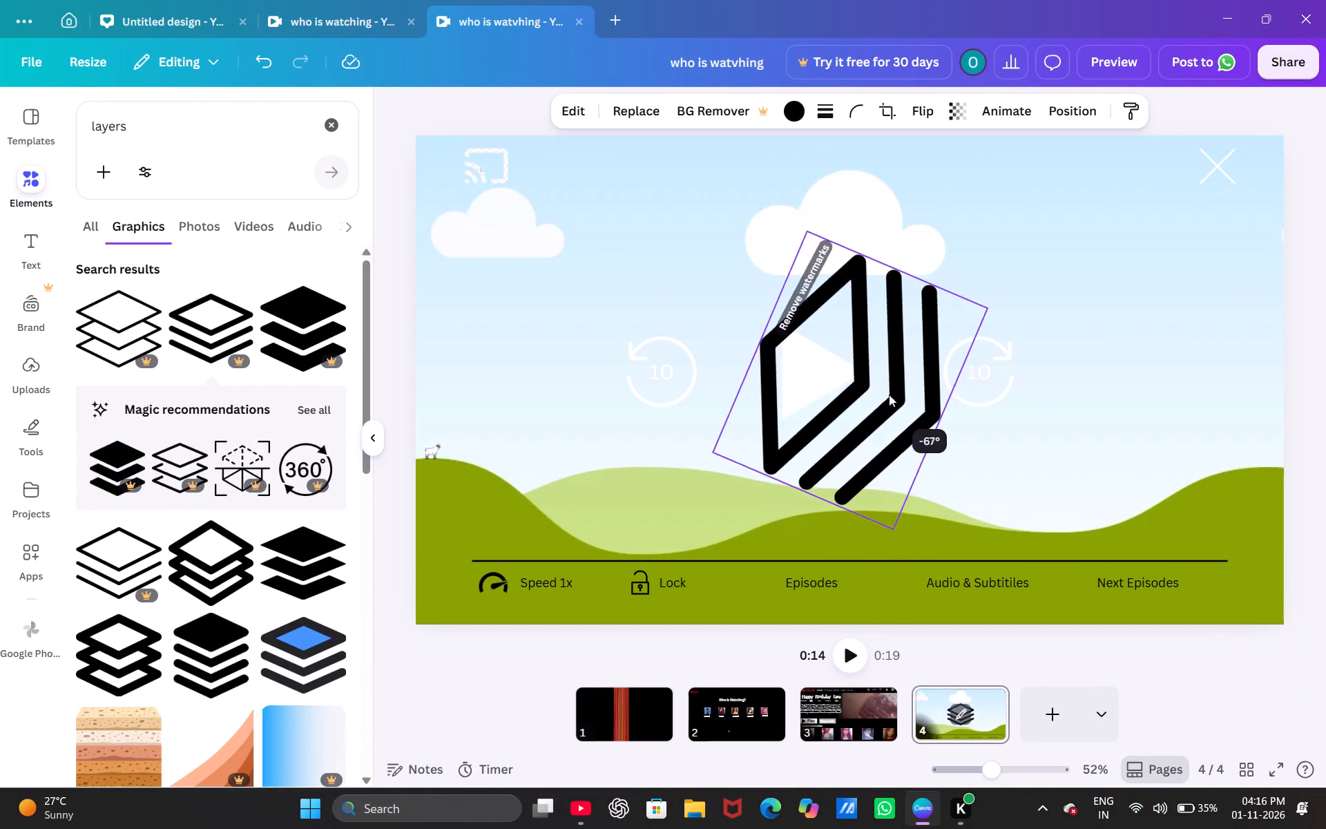
{"action": "left_click_drag", "start_coordinate": [889, 394], "coordinate": [880, 403]}
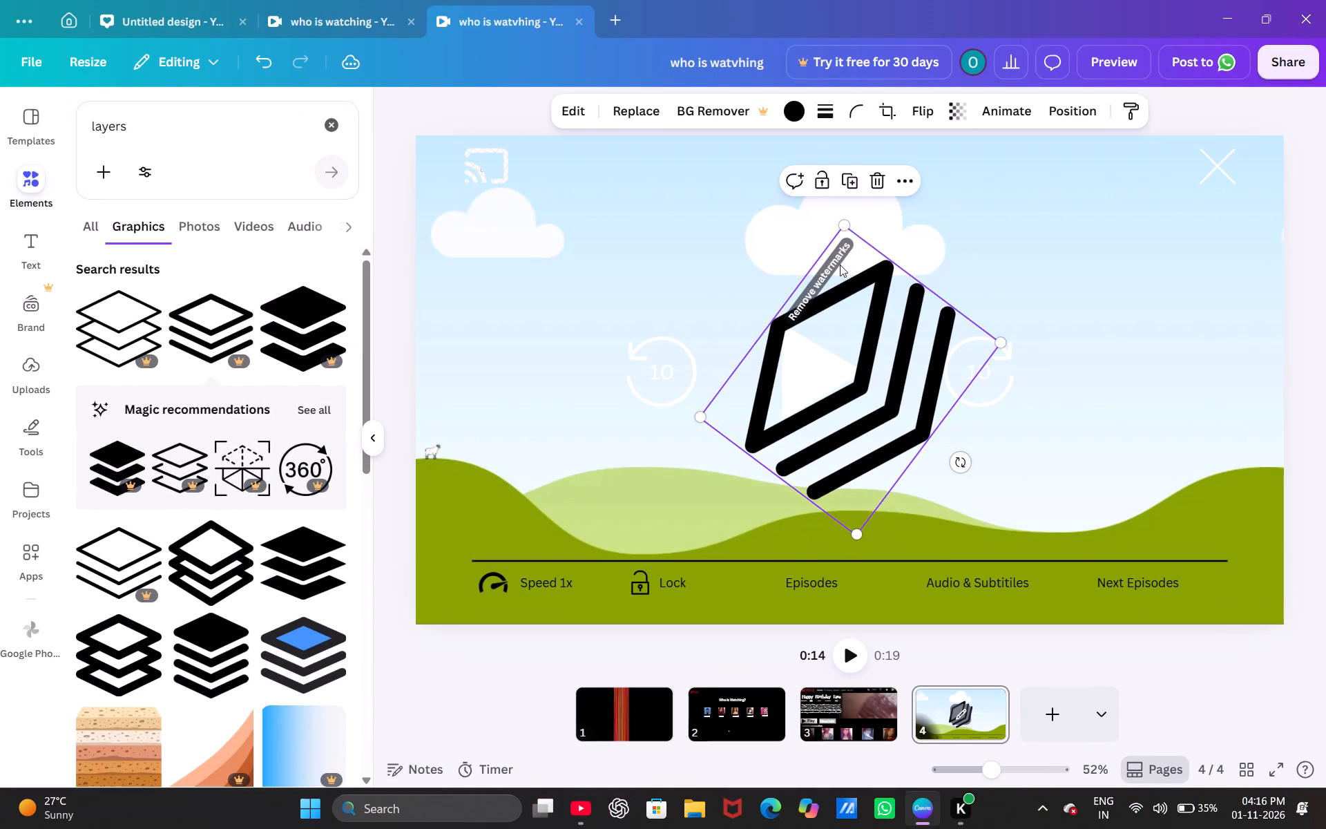
Shrink the rotated layers icon to about the padlock's height and place it just before the "Episodes" label, level with the text.
{"action": "left_click_drag", "start_coordinate": [844, 224], "coordinate": [855, 396]}
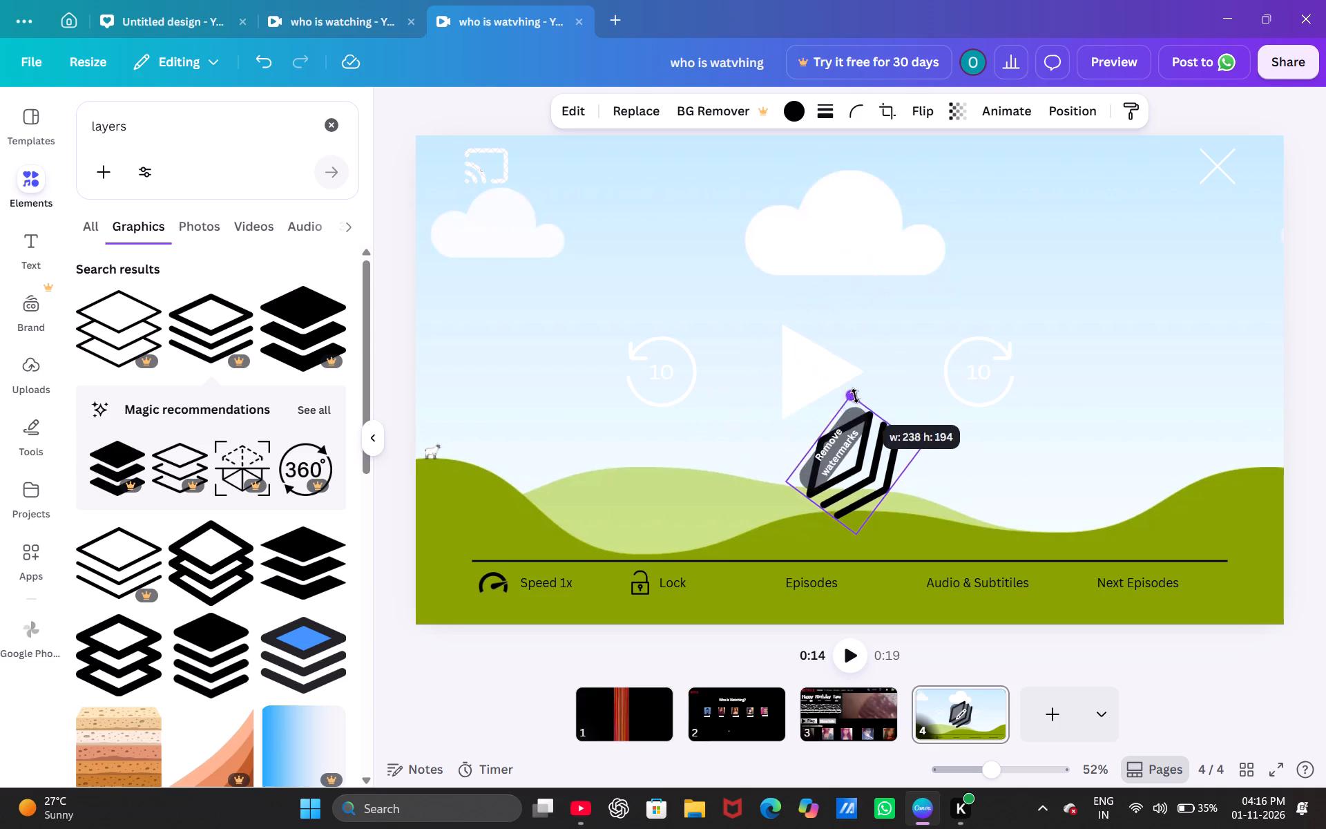
{"action": "left_click_drag", "start_coordinate": [855, 396], "coordinate": [852, 470]}
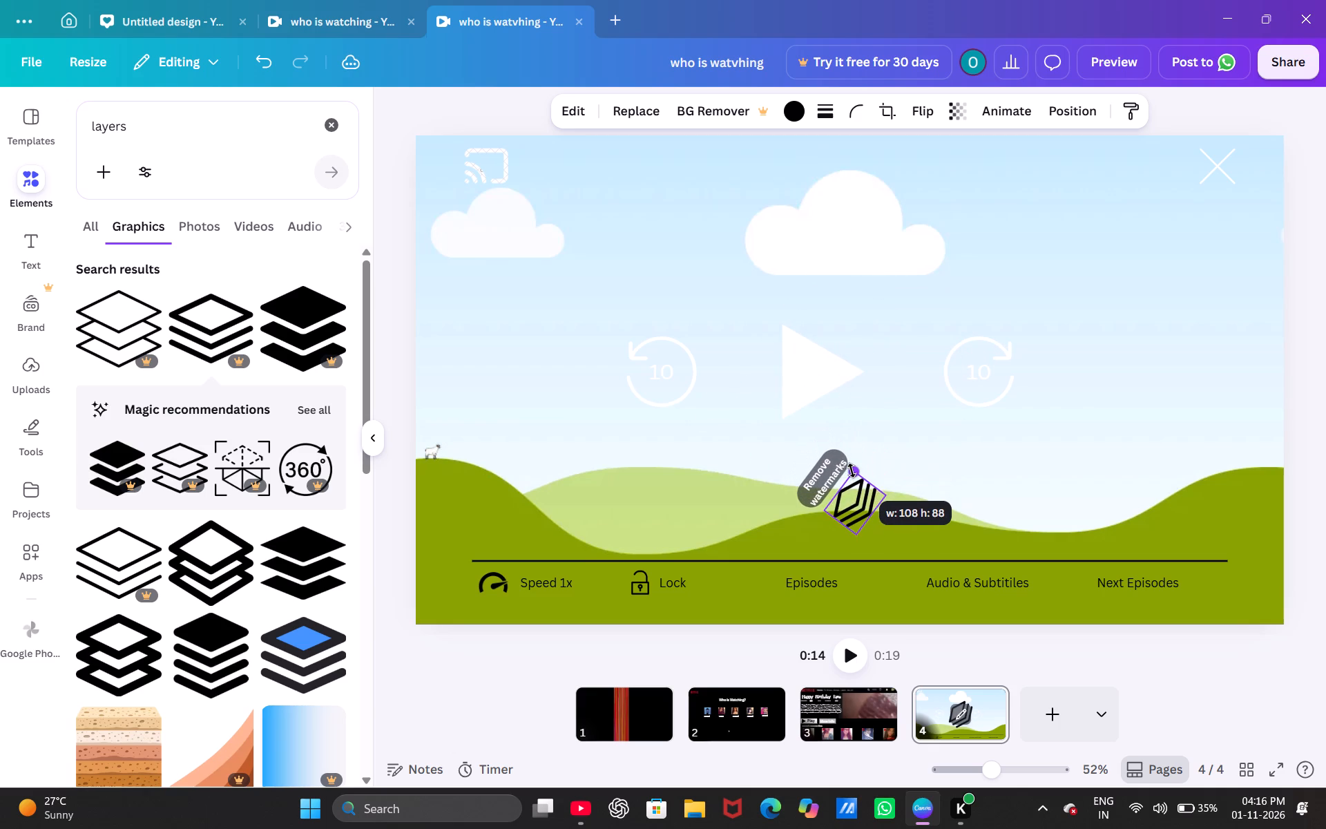
{"action": "left_click_drag", "start_coordinate": [852, 470], "coordinate": [852, 490]}
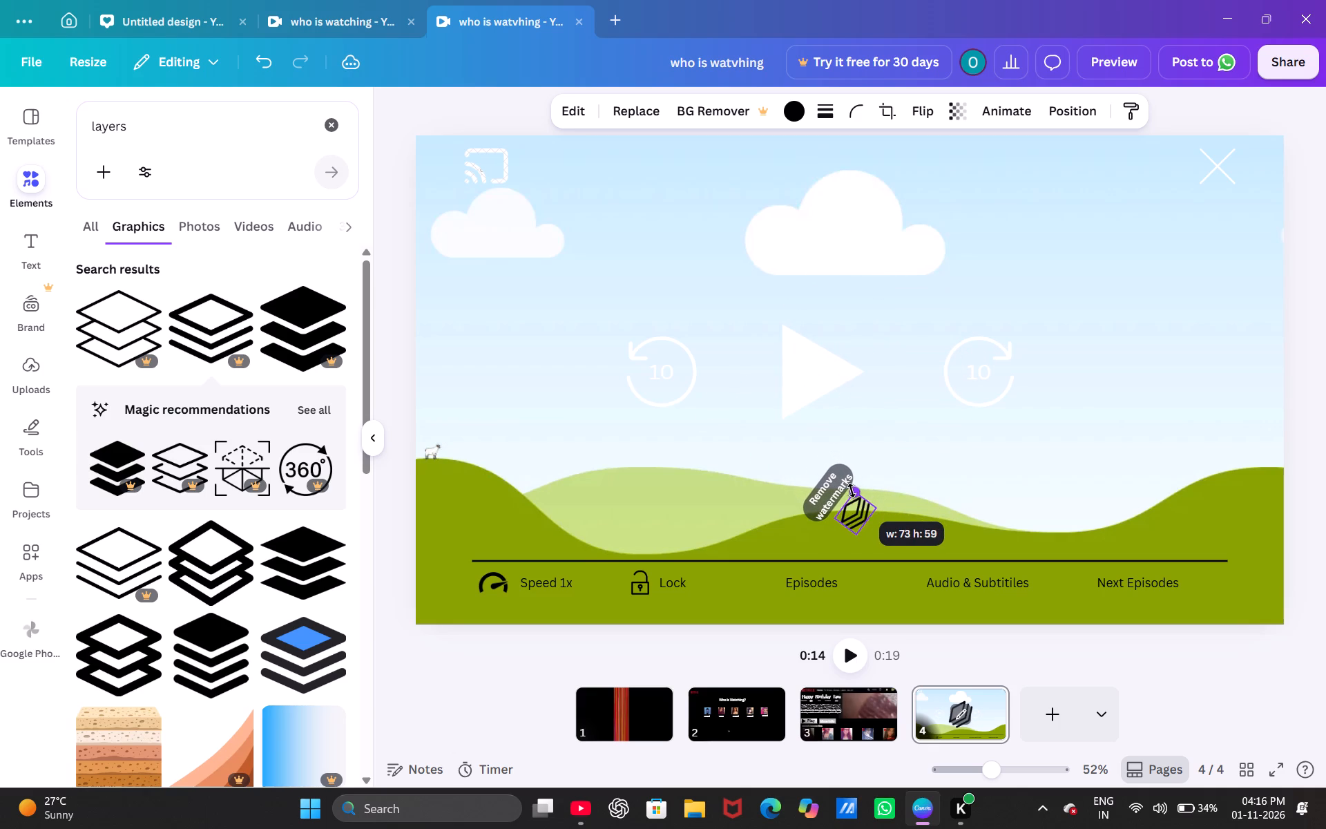
{"action": "left_click_drag", "start_coordinate": [852, 490], "coordinate": [852, 491]}
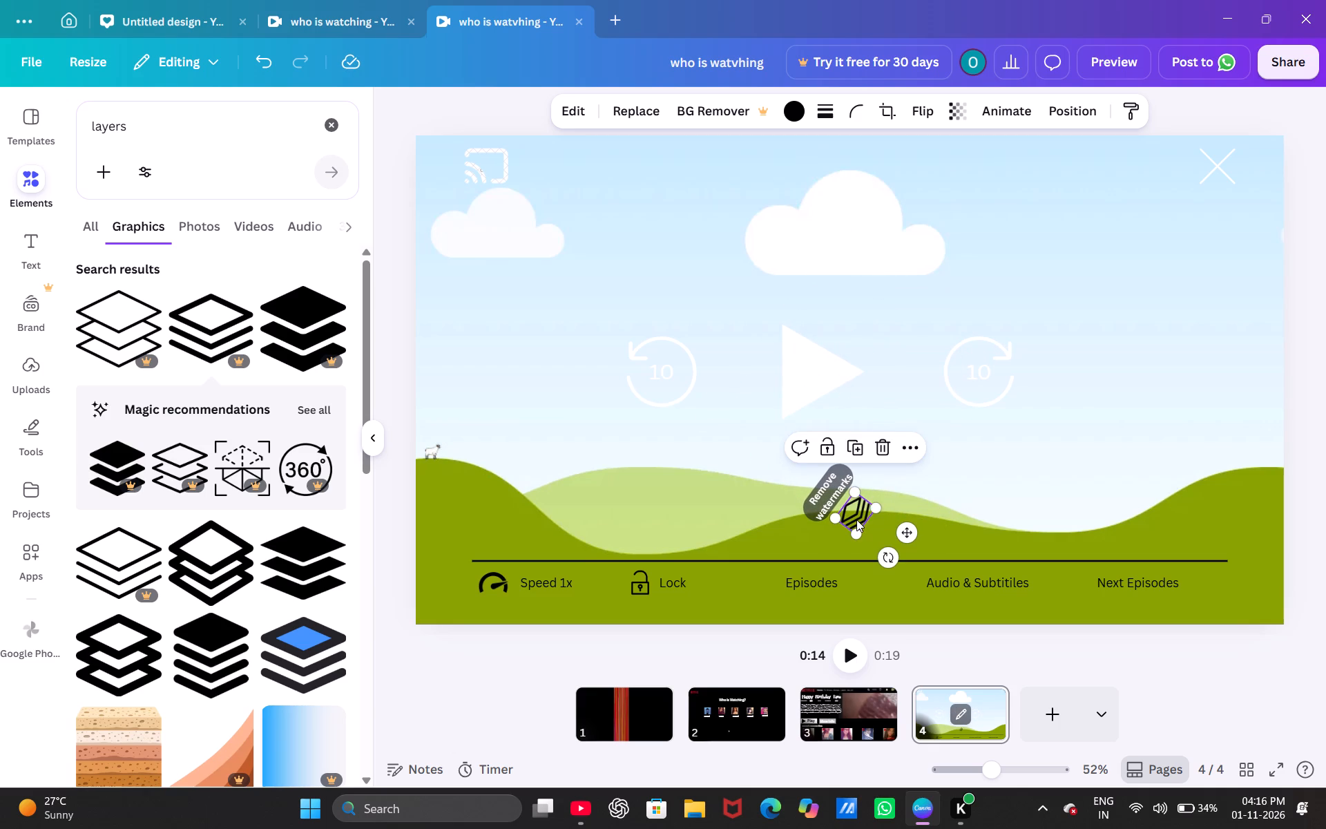
{"action": "left_click_drag", "start_coordinate": [856, 520], "coordinate": [771, 589]}
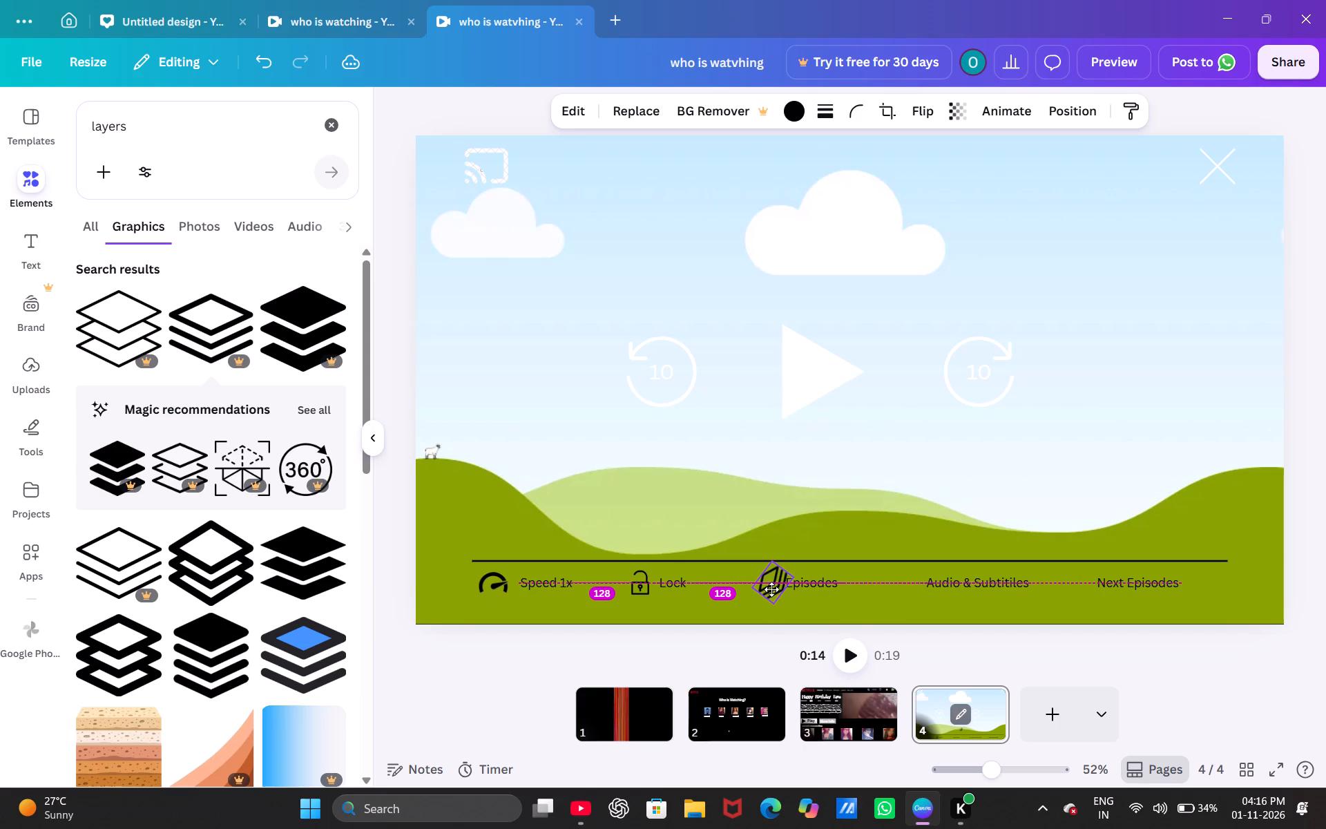
{"action": "left_click_drag", "start_coordinate": [771, 589], "coordinate": [769, 589]}
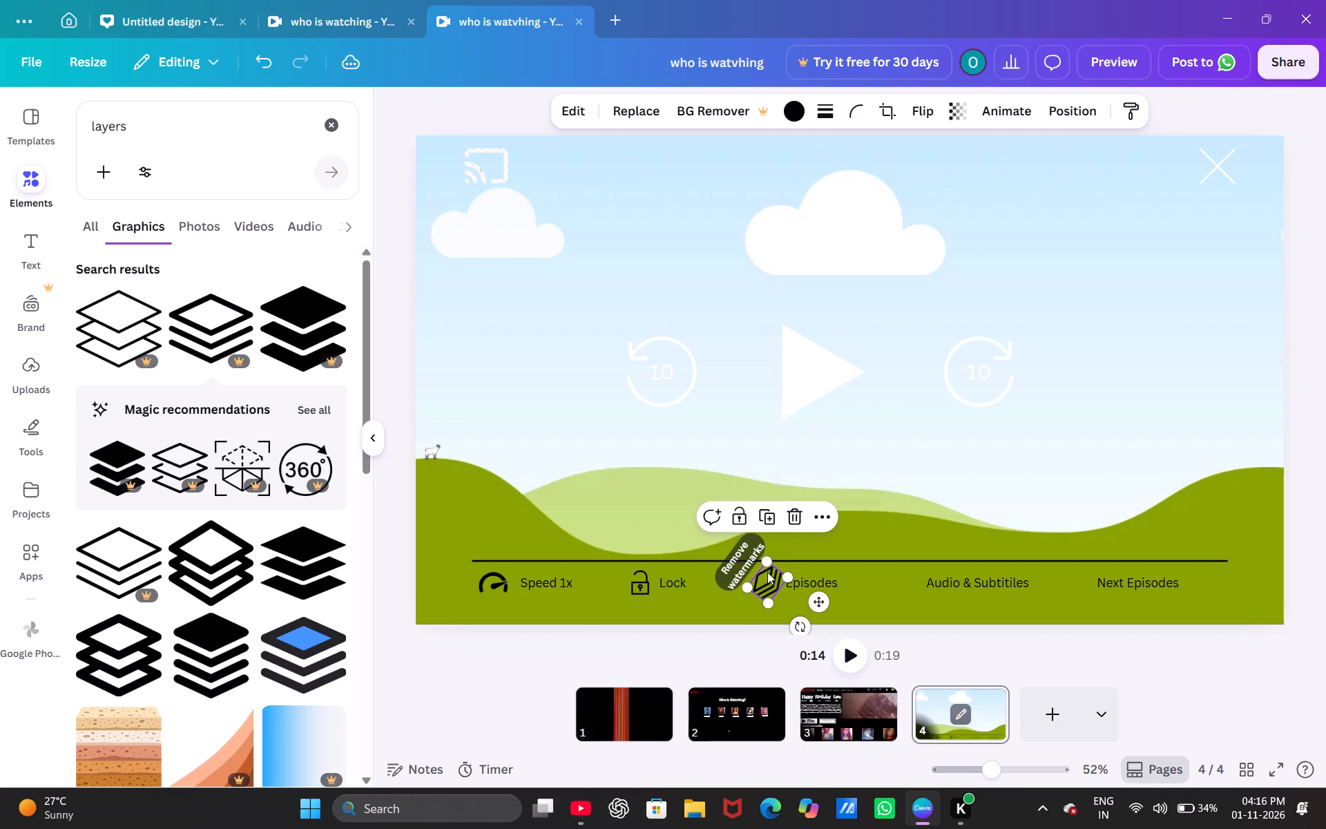
{"action": "left_click_drag", "start_coordinate": [767, 566], "coordinate": [767, 573]}
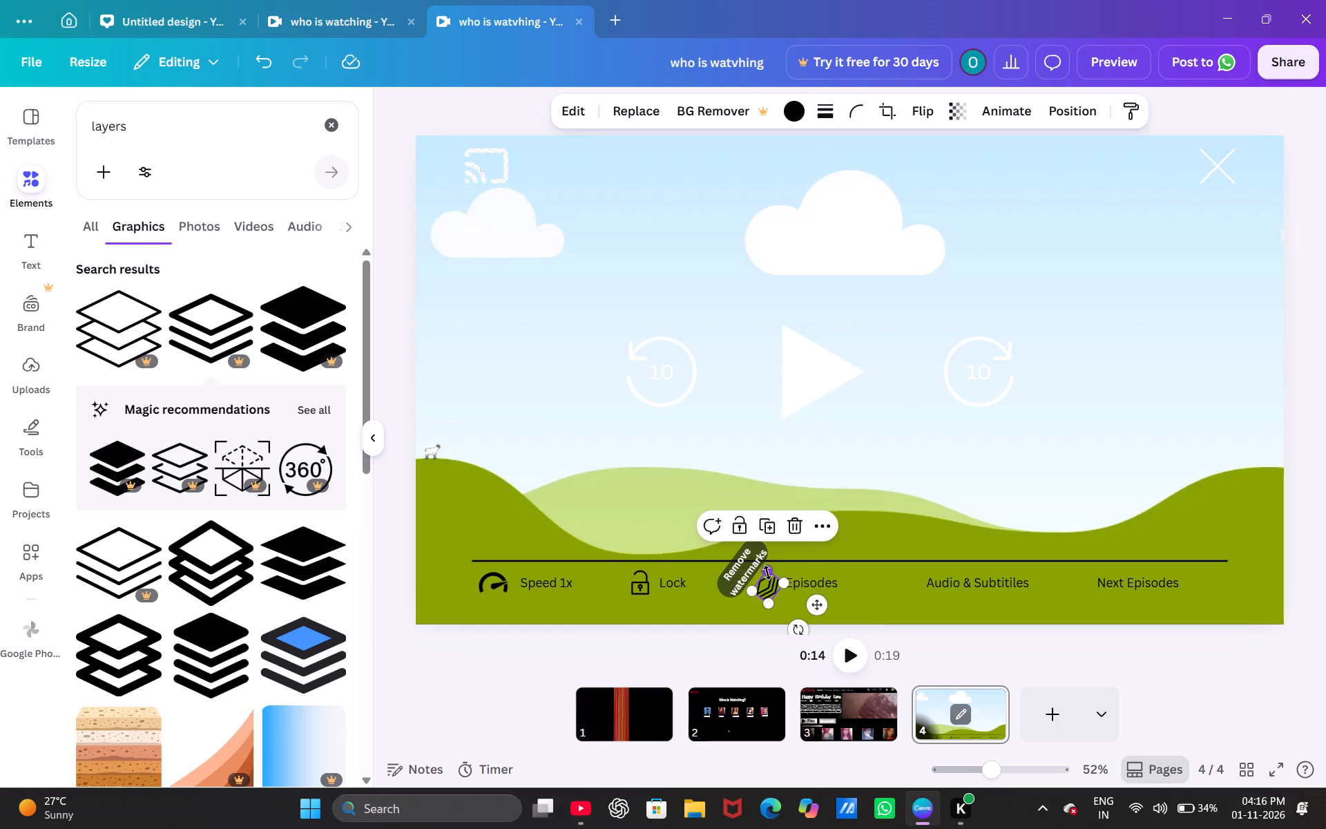
{"action": "left_click", "coordinate": [767, 582]}
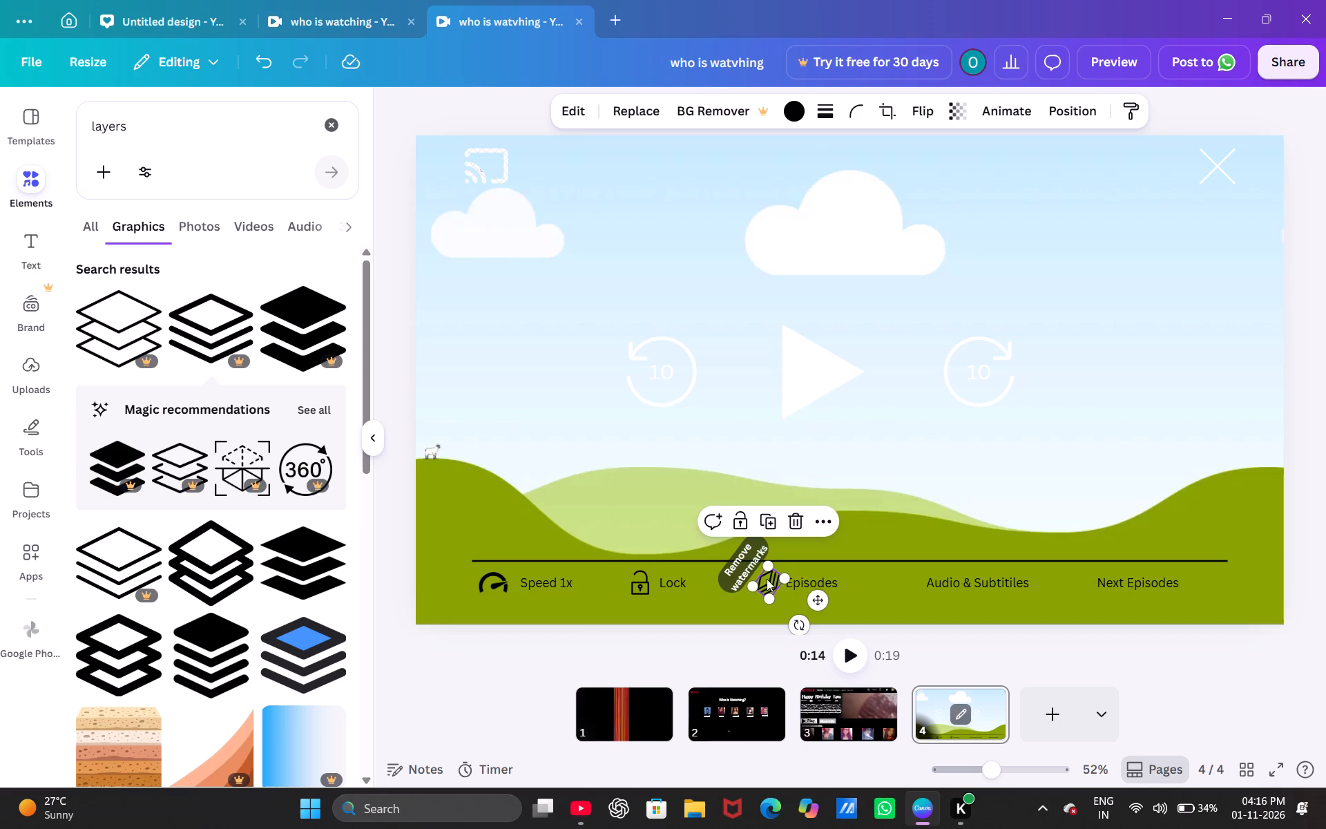
{"action": "left_click", "coordinate": [972, 477]}
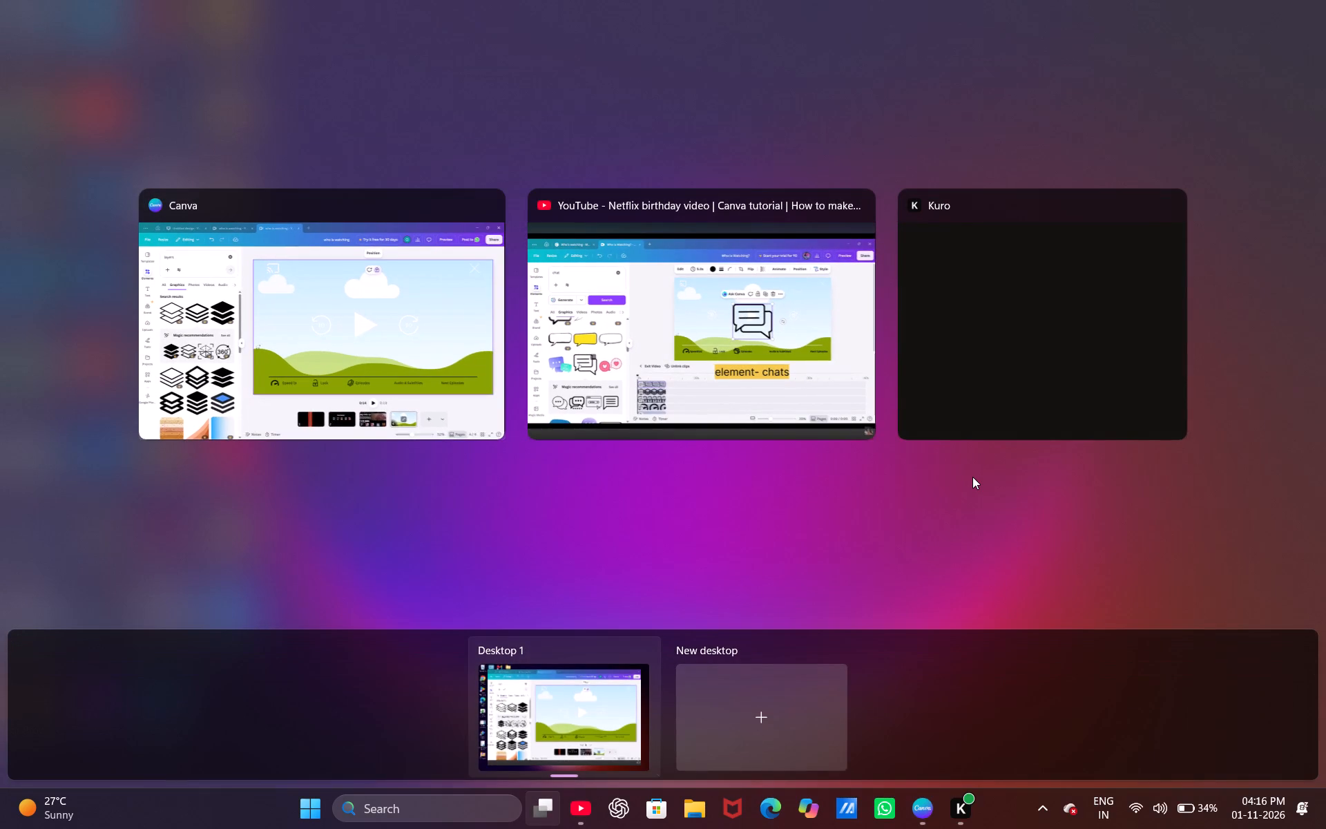
Search the element graphics for "chats".
{"action": "left_click", "coordinate": [407, 248]}
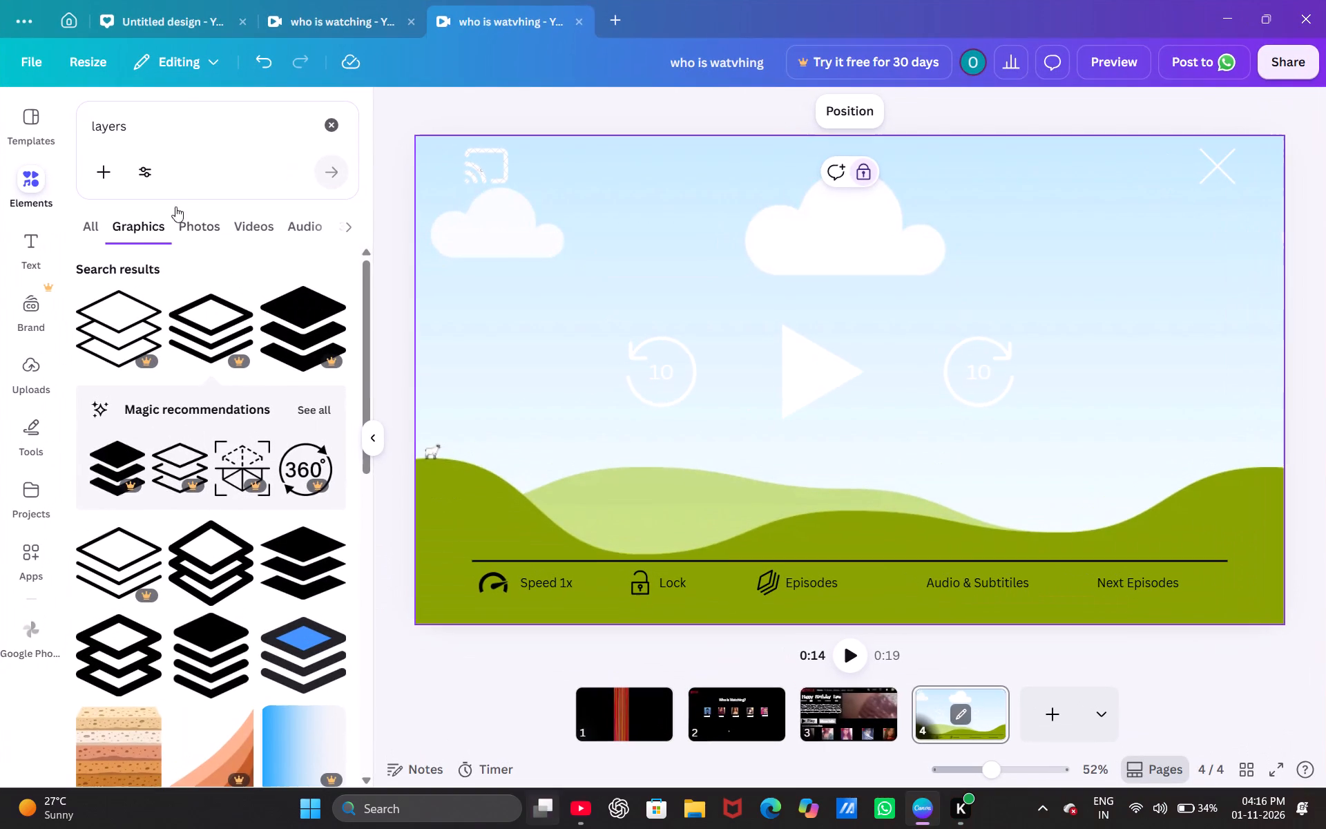
{"action": "left_click", "coordinate": [149, 132]}
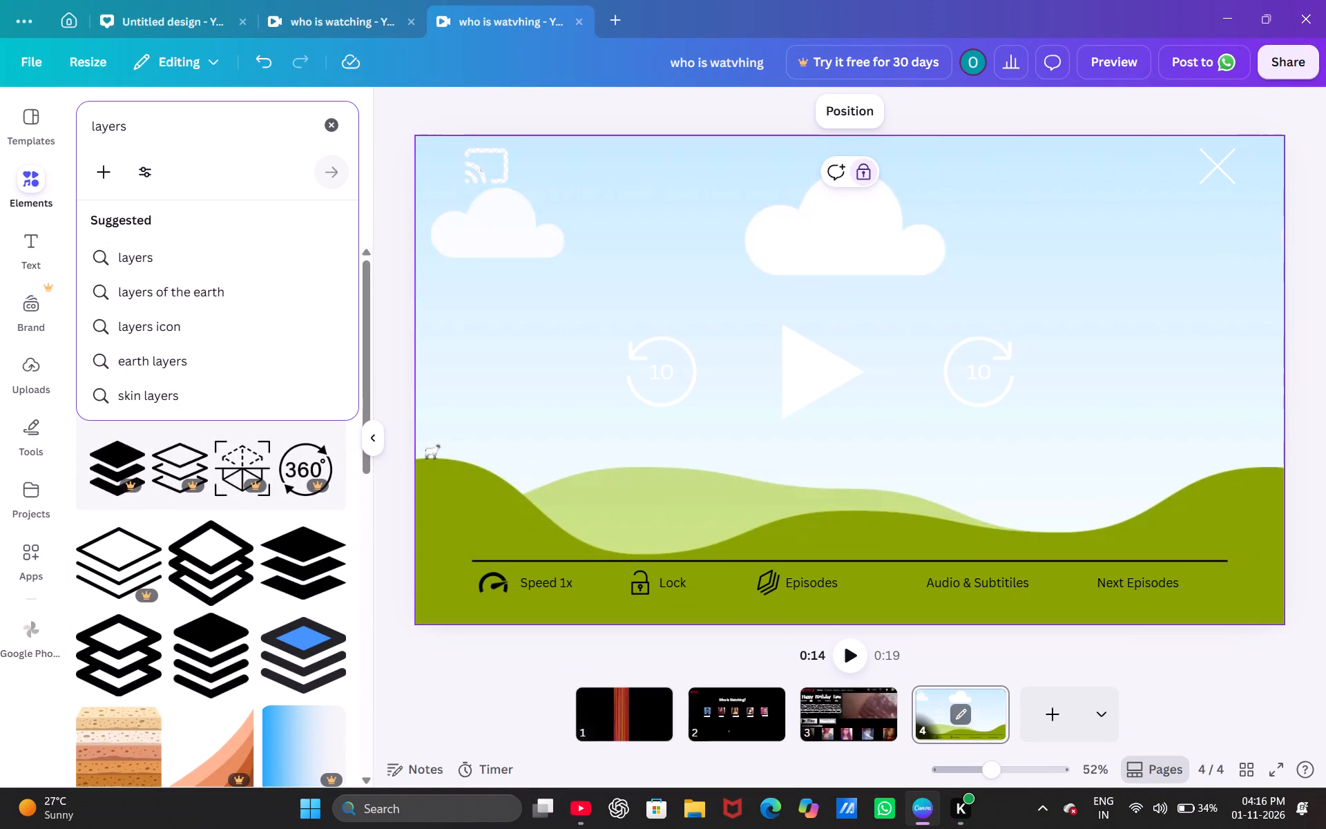
{"action": "key", "text": "BackSpace"}
{"action": "key", "text": "BackSpace"}
{"action": "key", "text": "BackSpace"}
{"action": "key", "text": "BackSpace"}
{"action": "key", "text": "BackSpace"}
{"action": "key", "text": "BackSpace"}
{"action": "key", "text": "BackSpace"}
{"action": "key", "text": "BackSpace"}
{"action": "key", "text": "BackSpace"}
{"action": "key", "text": "BackSpace"}
{"action": "key", "text": "BackSpace"}
{"action": "key", "text": "BackSpace"}
{"action": "key", "text": "BackSpace"}
{"action": "key", "text": "BackSpace"}
{"action": "key", "text": "BackSpace"}
{"action": "key", "text": "BackSpace"}
{"action": "key", "text": "BackSpace"}
{"action": "key", "text": "BackSpace"}
{"action": "key", "text": "BackSpace"}
{"action": "key", "text": "BackSpace"}
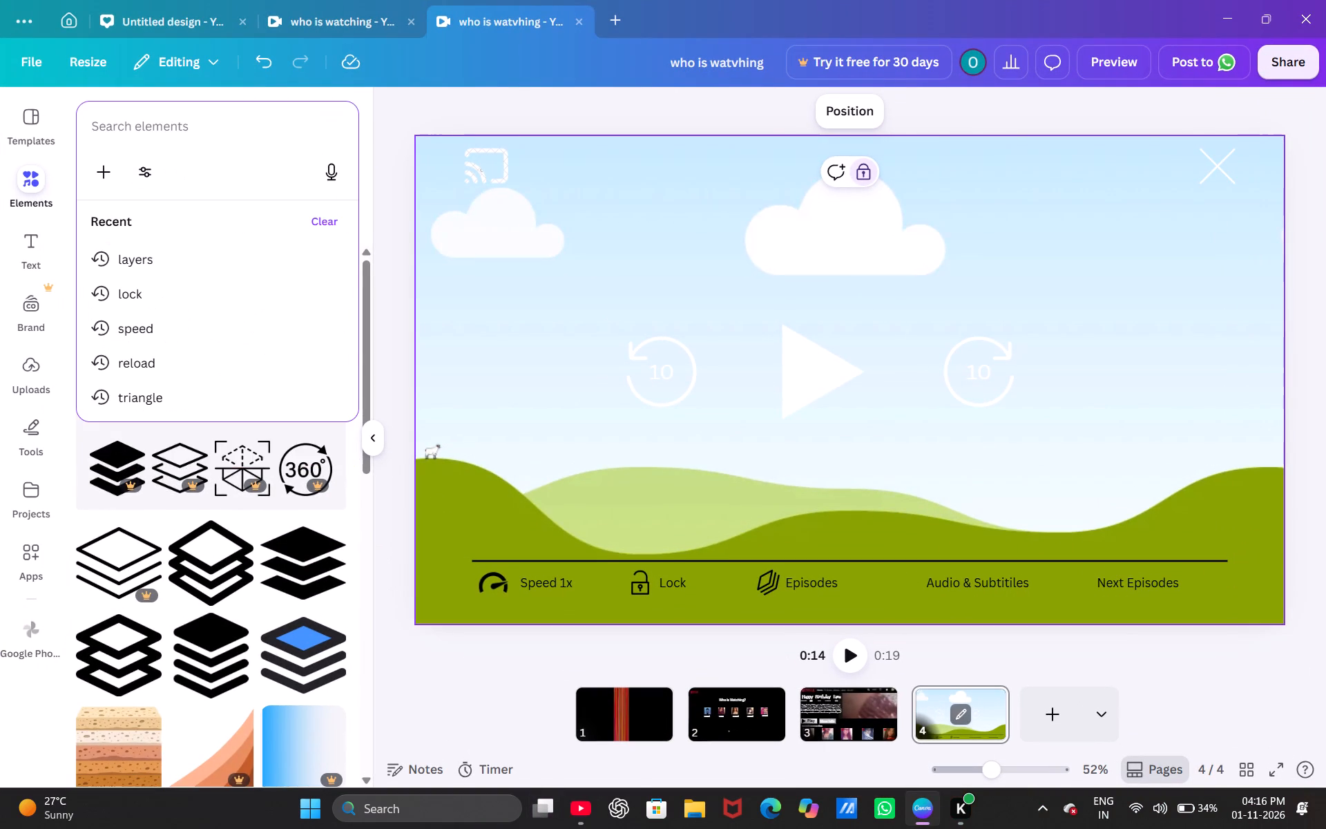
{"action": "type", "text": "chats"}
{"action": "key", "text": "space"}
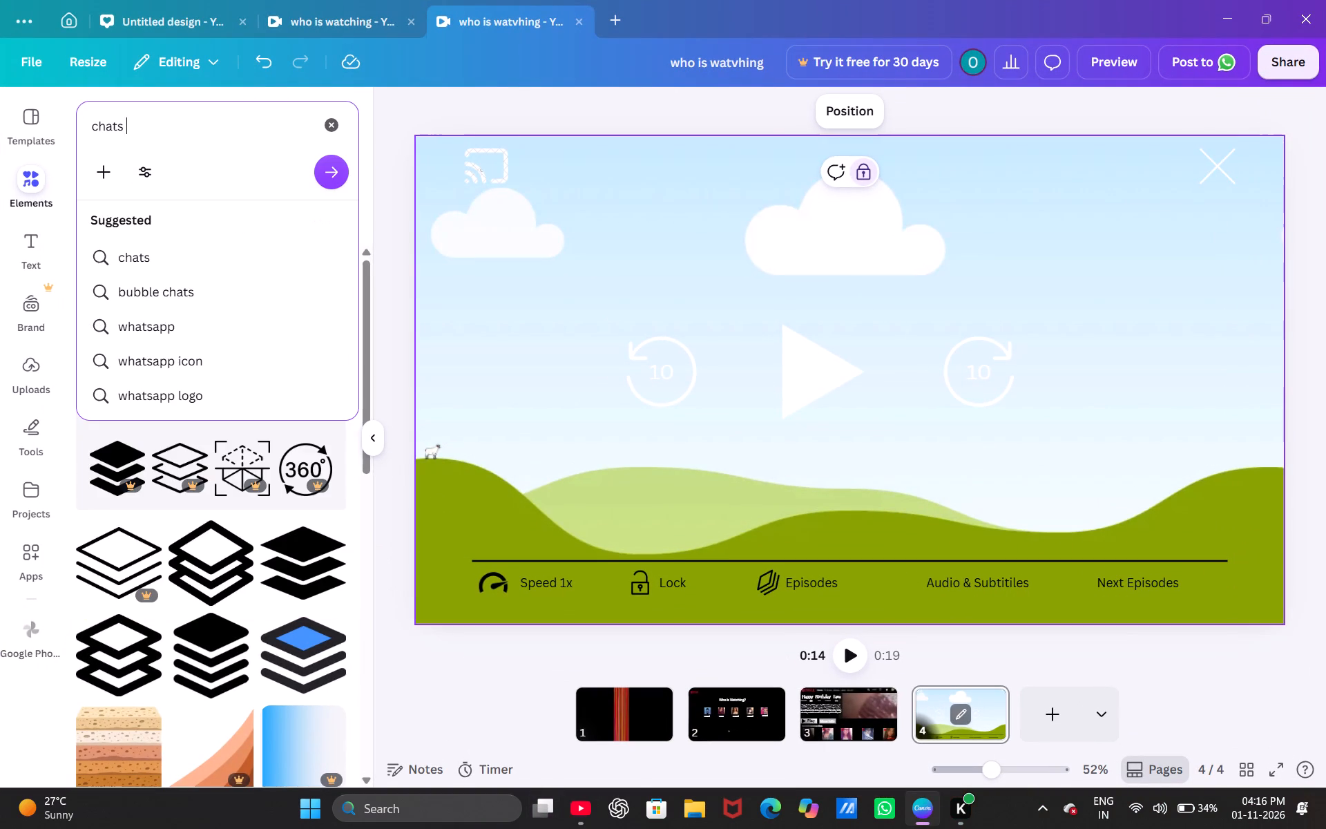
{"action": "key", "text": "backslash"}
{"action": "key", "text": "BackSpace"}
{"action": "key", "text": "Return"}
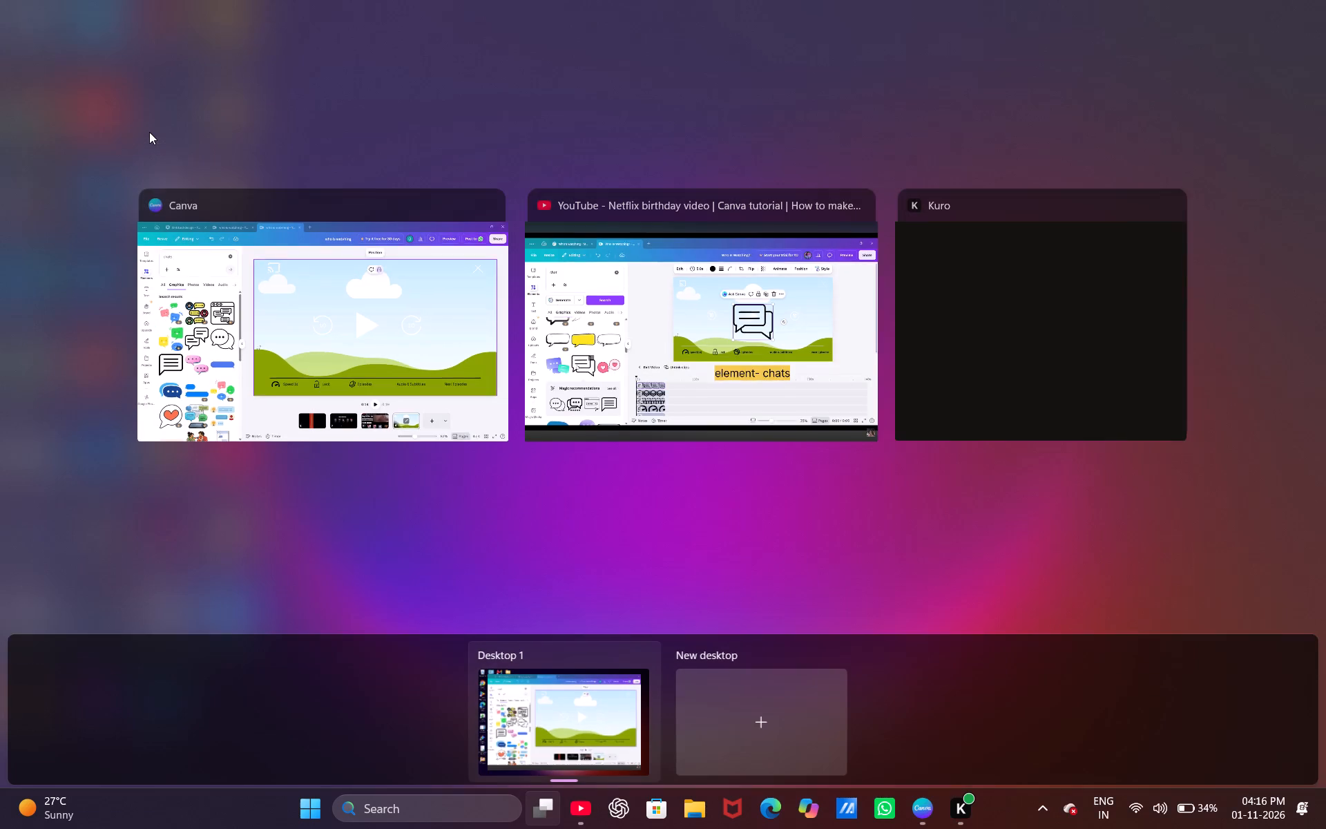
{"action": "left_click", "coordinate": [240, 262]}
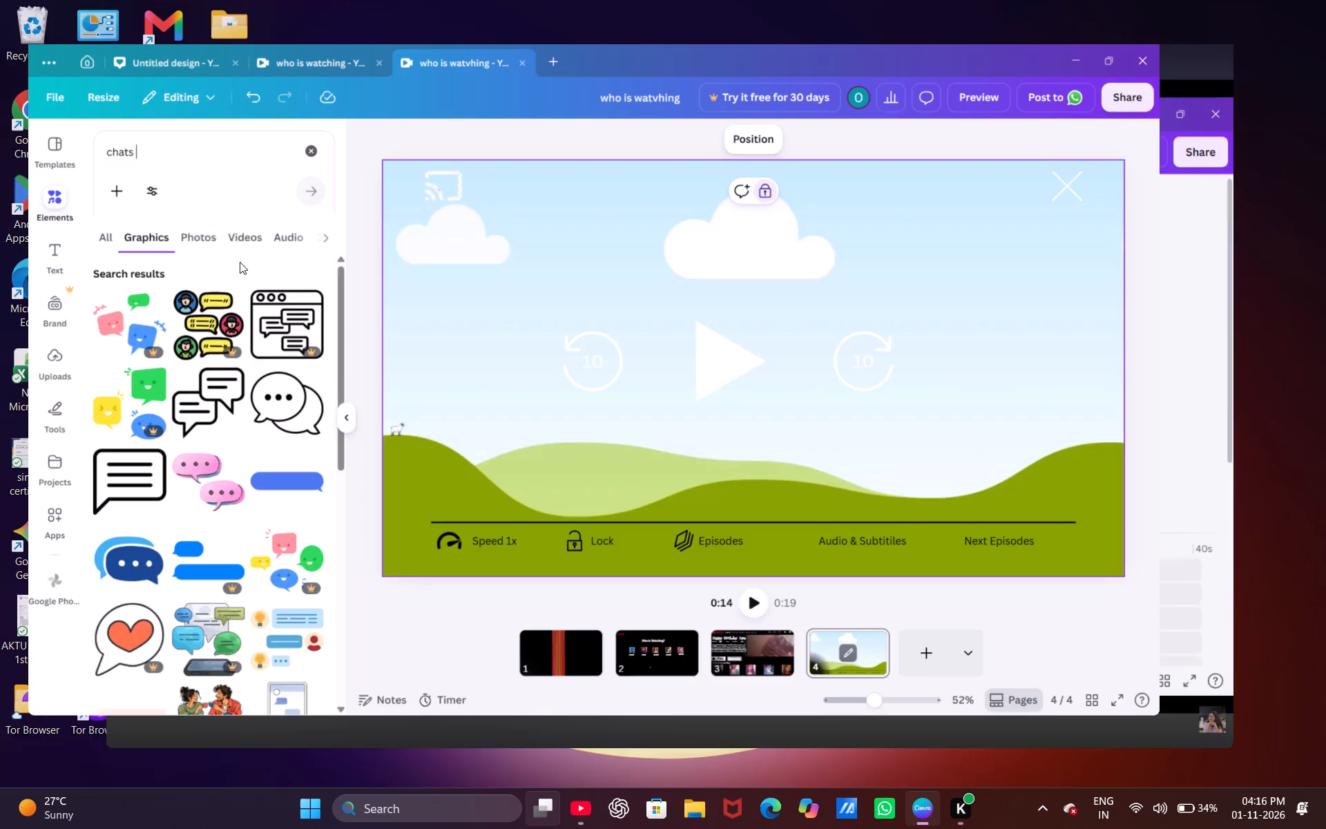
{"action": "left_click", "coordinate": [499, 402]}
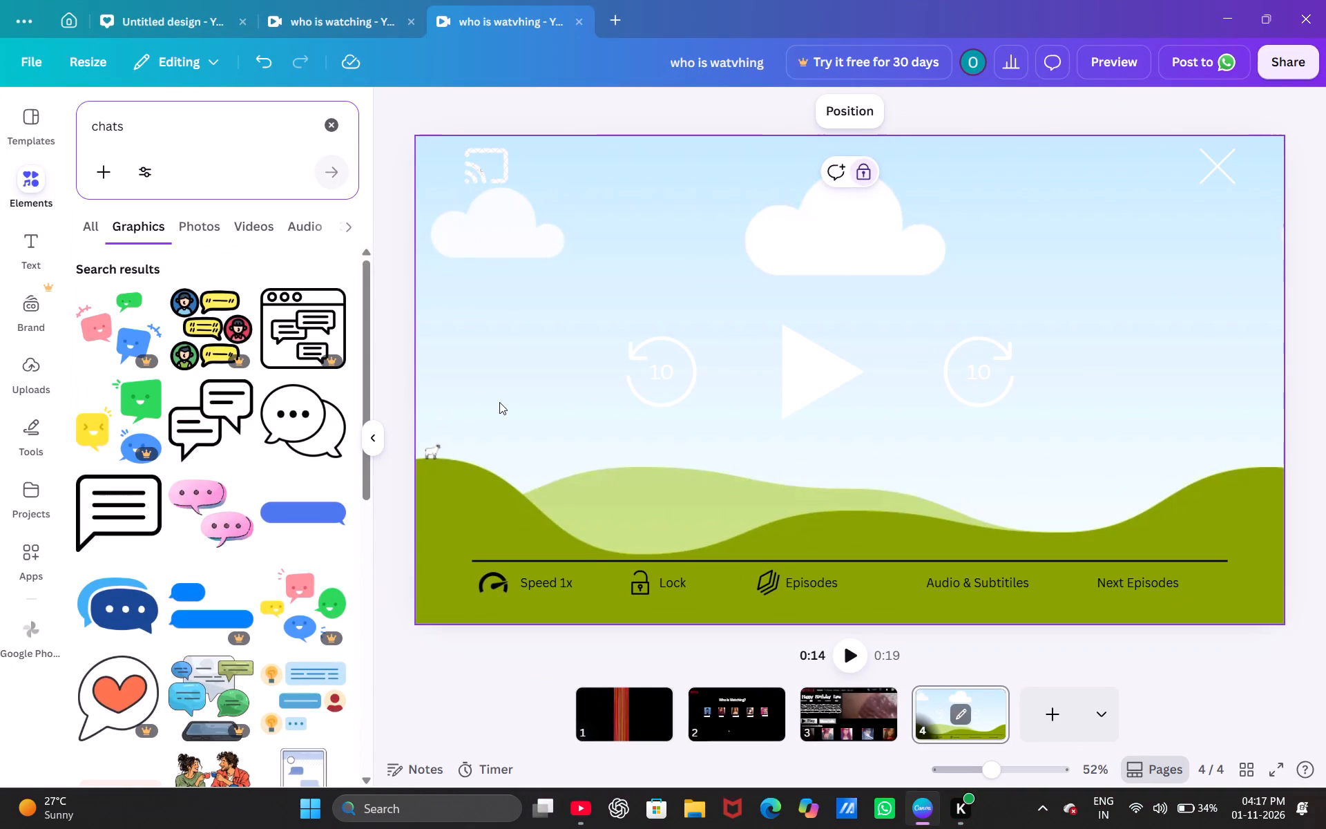
Look through the "chats" graphics and photos for a speech-bubble icon matching the tutorial's, ending on the graphics results.
{"action": "scroll", "coordinate": [343, 427], "scroll_direction": "down", "scroll_amount": 4}
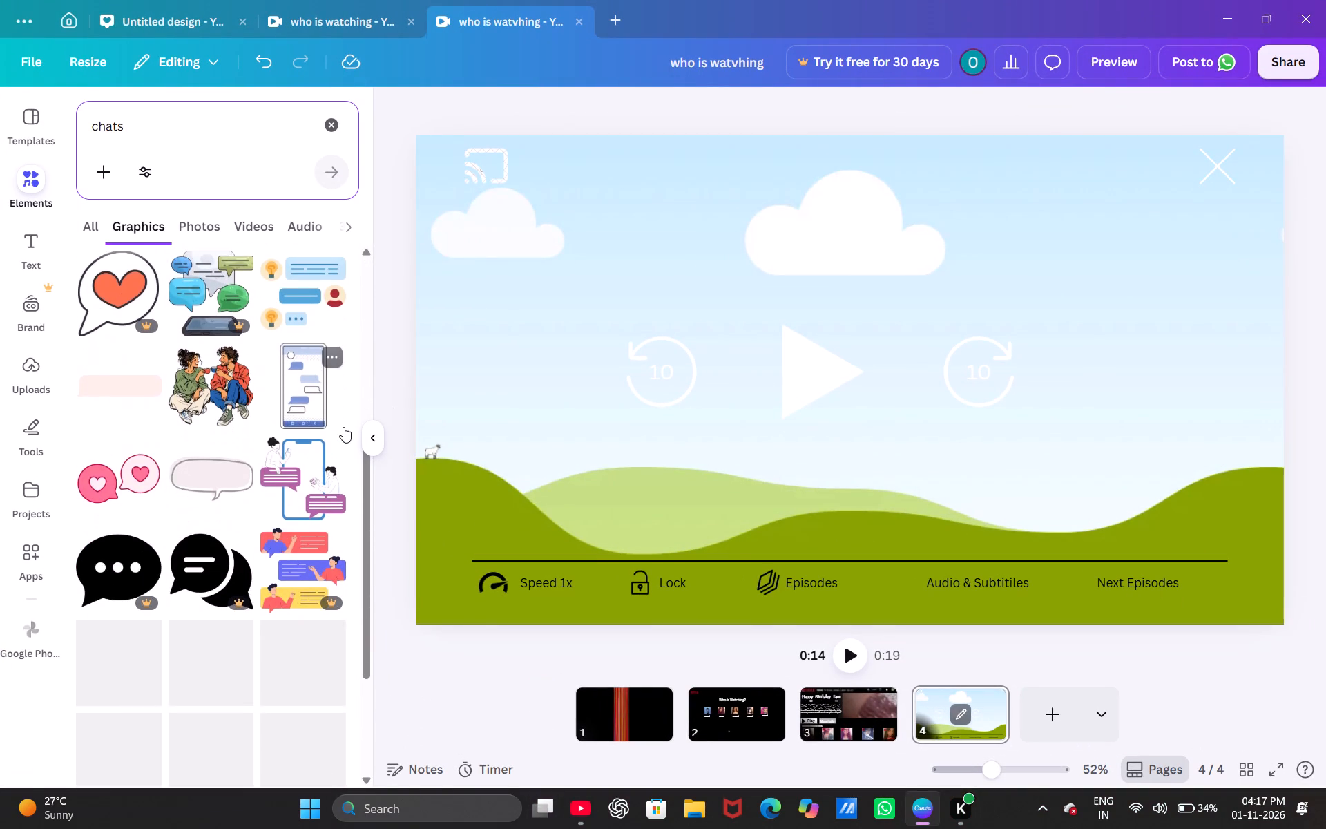
{"action": "scroll", "coordinate": [343, 427], "scroll_direction": "down", "scroll_amount": 3}
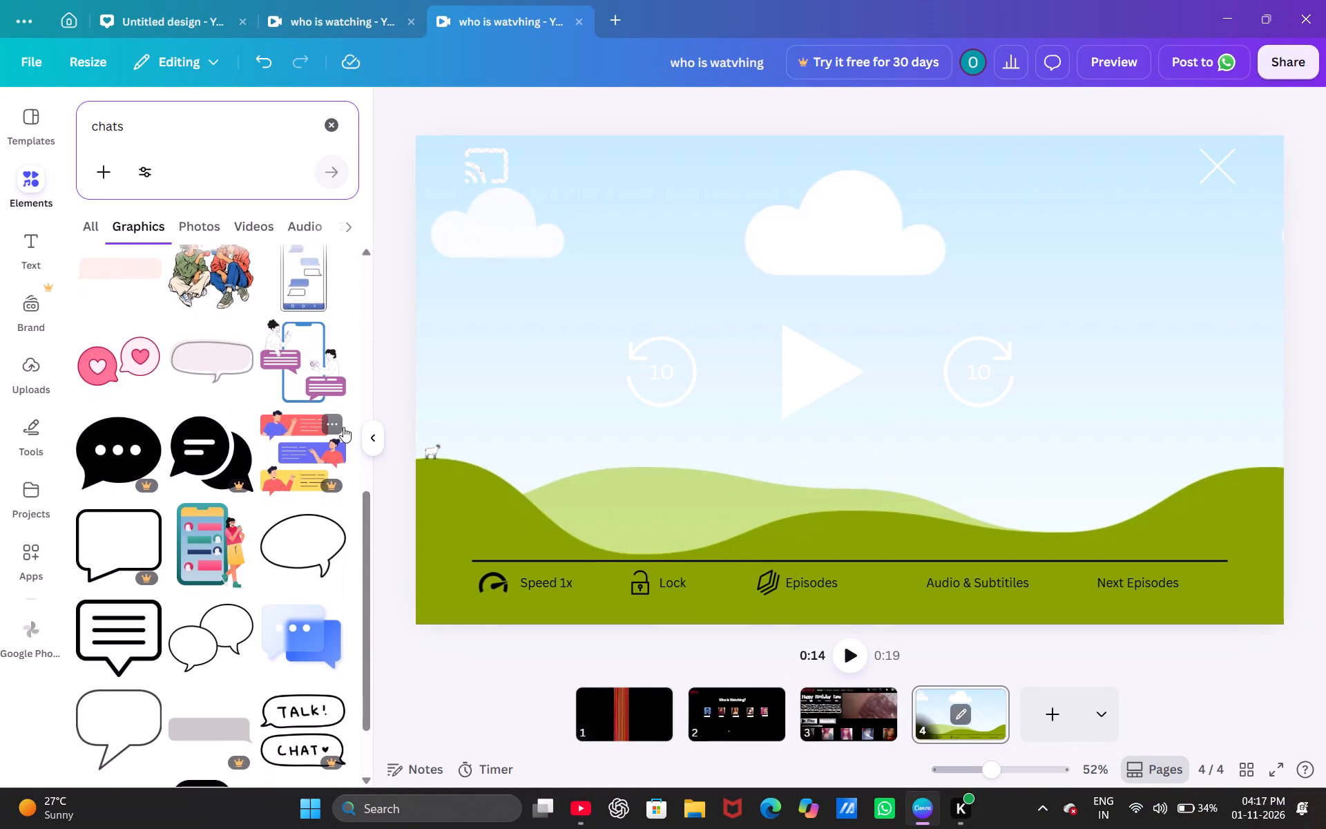
{"action": "scroll", "coordinate": [343, 427], "scroll_direction": "down", "scroll_amount": 6}
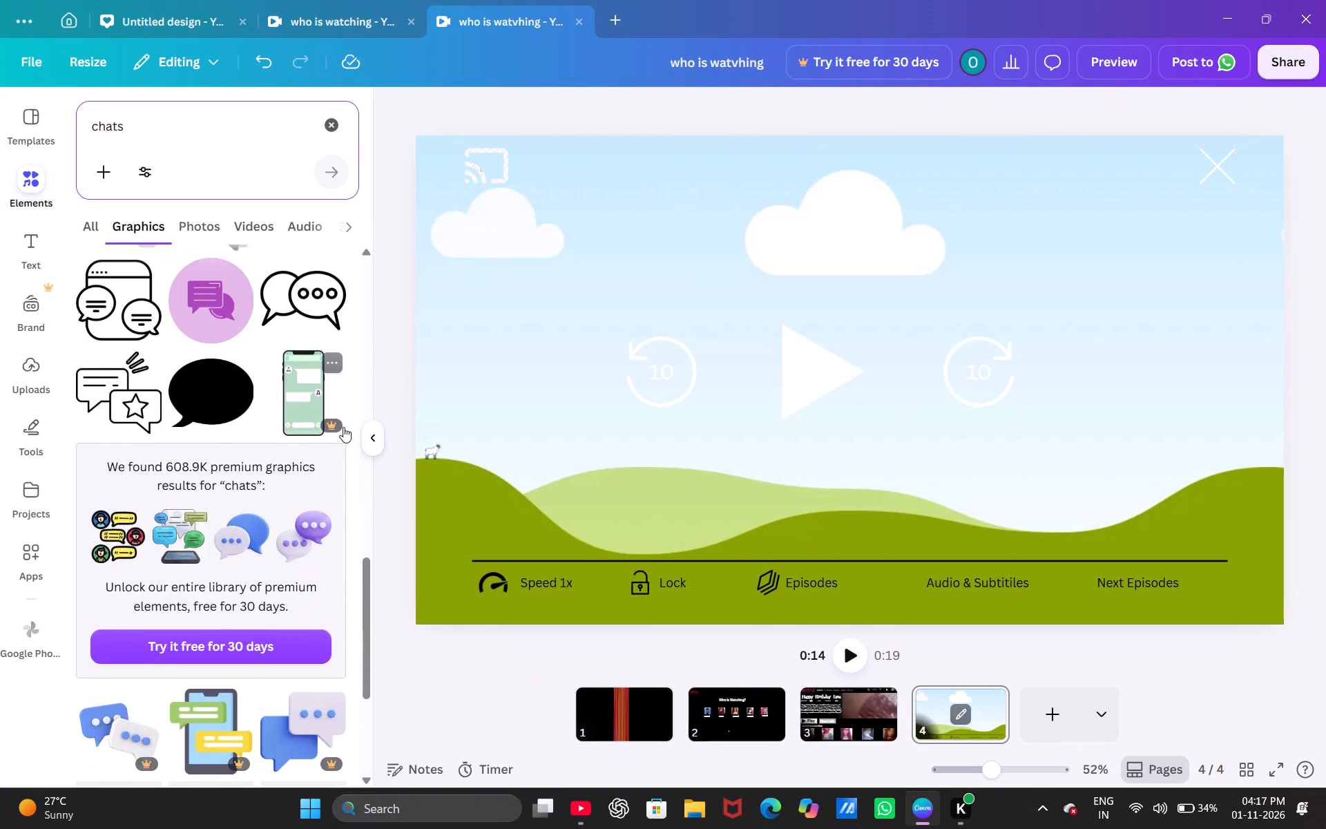
{"action": "scroll", "coordinate": [343, 427], "scroll_direction": "up", "scroll_amount": 10}
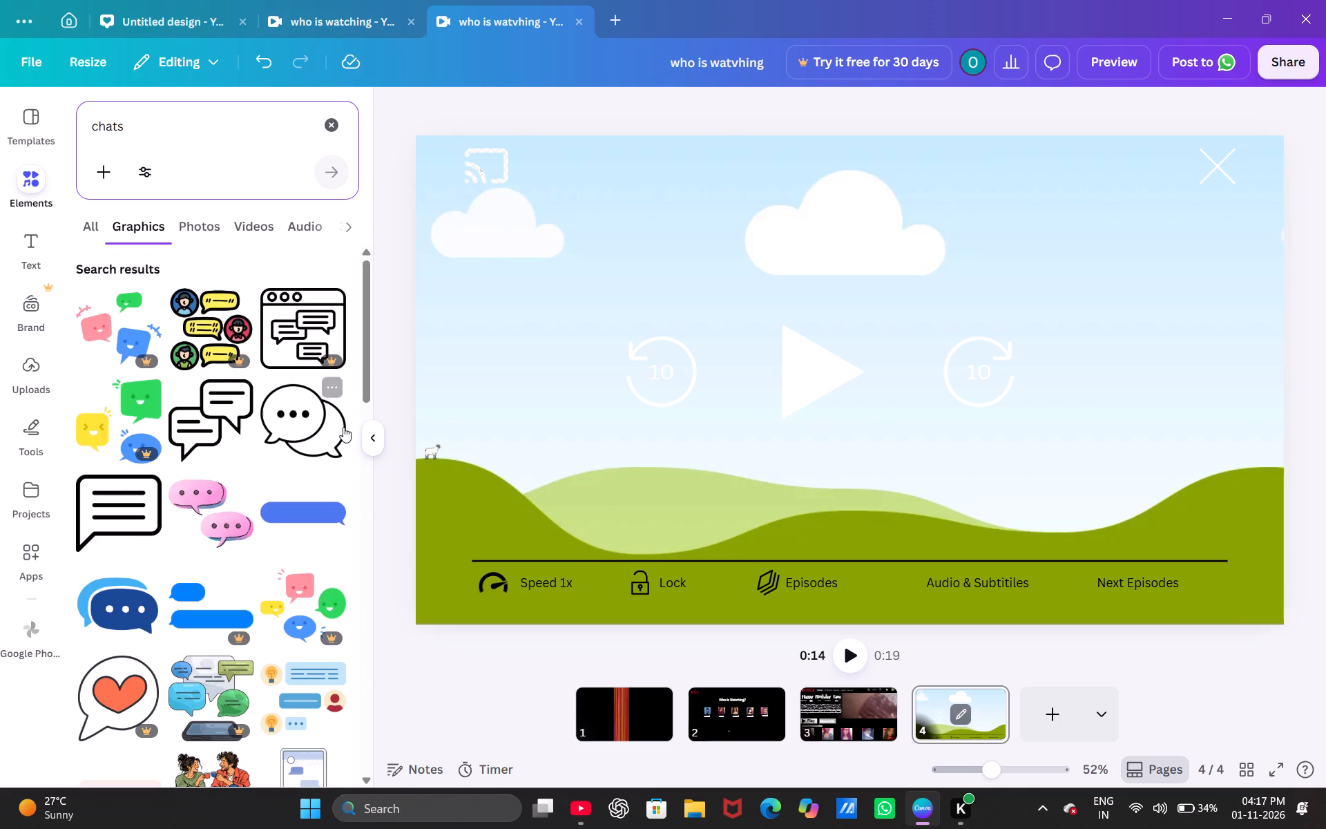
{"action": "scroll", "coordinate": [343, 427], "scroll_direction": "up", "scroll_amount": 1}
{"action": "left_click", "coordinate": [206, 228]}
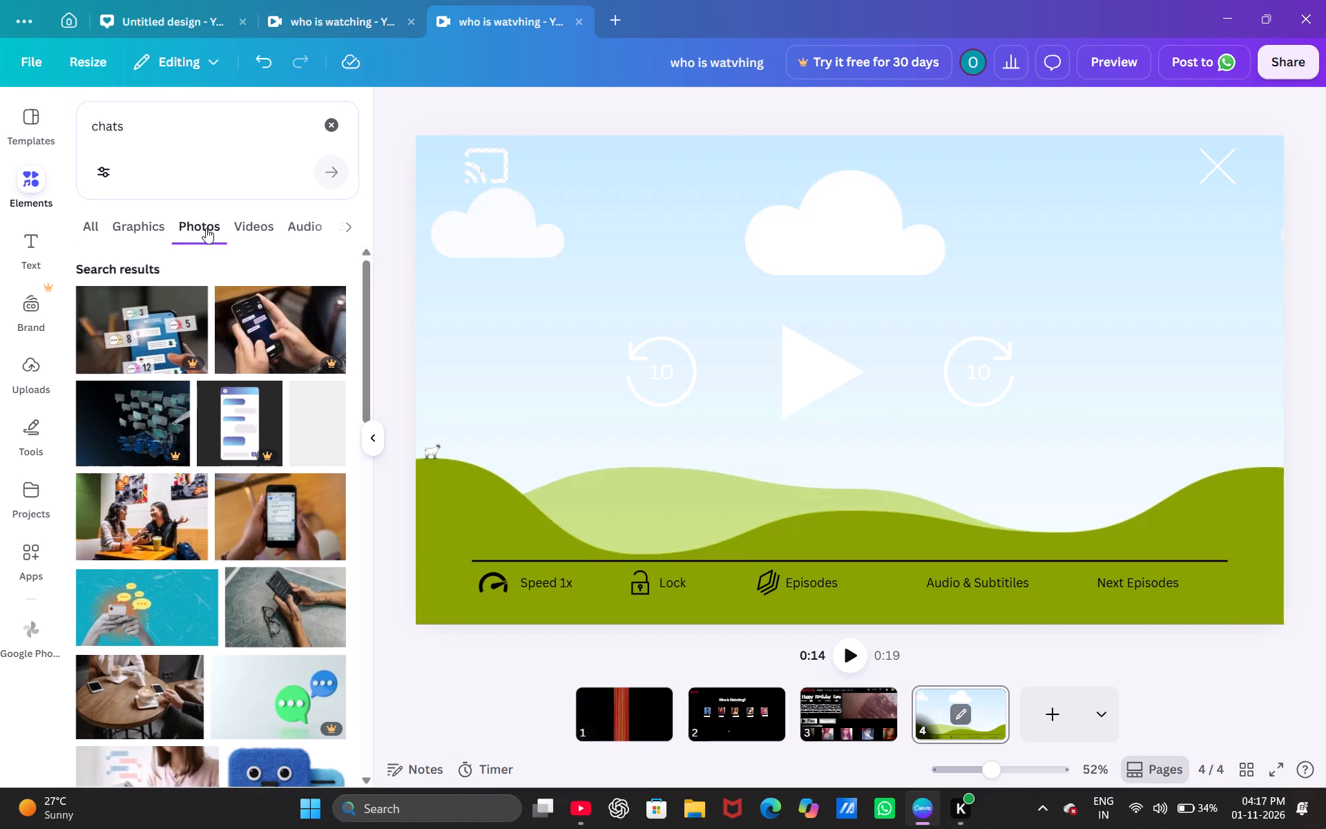
{"action": "left_click", "coordinate": [144, 220]}
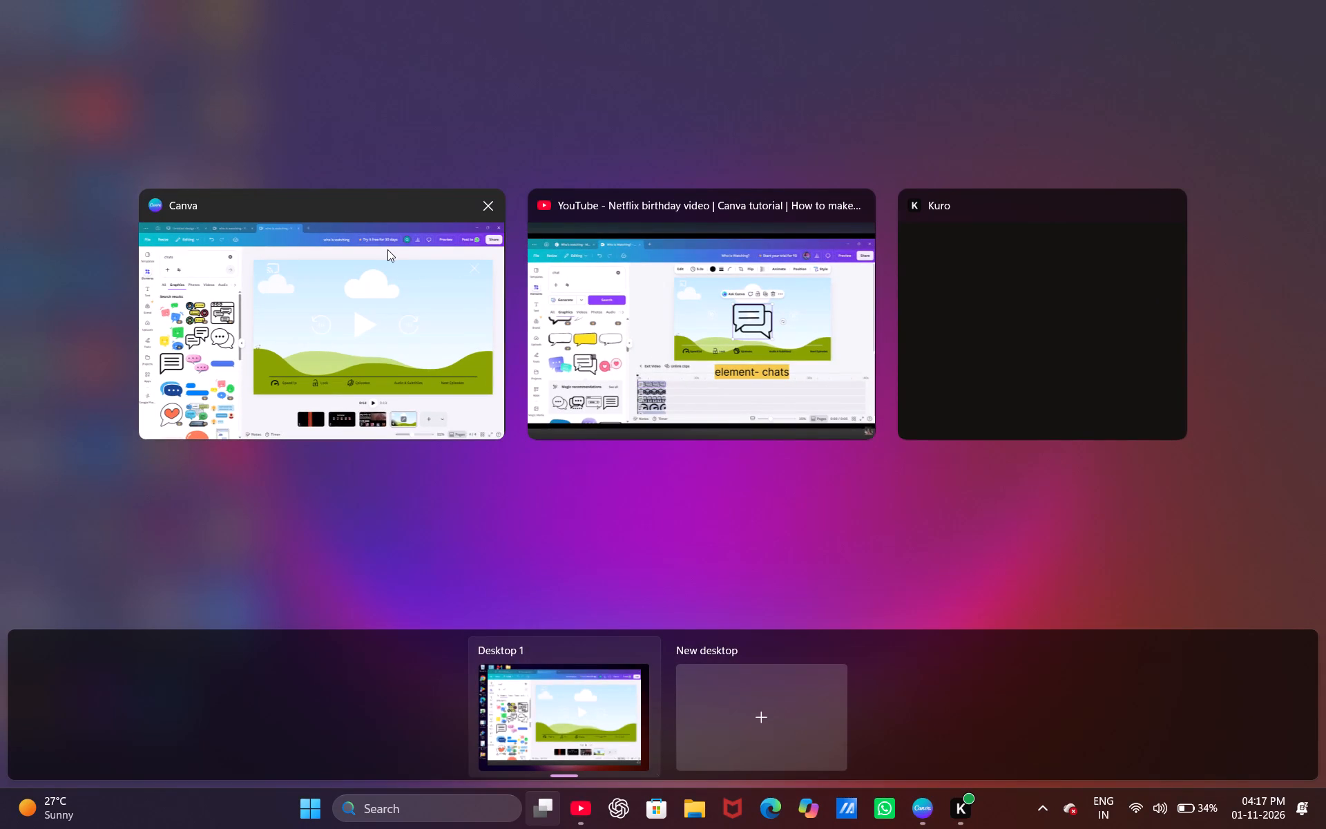
Switch to the YouTube tutorial and watch which chat icon goes beside the audio label and which "skip" graphic follows.
{"action": "left_click", "coordinate": [675, 294]}
{"action": "key", "text": "space"}
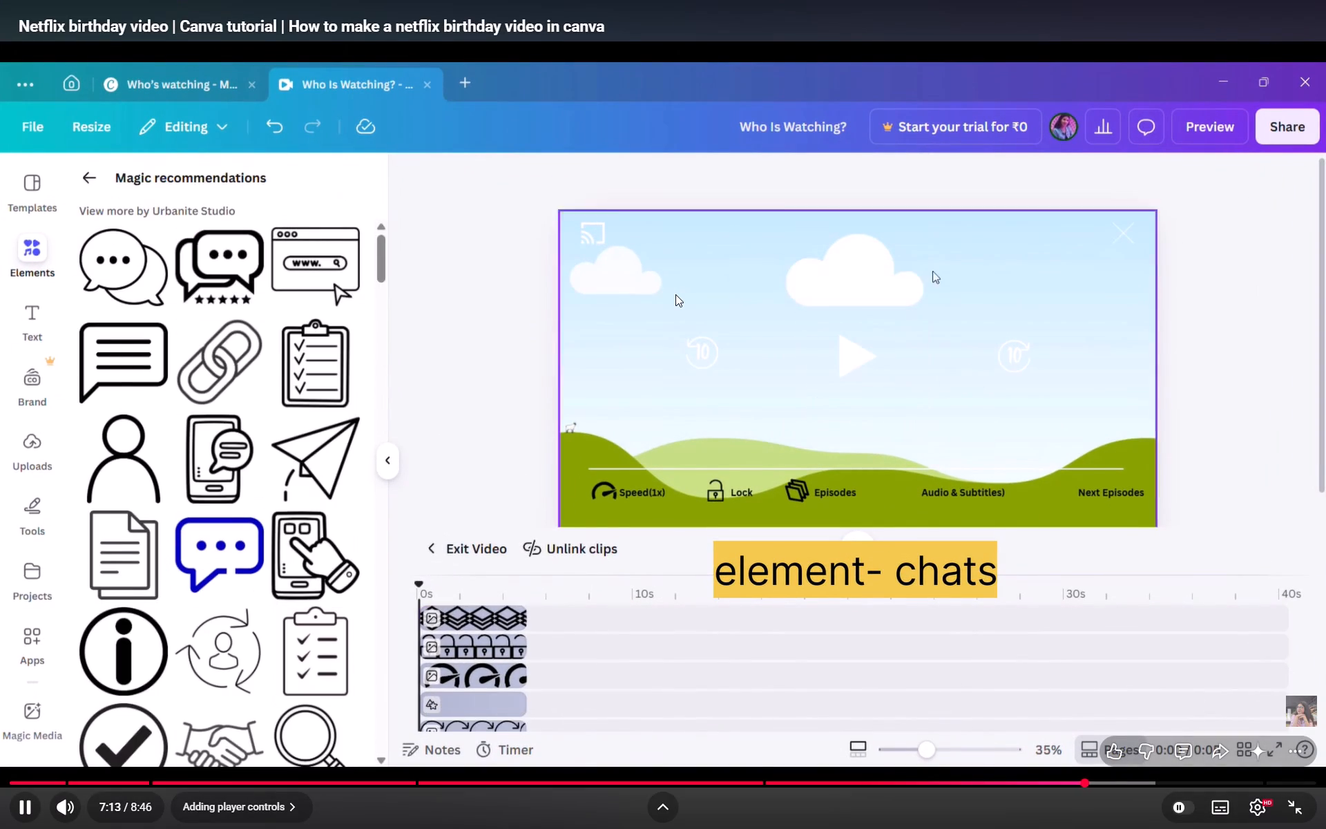
{"action": "key", "text": "Left"}
{"action": "key", "text": "Left"}
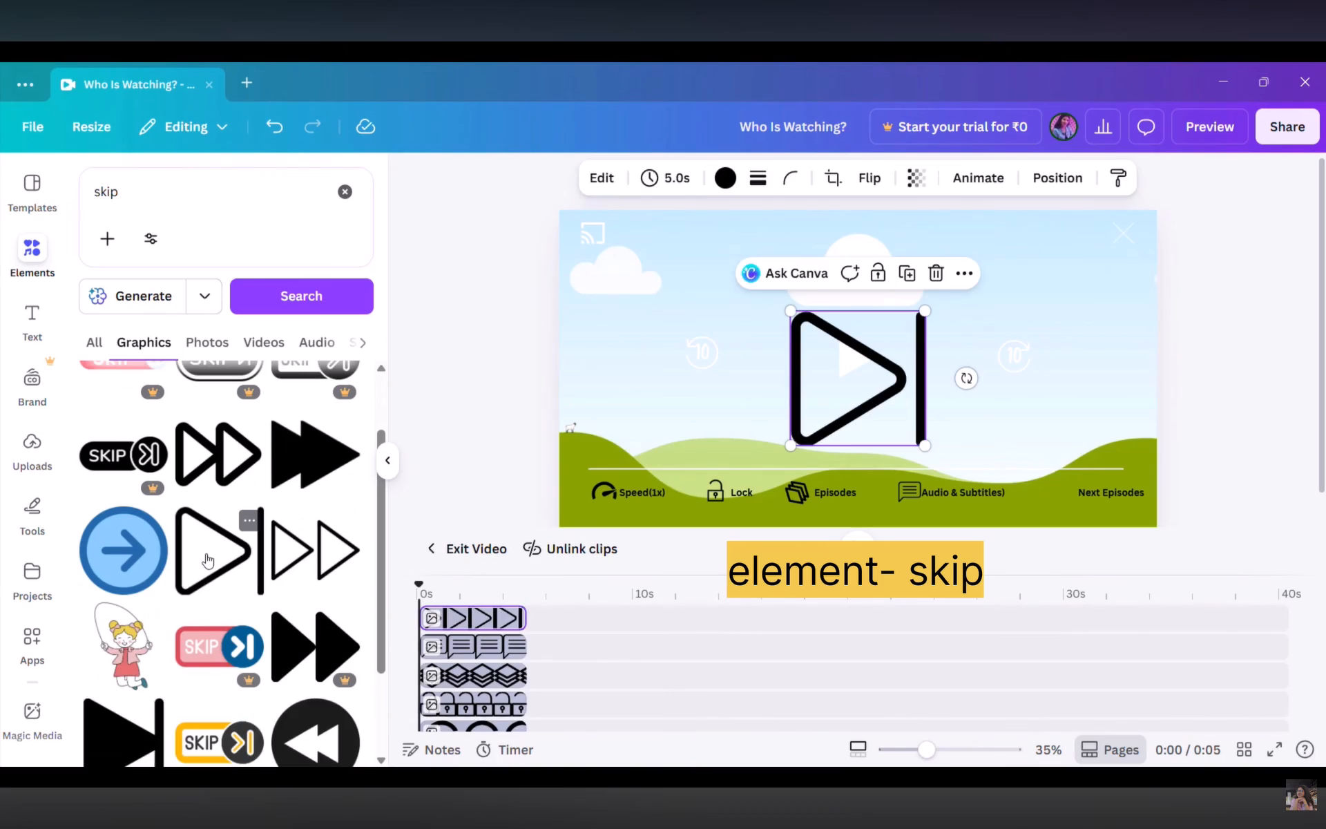
{"action": "key", "text": "space"}
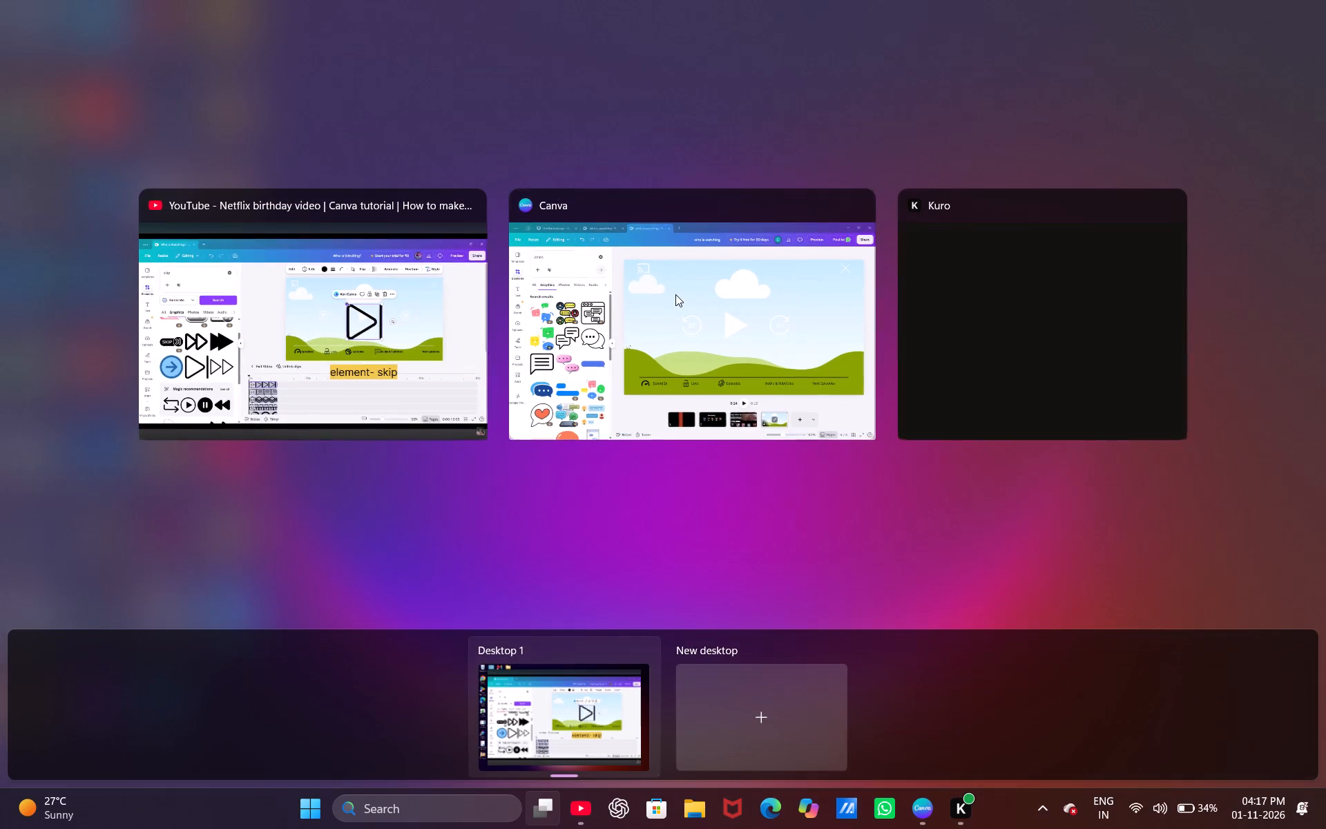
Back in Canva, add the three-line speech-bubble graphic at about 54 × 49, just before the "Audio & Subtitiles" label and level with it.
{"action": "left_click", "coordinate": [590, 298]}
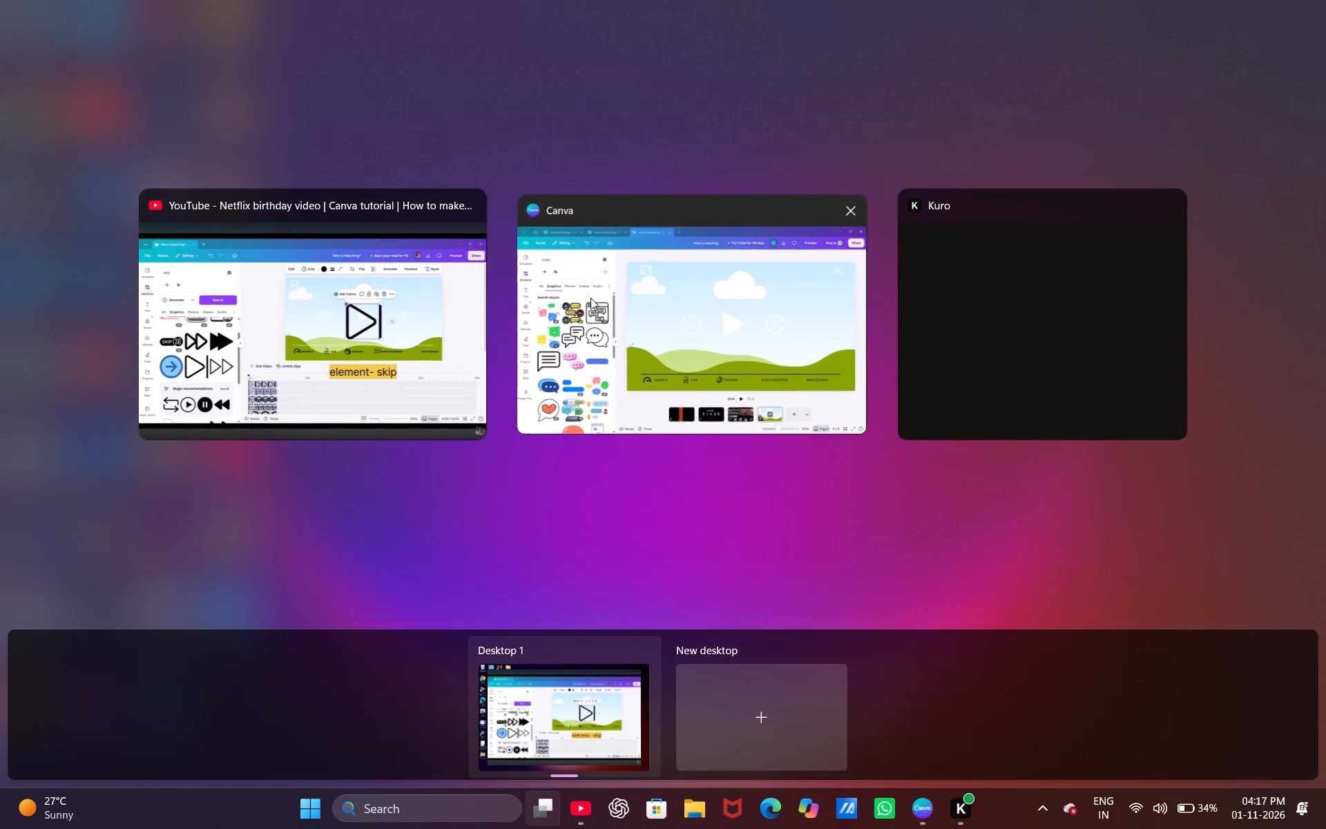
{"action": "left_click", "coordinate": [120, 500]}
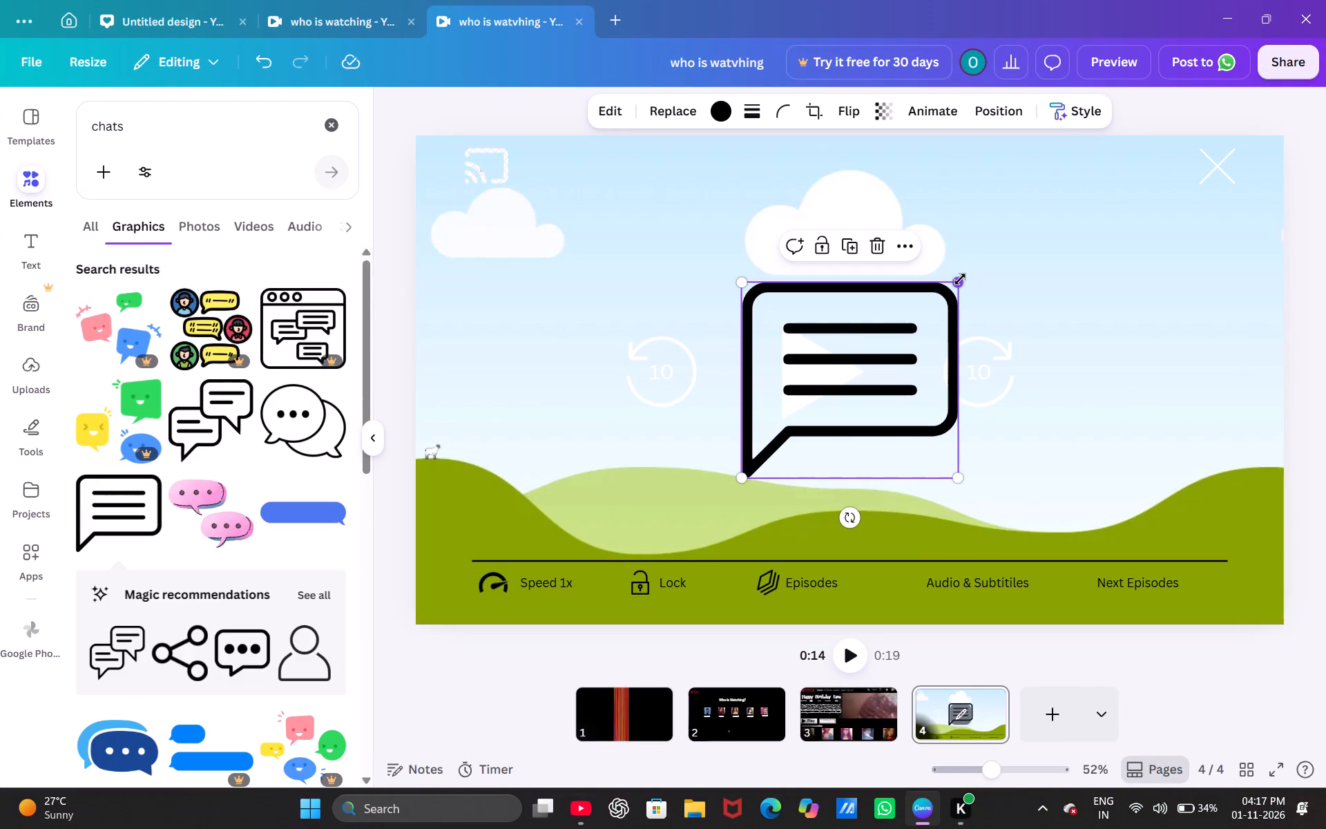
{"action": "left_click_drag", "start_coordinate": [960, 279], "coordinate": [791, 490]}
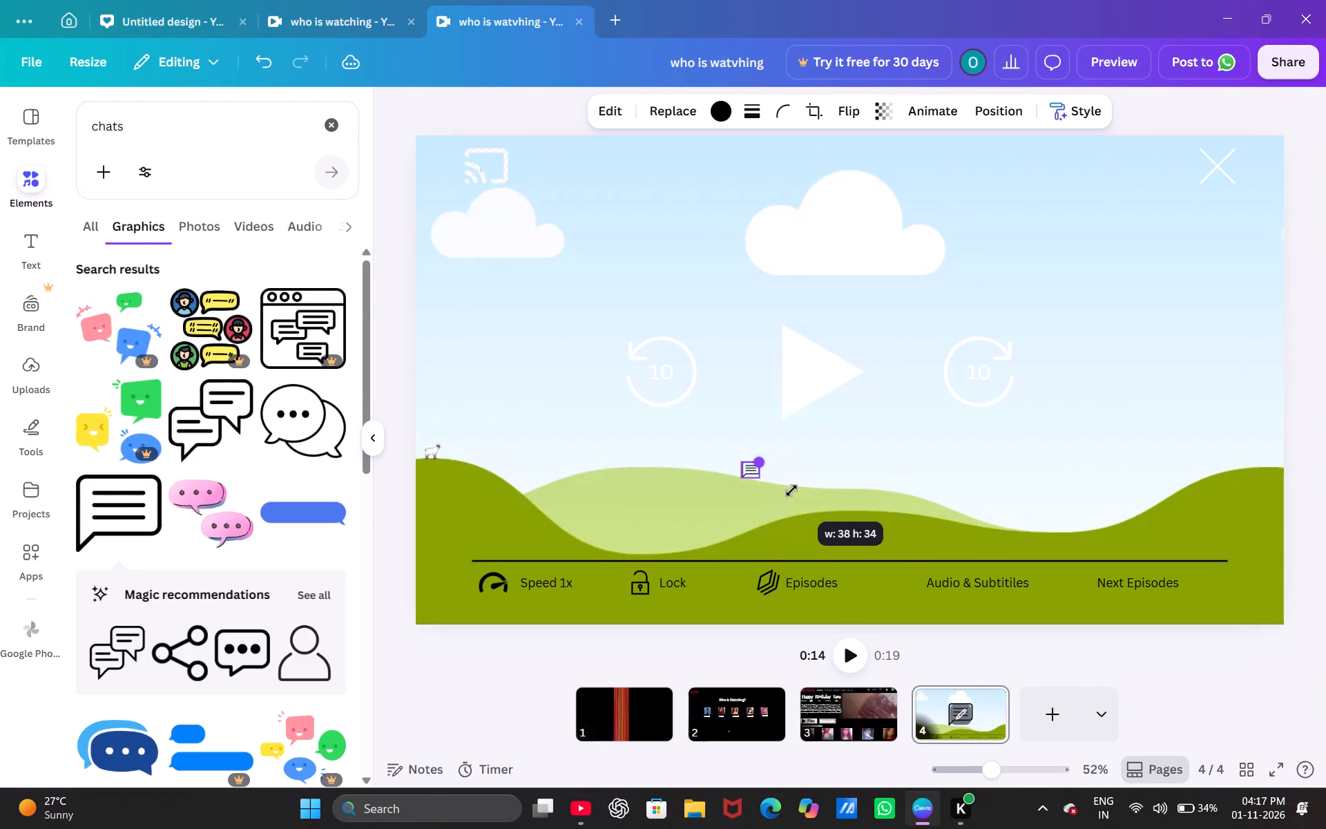
{"action": "left_click_drag", "start_coordinate": [791, 490], "coordinate": [800, 486]}
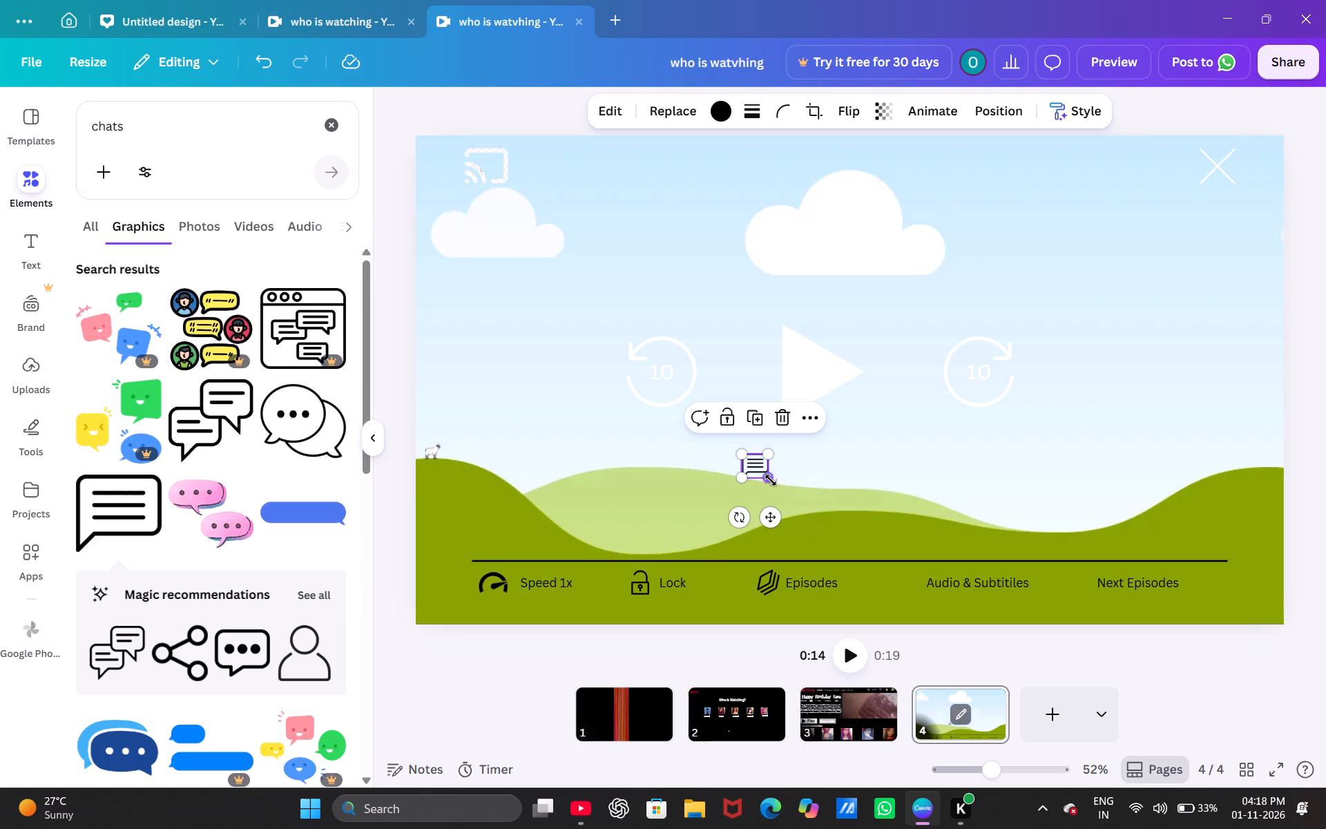
{"action": "left_click_drag", "start_coordinate": [752, 460], "coordinate": [798, 486]}
{"action": "left_click_drag", "start_coordinate": [798, 486], "coordinate": [901, 580]}
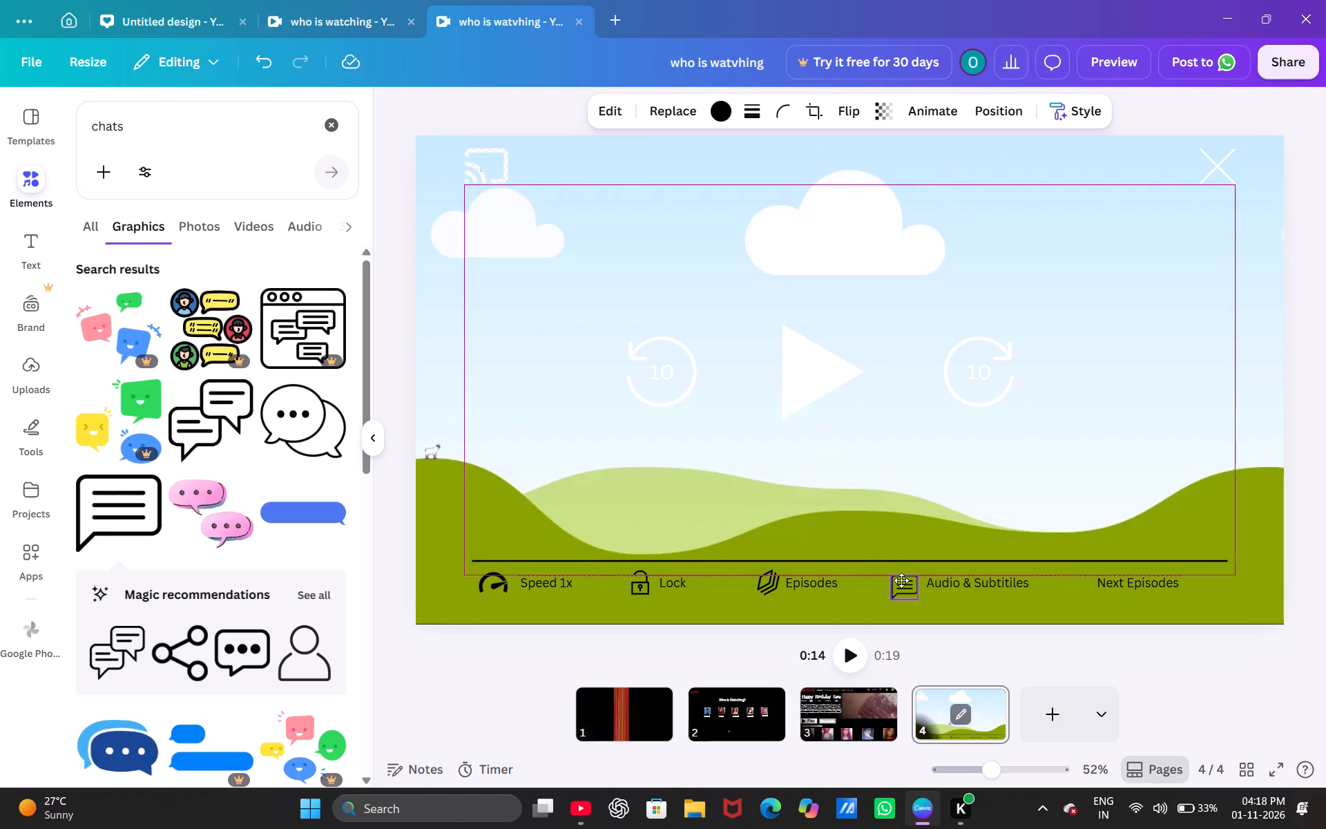
{"action": "left_click_drag", "start_coordinate": [901, 580], "coordinate": [899, 576]}
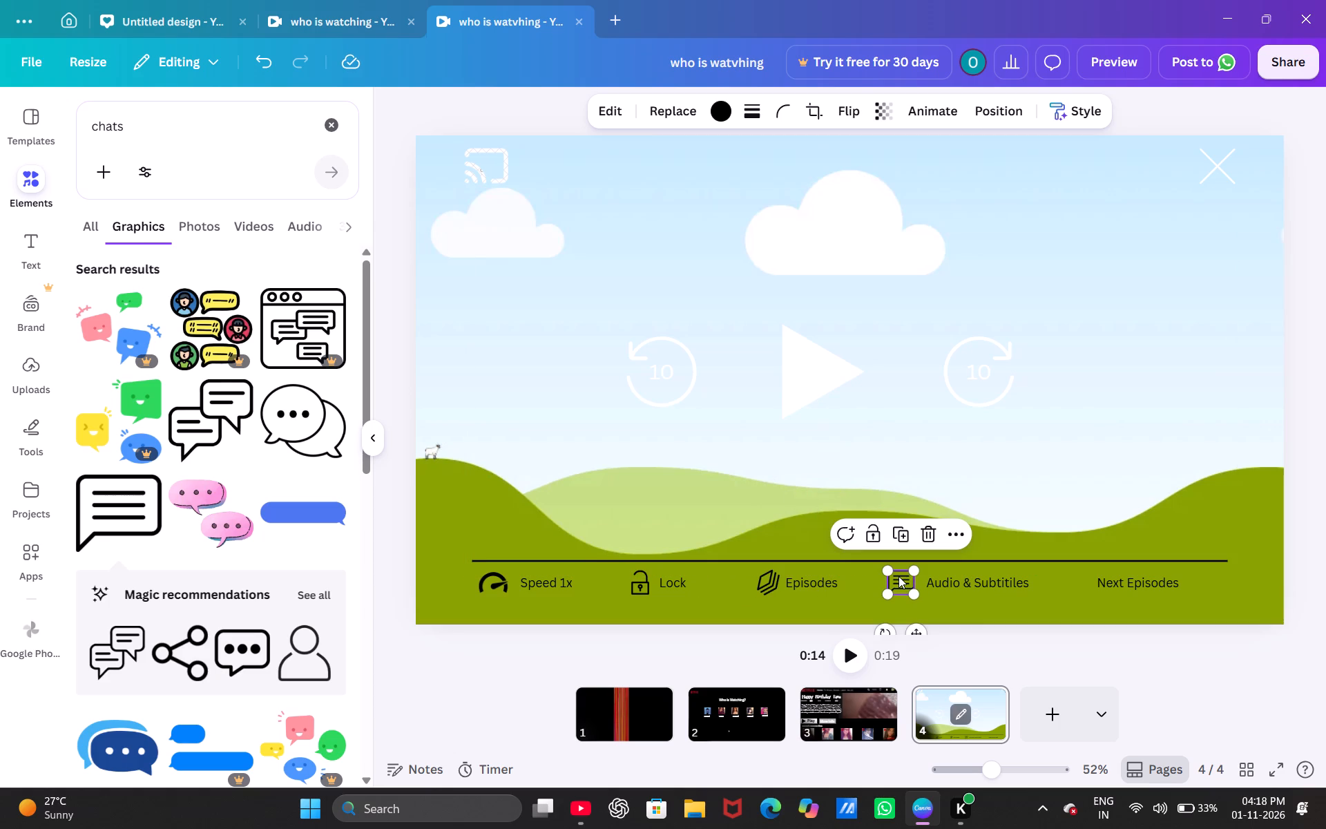
{"action": "left_click", "coordinate": [892, 573]}
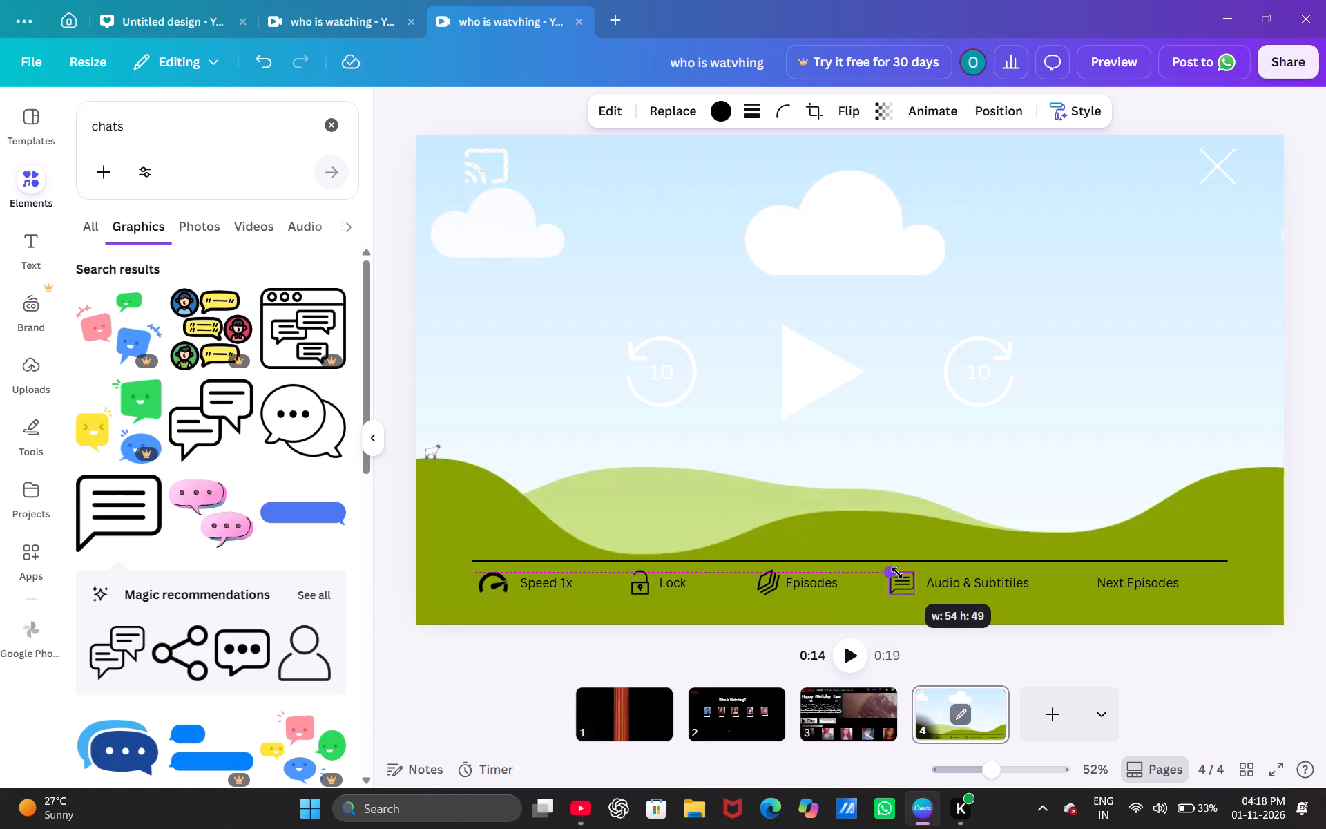
{"action": "left_click", "coordinate": [1066, 459]}
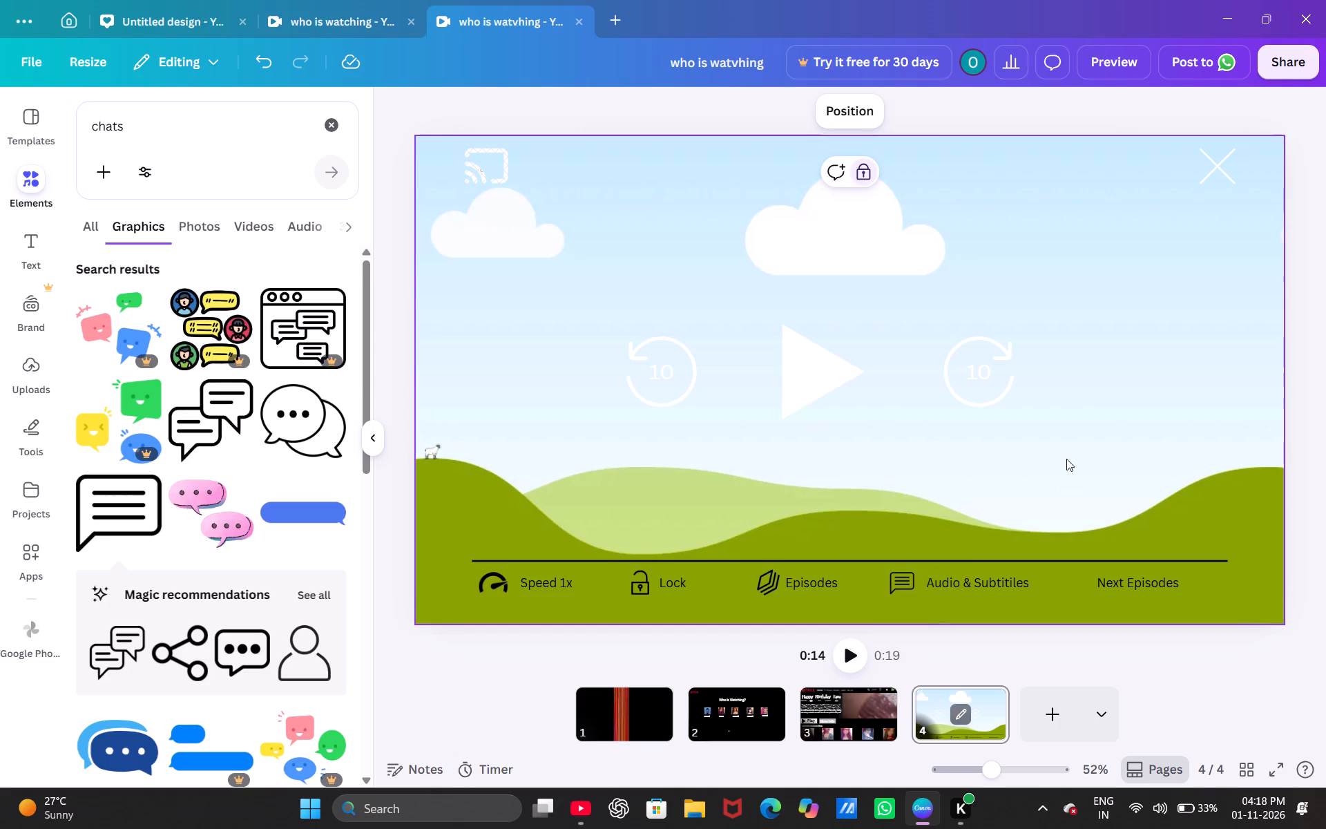
{"action": "left_click", "coordinate": [1066, 459]}
Switch to the YouTube tutorial and watch how the skip icon is placed and the control row is recoloured.
{"action": "left_click", "coordinate": [861, 390]}
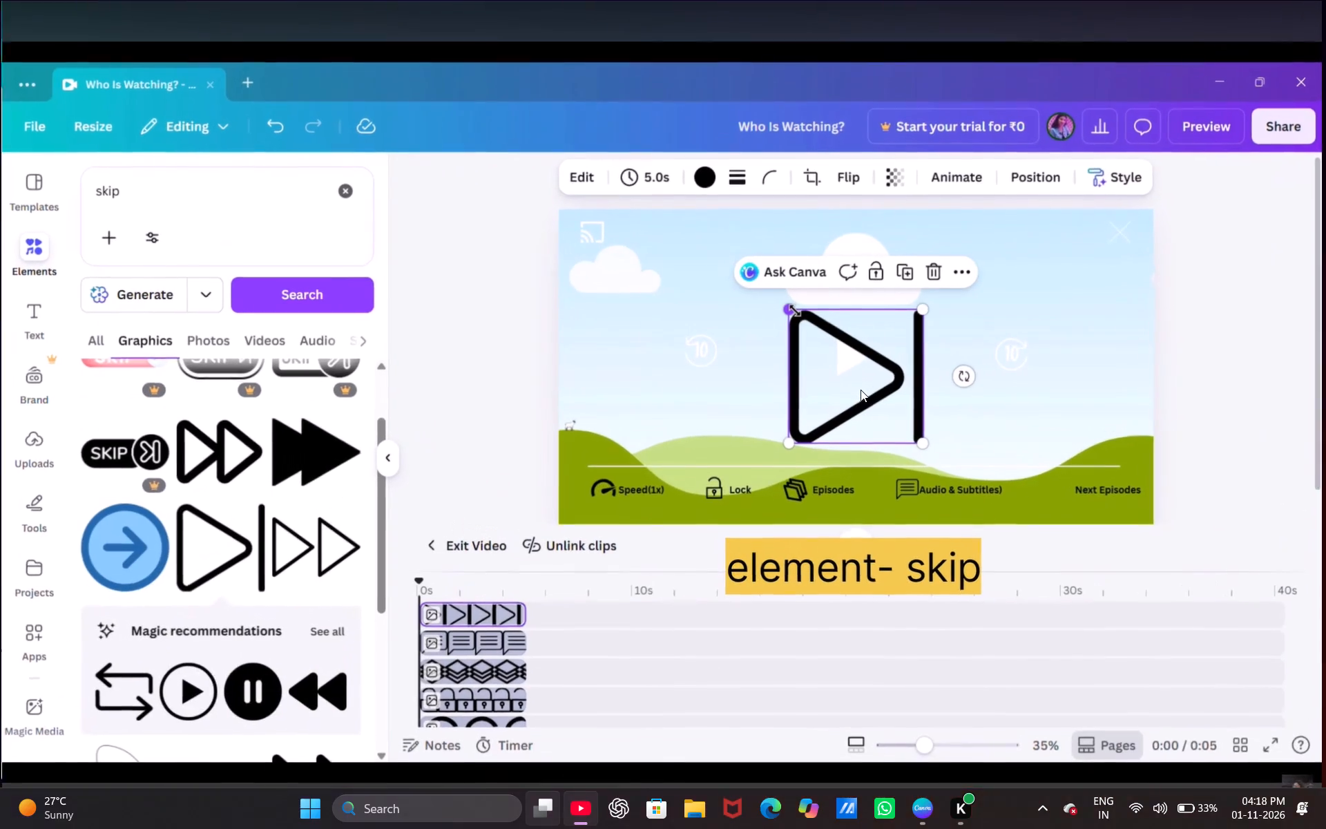
{"action": "key", "text": "space"}
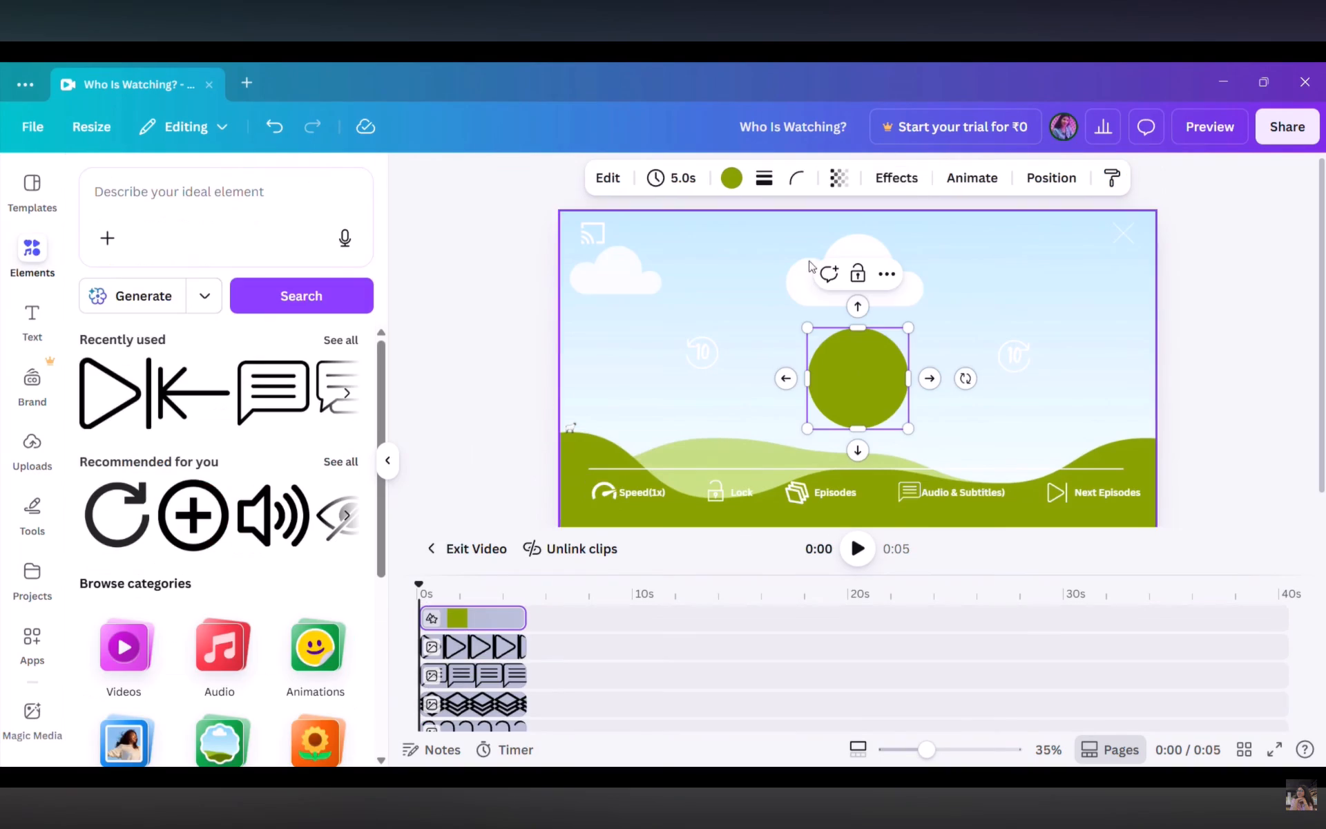
{"action": "key", "text": "space"}
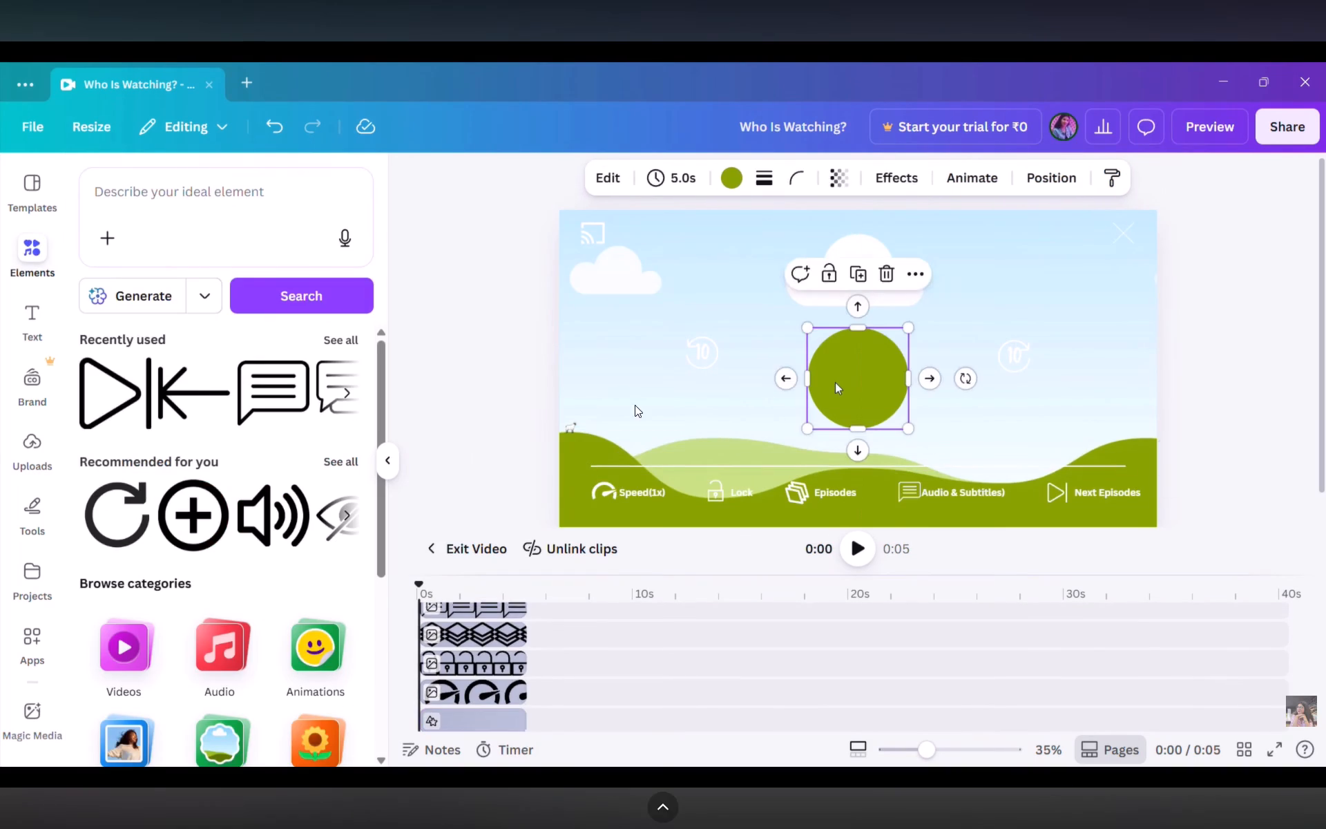
Switch back to Canva and search the element graphics for "skip".
{"action": "left_click", "coordinate": [665, 343]}
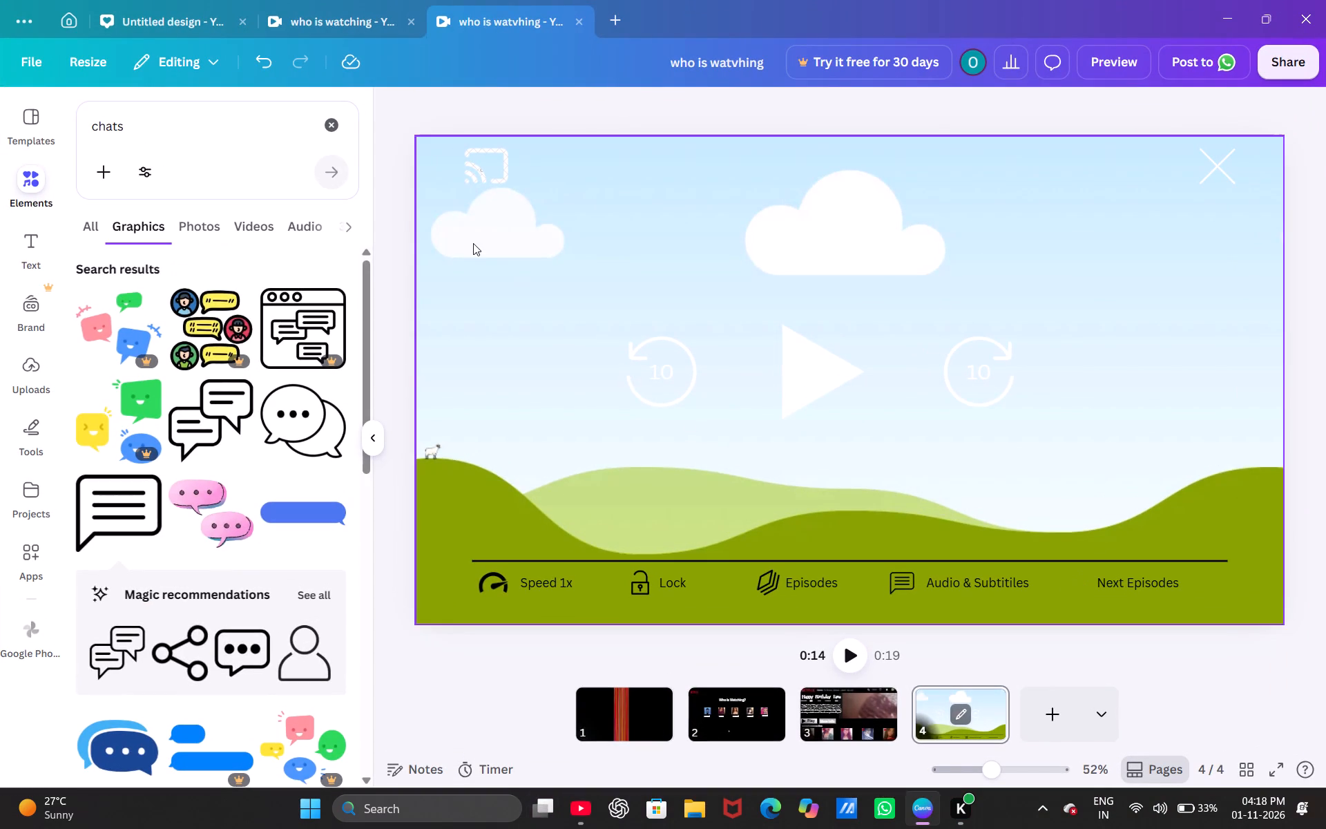
{"action": "left_click", "coordinate": [258, 119]}
{"action": "key", "text": "BackSpace"}
{"action": "key", "text": "BackSpace"}
{"action": "key", "text": "BackSpace"}
{"action": "key", "text": "BackSpace"}
{"action": "key", "text": "BackSpace"}
{"action": "key", "text": "BackSpace"}
{"action": "key", "text": "BackSpace"}
{"action": "key", "text": "BackSpace"}
{"action": "key", "text": "BackSpace"}
{"action": "key", "text": "BackSpace"}
{"action": "key", "text": "BackSpace"}
{"action": "key", "text": "BackSpace"}
{"action": "key", "text": "BackSpace"}
{"action": "key", "text": "BackSpace"}
{"action": "key", "text": "BackSpace"}
{"action": "key", "text": "BackSpace"}
{"action": "key", "text": "BackSpace"}
{"action": "key", "text": "BackSpace"}
{"action": "key", "text": "BackSpace"}
{"action": "key", "text": "BackSpace"}
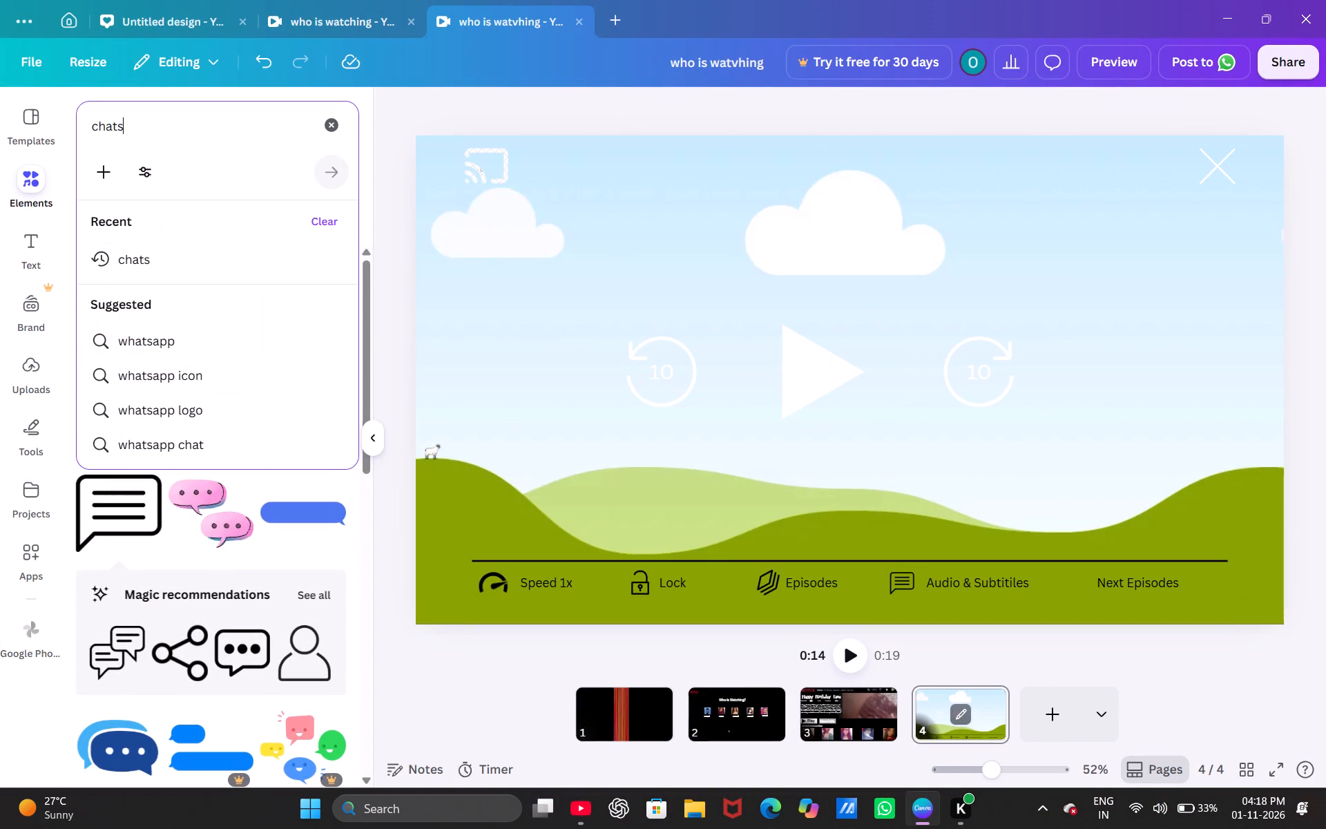
{"action": "type", "text": "skip"}
{"action": "key", "text": "Return"}
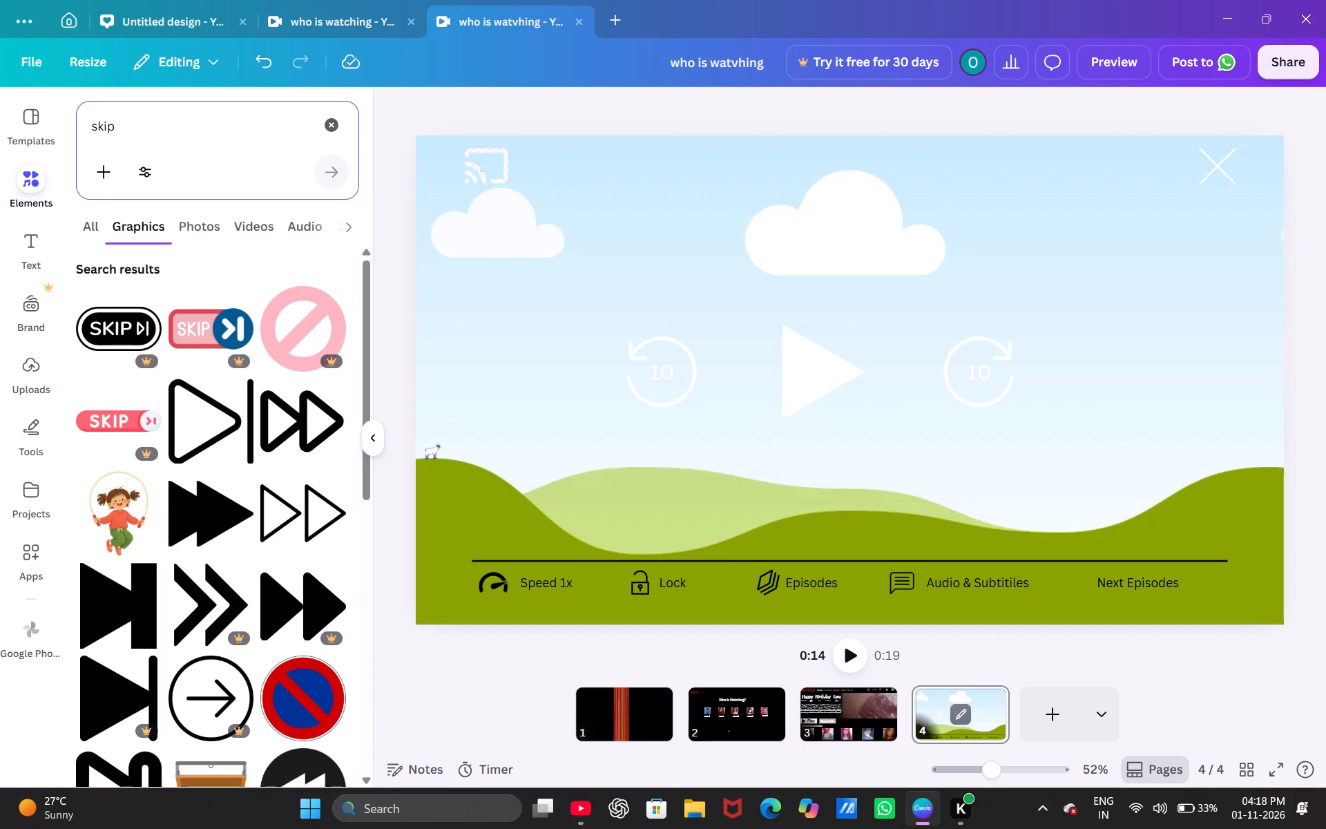
Add the outlined triangle-and-bar skip icon, shrunk to about the speech bubble's height, just before the "Next Episodes" label.
{"action": "left_click", "coordinate": [227, 417]}
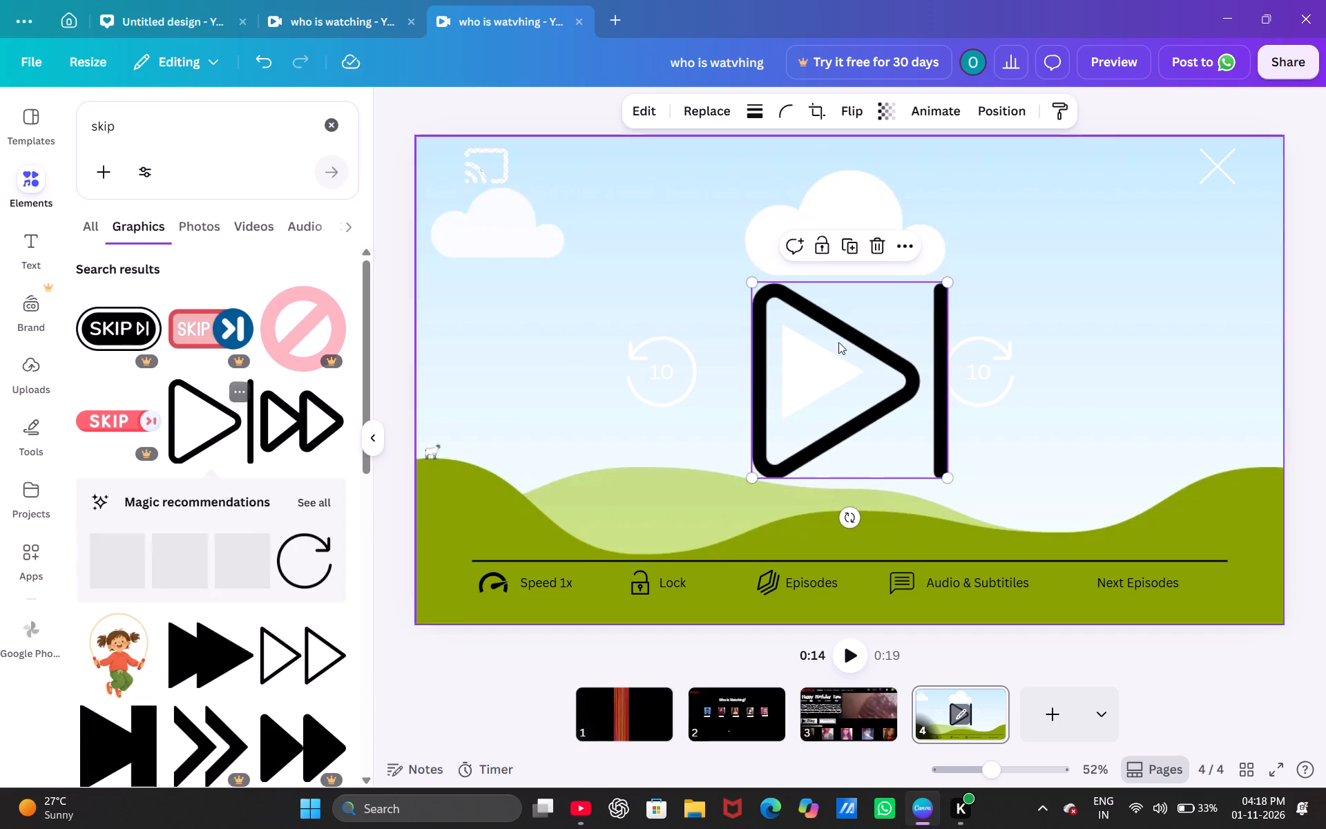
{"action": "left_click_drag", "start_coordinate": [755, 278], "coordinate": [959, 418]}
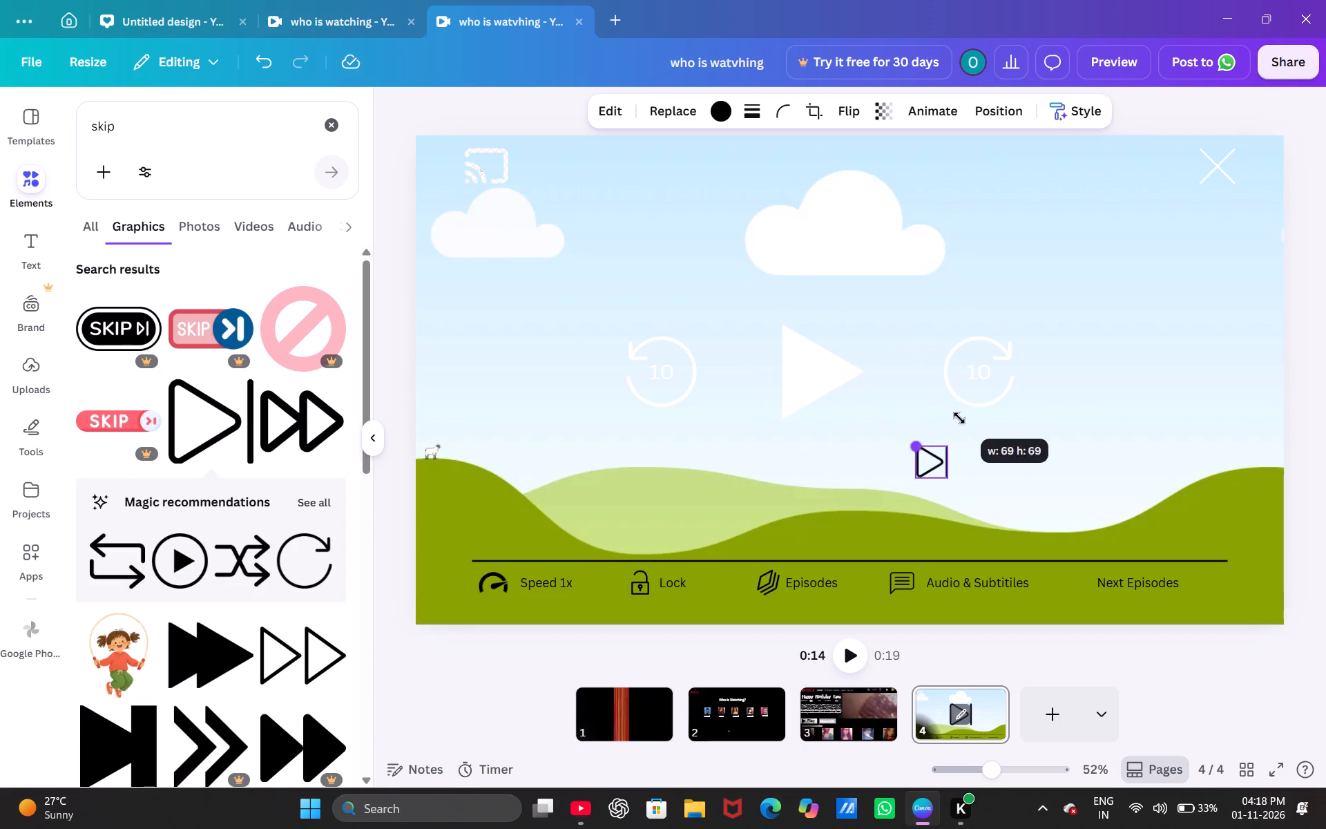
{"action": "left_click_drag", "start_coordinate": [959, 418], "coordinate": [960, 422]}
{"action": "left_click_drag", "start_coordinate": [938, 465], "coordinate": [1022, 517]}
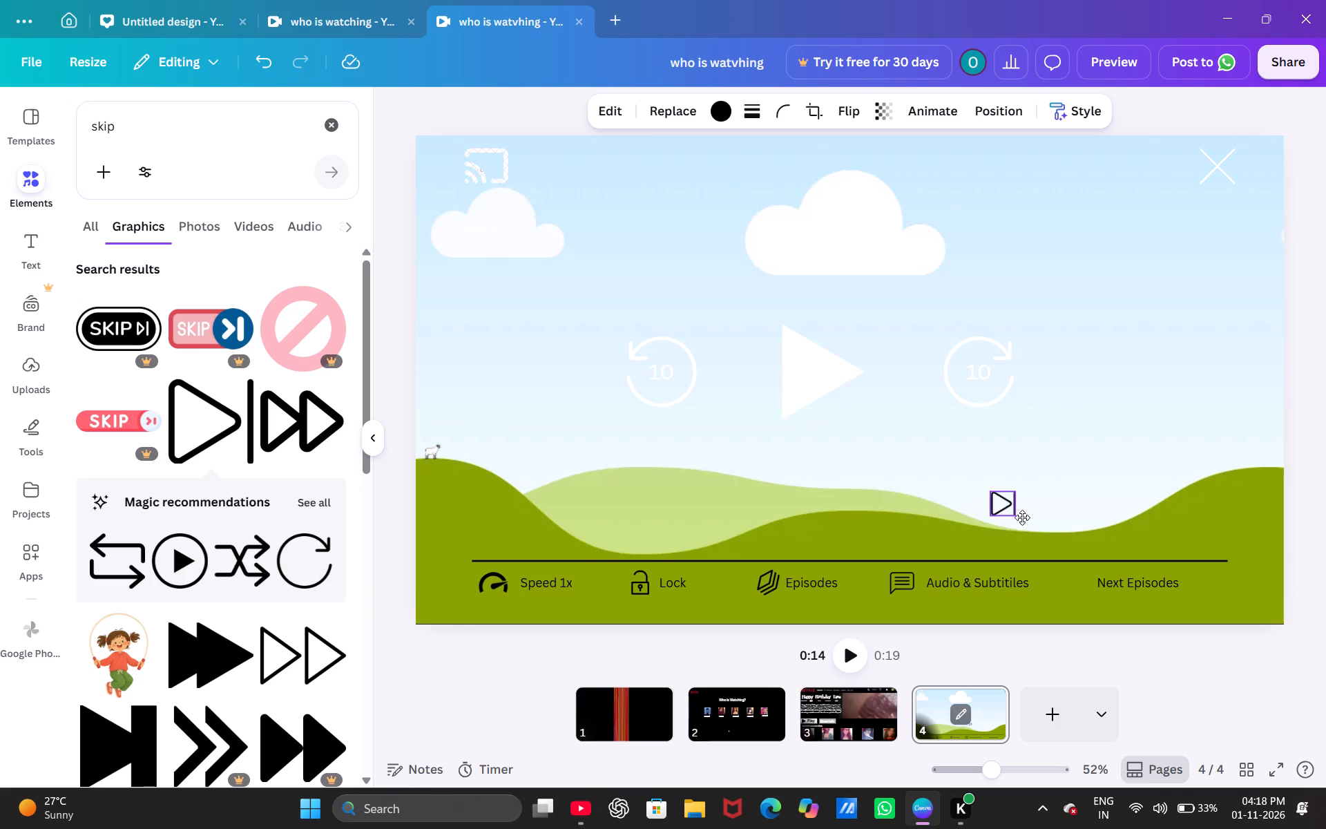
{"action": "left_click_drag", "start_coordinate": [1022, 517], "coordinate": [1078, 583]}
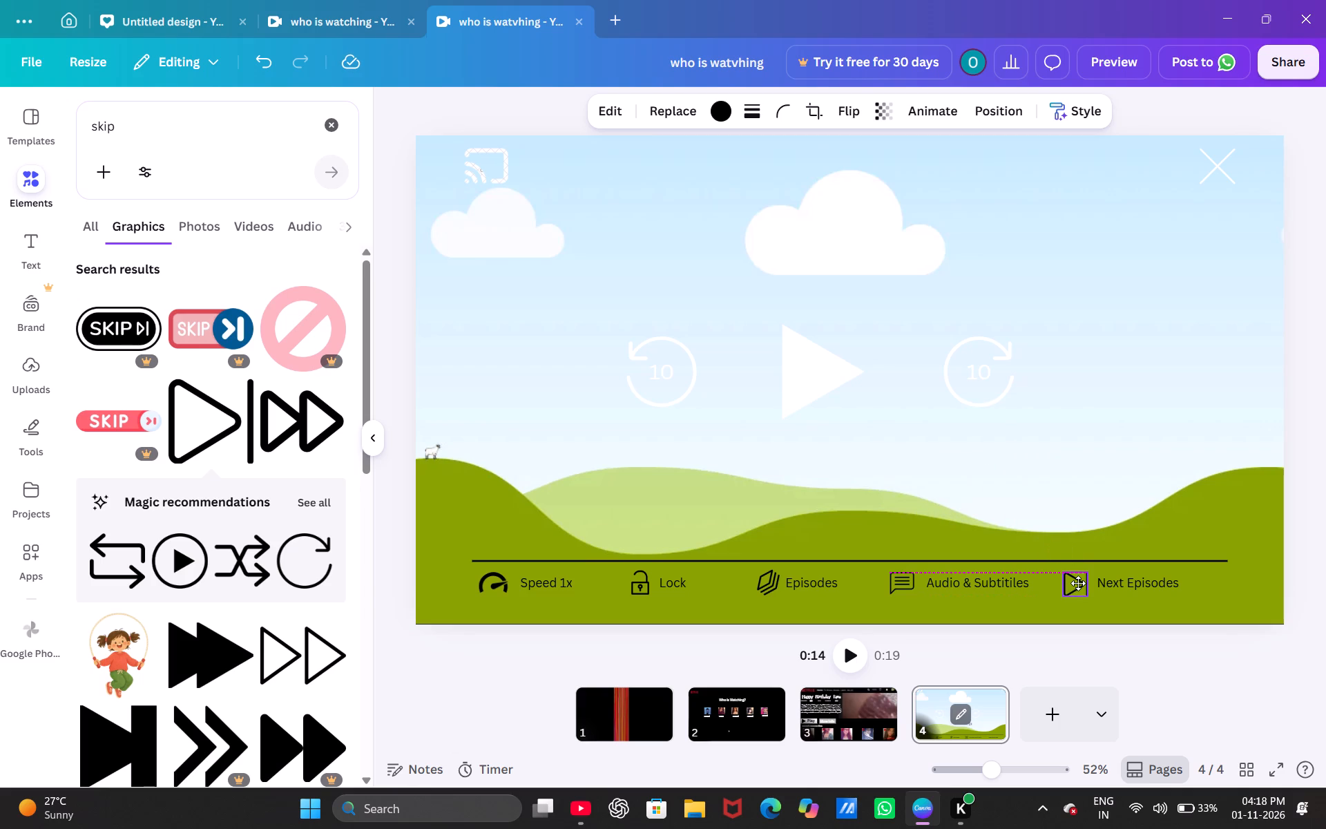
{"action": "left_click_drag", "start_coordinate": [1078, 583], "coordinate": [1082, 583]}
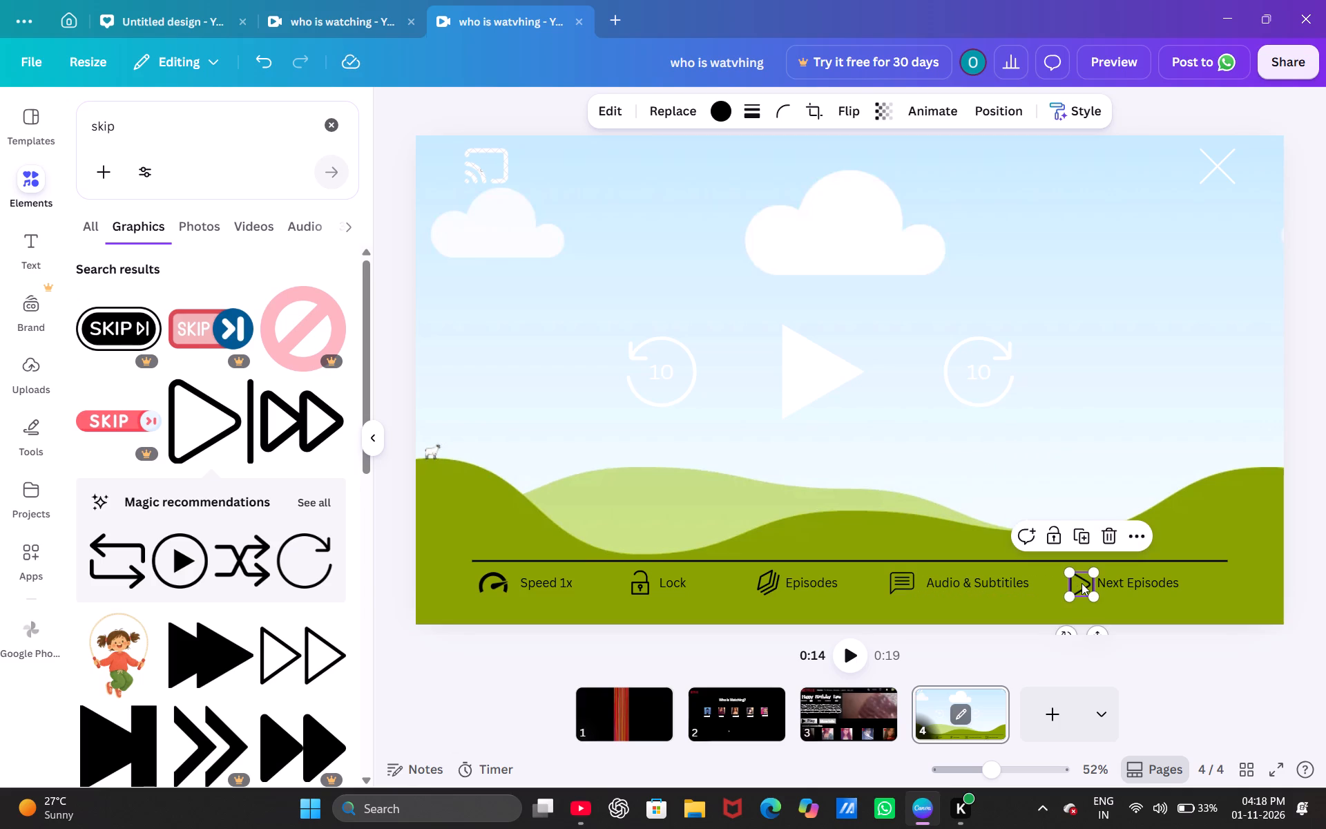
{"action": "left_click", "coordinate": [1057, 430]}
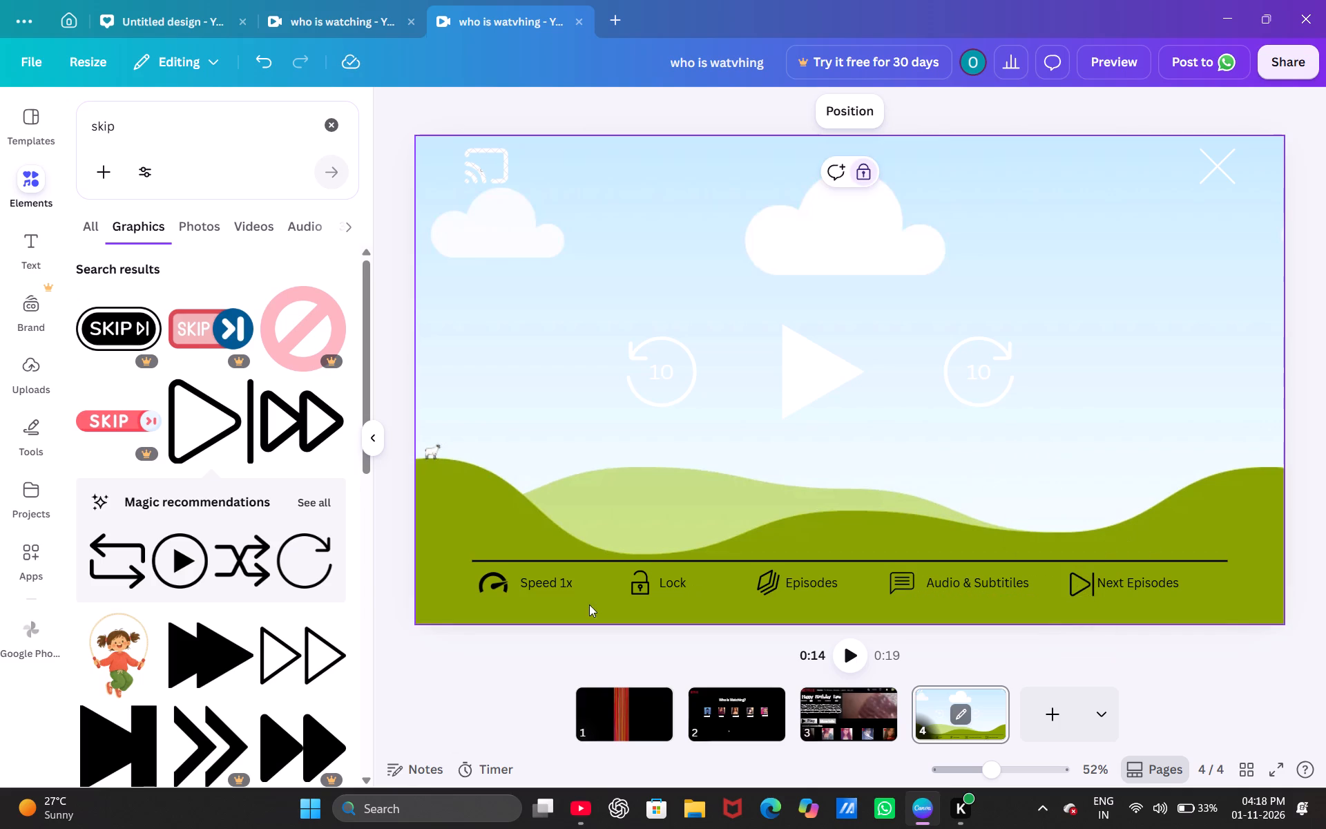
Select the whole bottom row of player controls on page 4 and set the labels' text color to white.
{"action": "left_click_drag", "start_coordinate": [447, 535], "coordinate": [942, 602]}
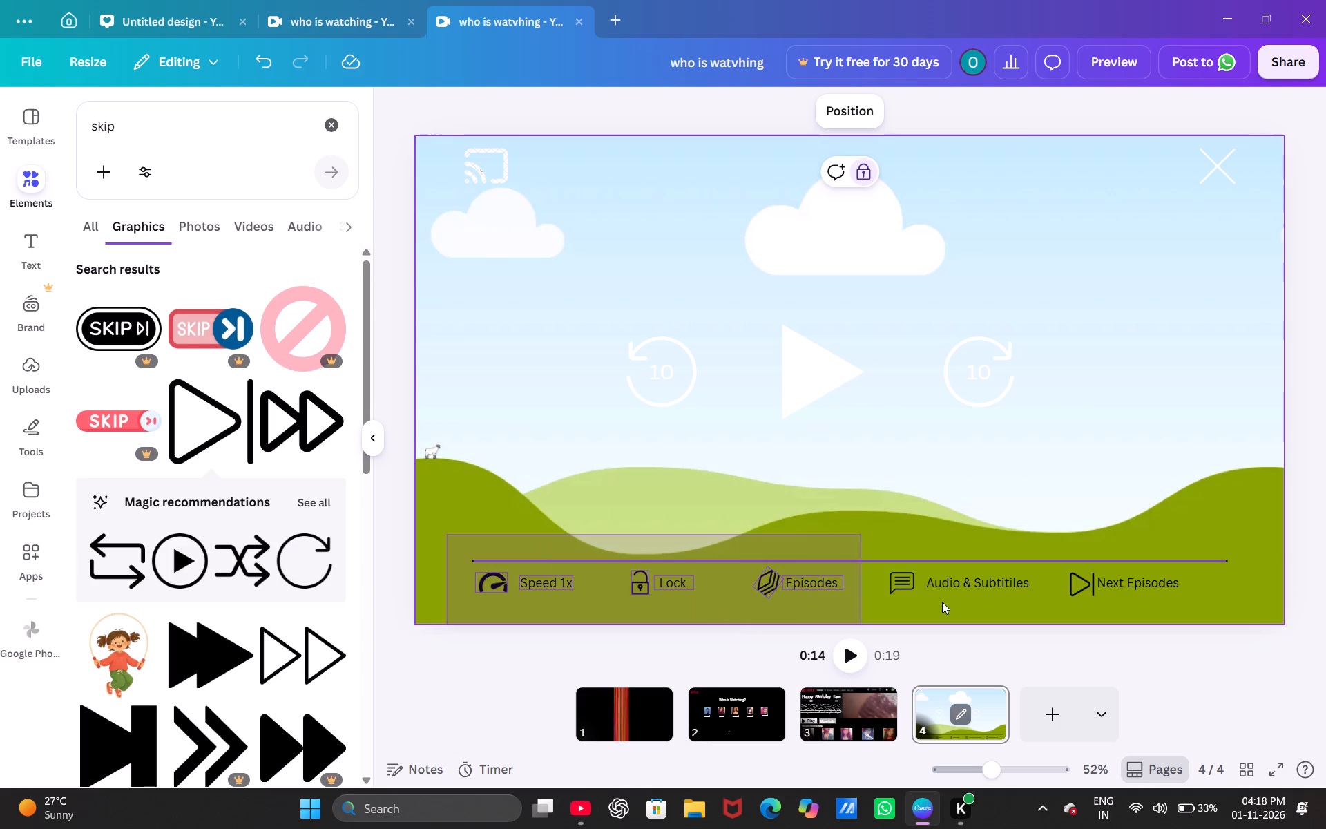
{"action": "left_click_drag", "start_coordinate": [942, 602], "coordinate": [1251, 601]}
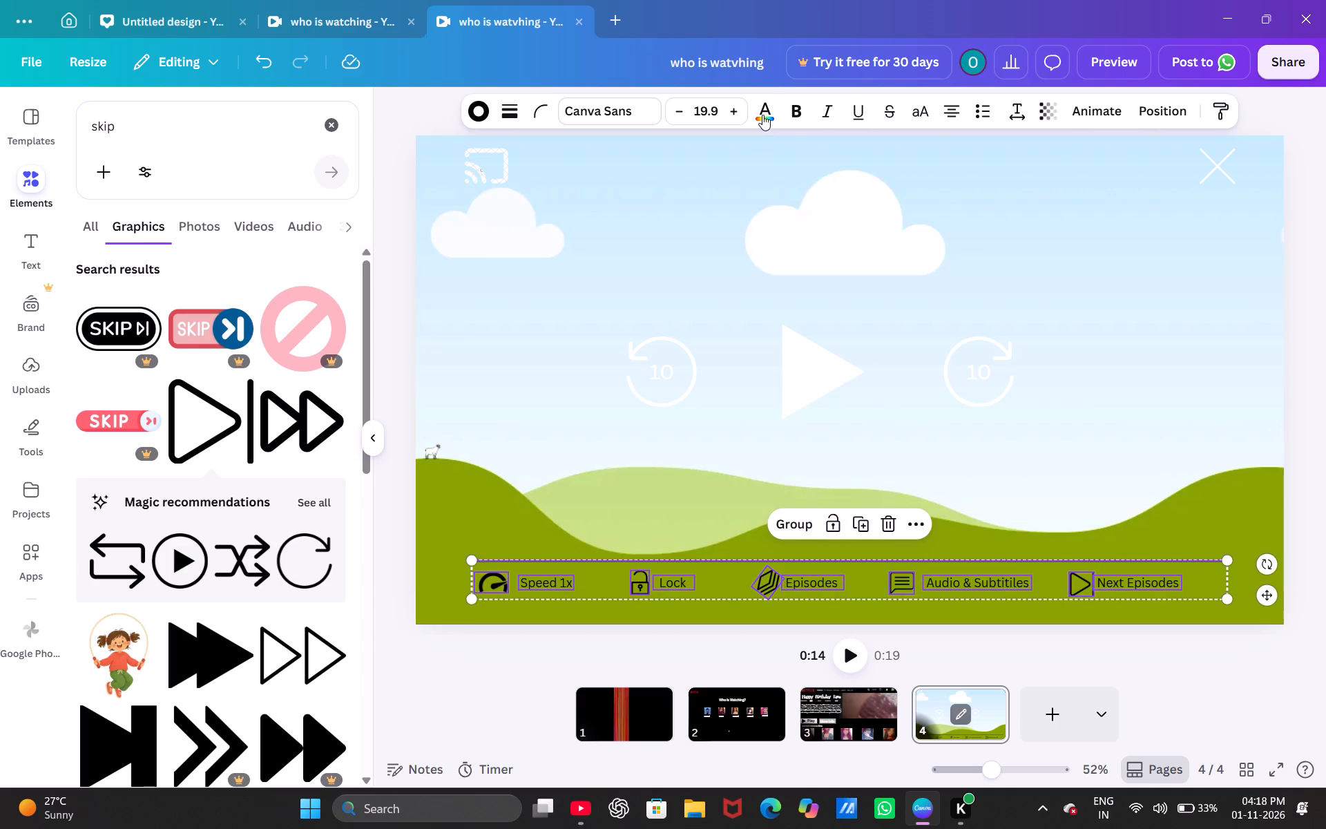
{"action": "left_click", "coordinate": [762, 112]}
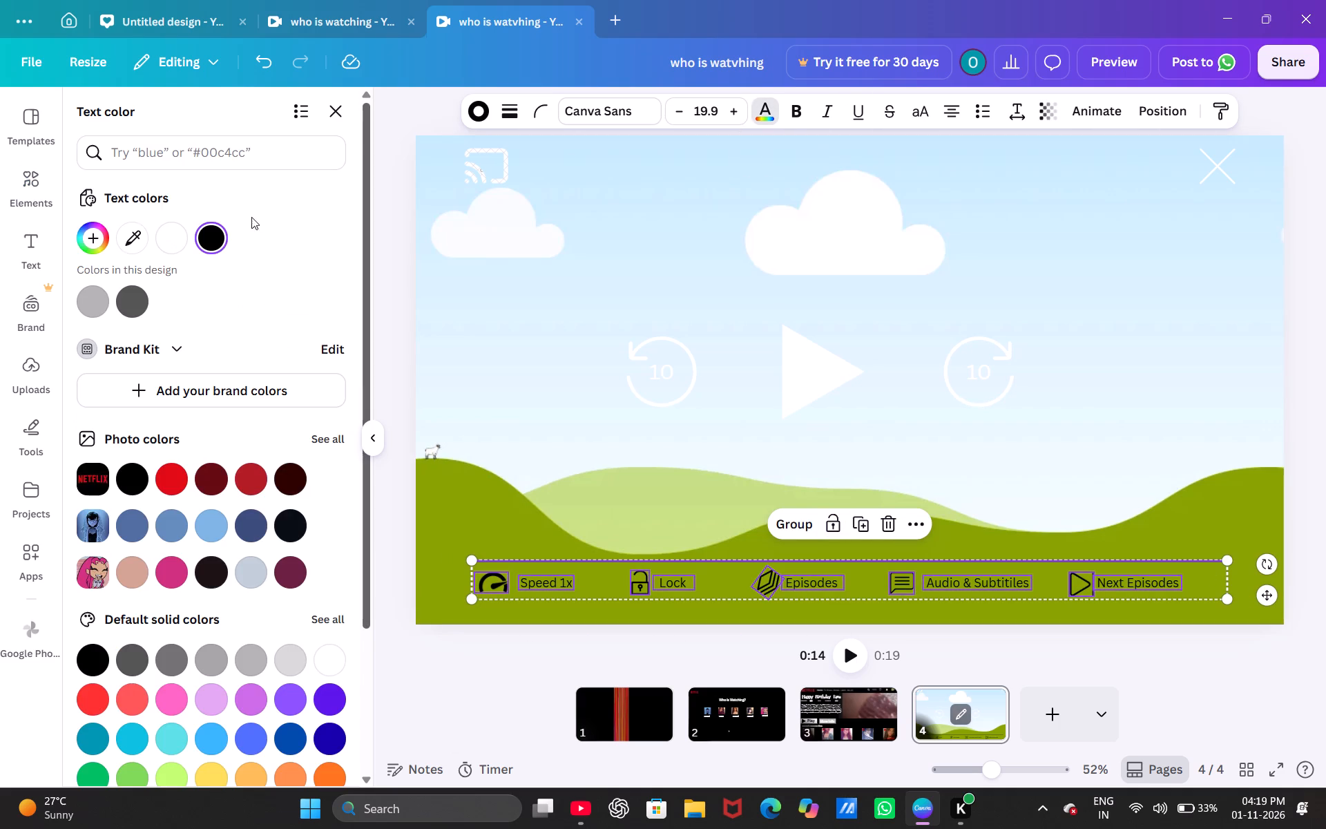
{"action": "left_click", "coordinate": [172, 231]}
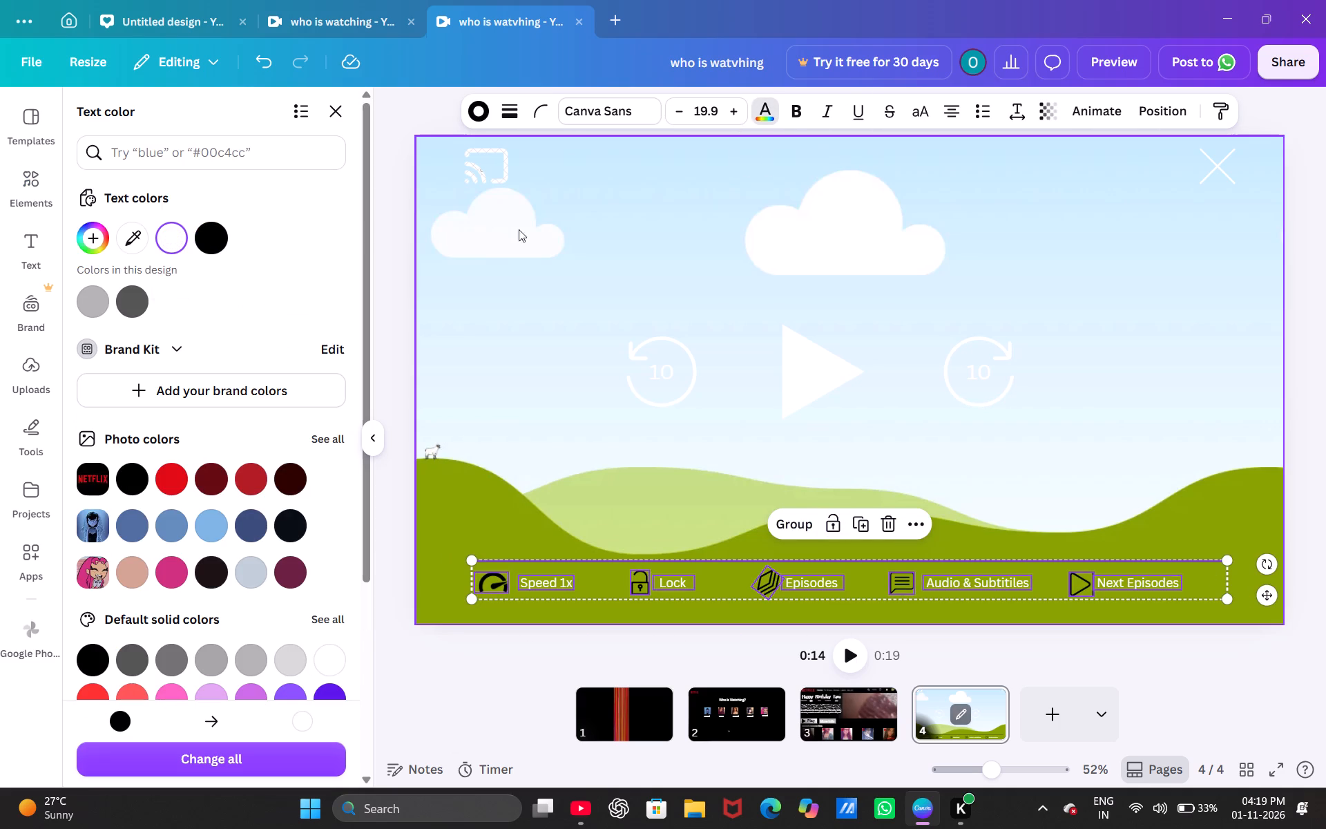
{"action": "left_click", "coordinate": [527, 234]}
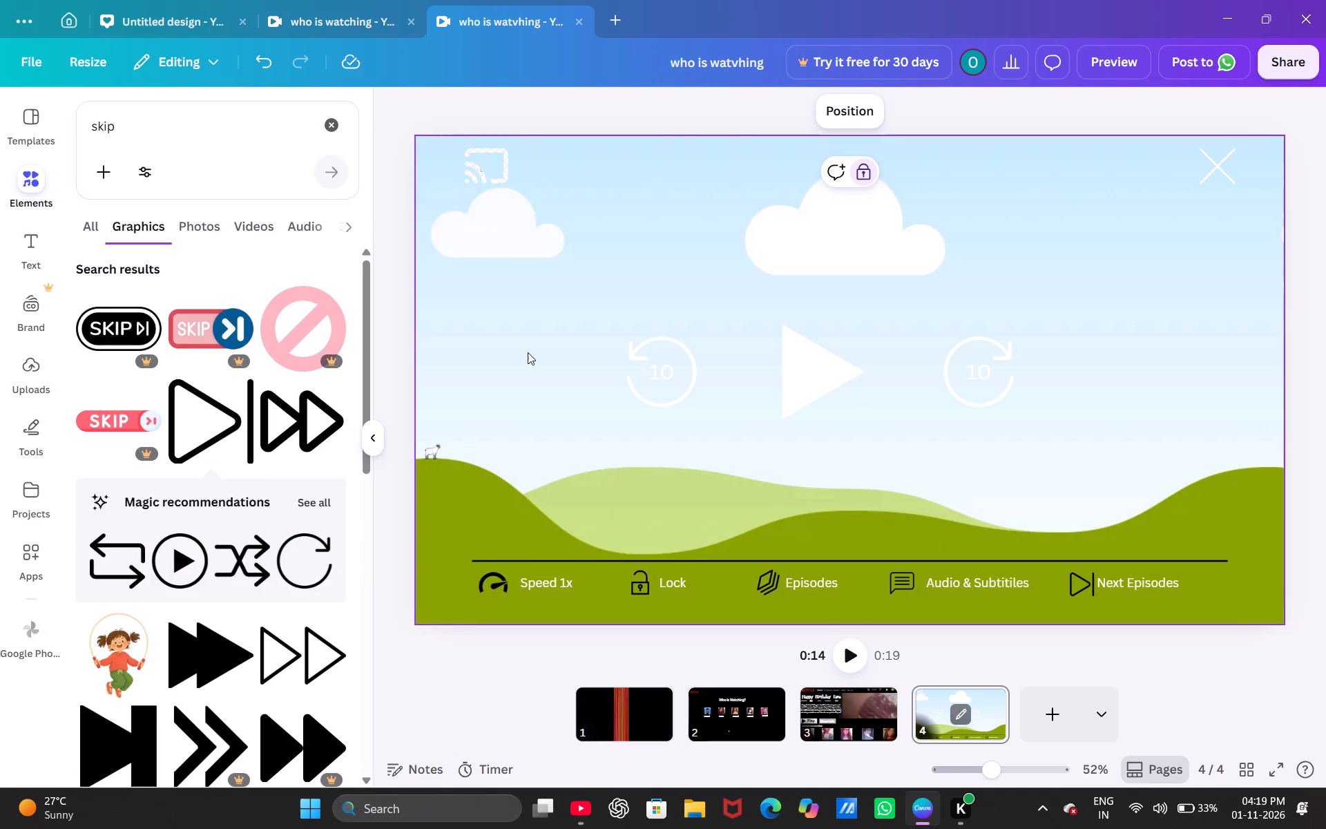
Recolor the speedometer icon beside "Speed 1x" and the padlock icon beside "Lock" white.
{"action": "left_click", "coordinate": [491, 578]}
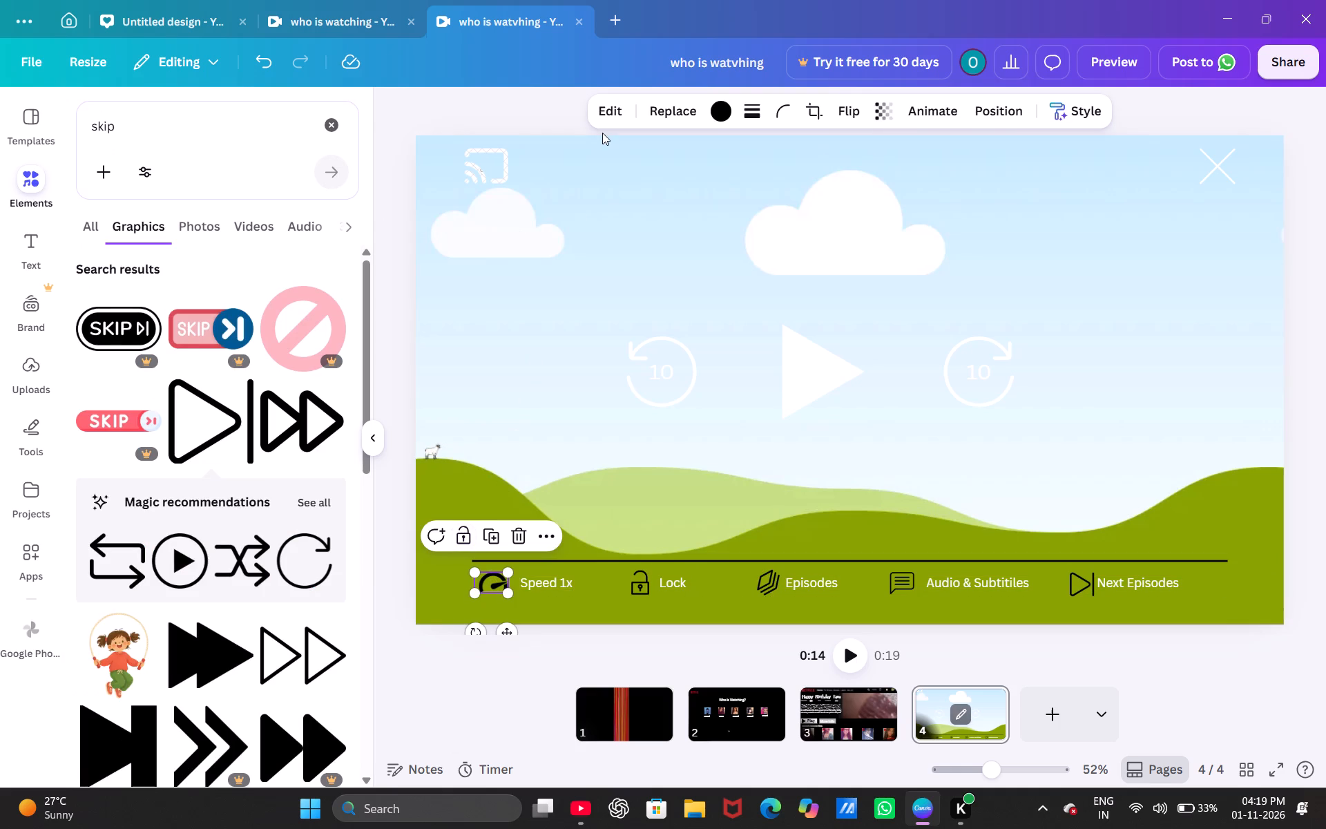
{"action": "left_click", "coordinate": [720, 108]}
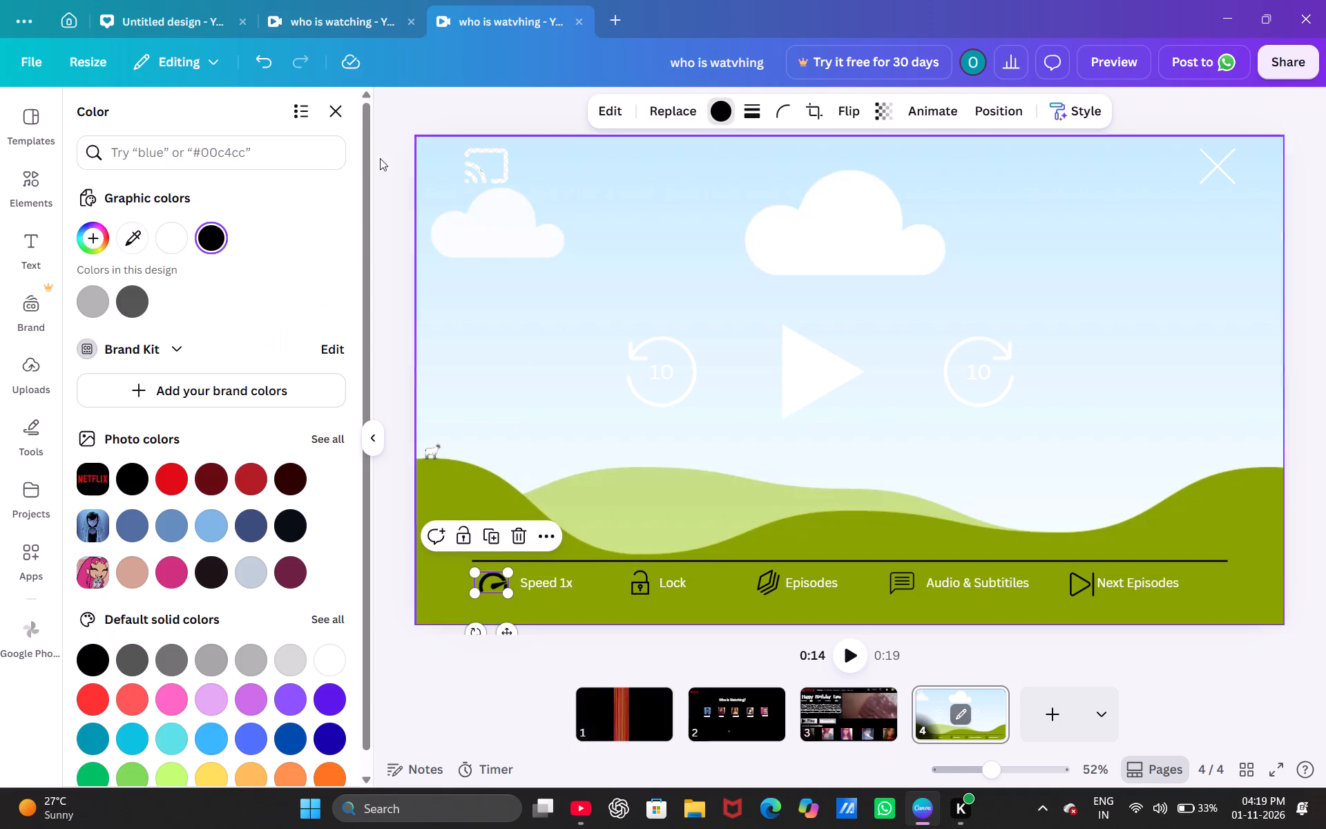
{"action": "left_click", "coordinate": [169, 238]}
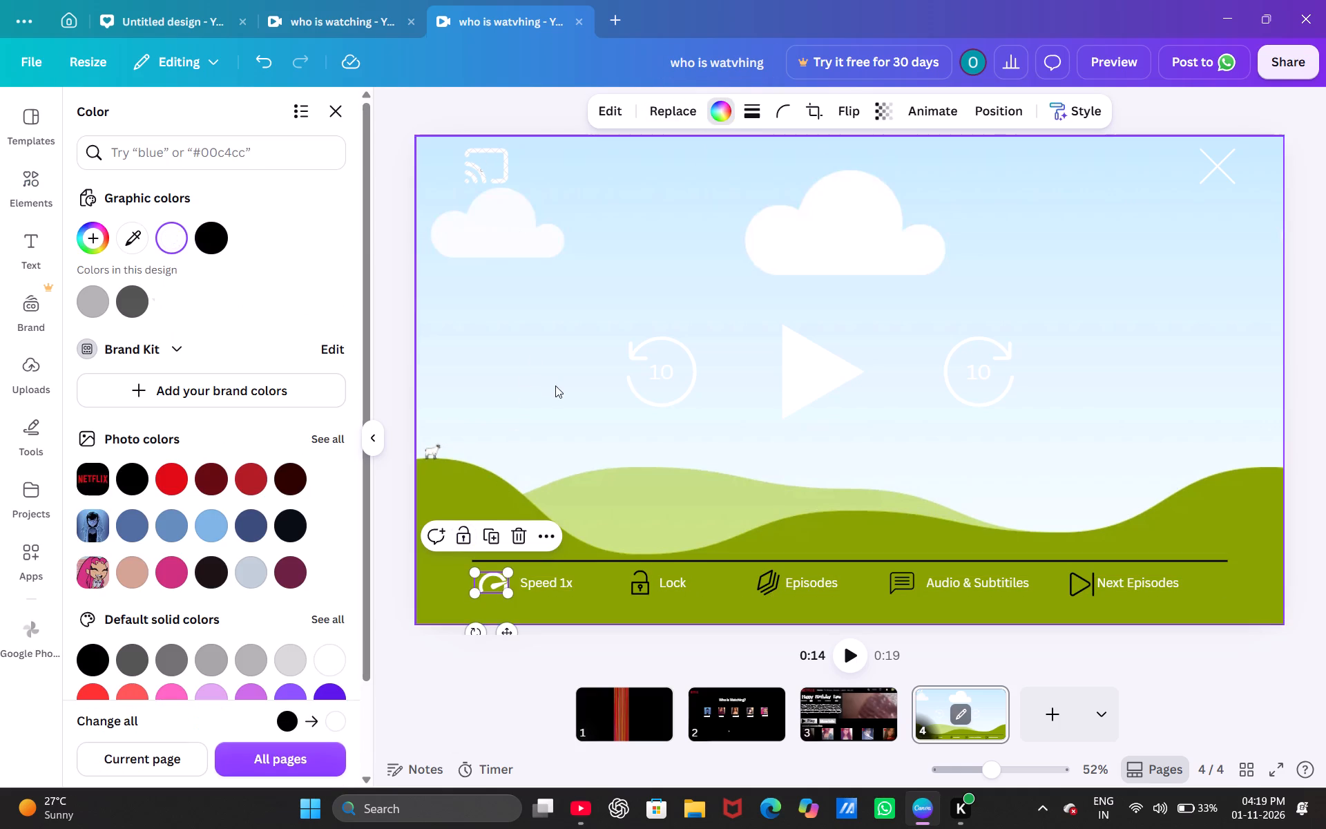
{"action": "left_click", "coordinate": [641, 578]}
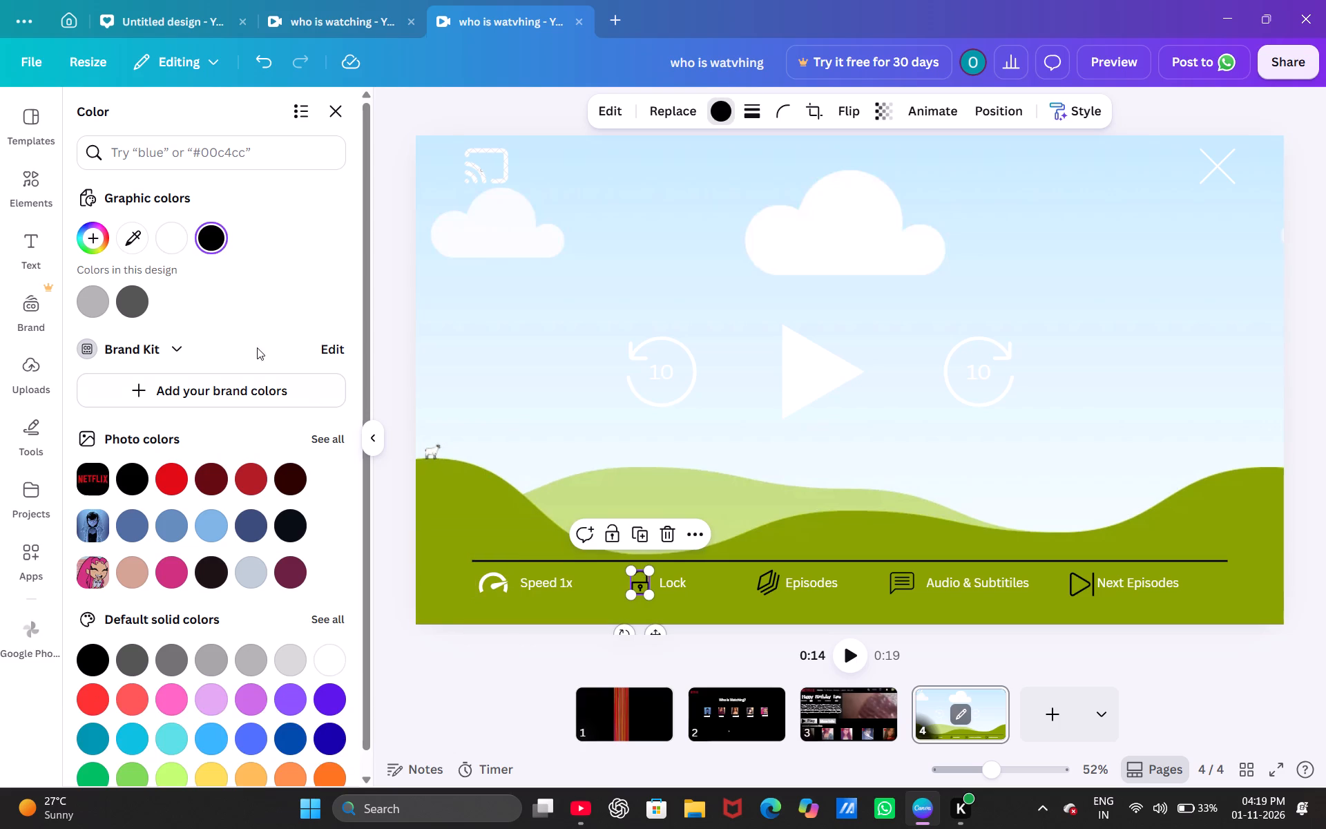
{"action": "left_click", "coordinate": [175, 249]}
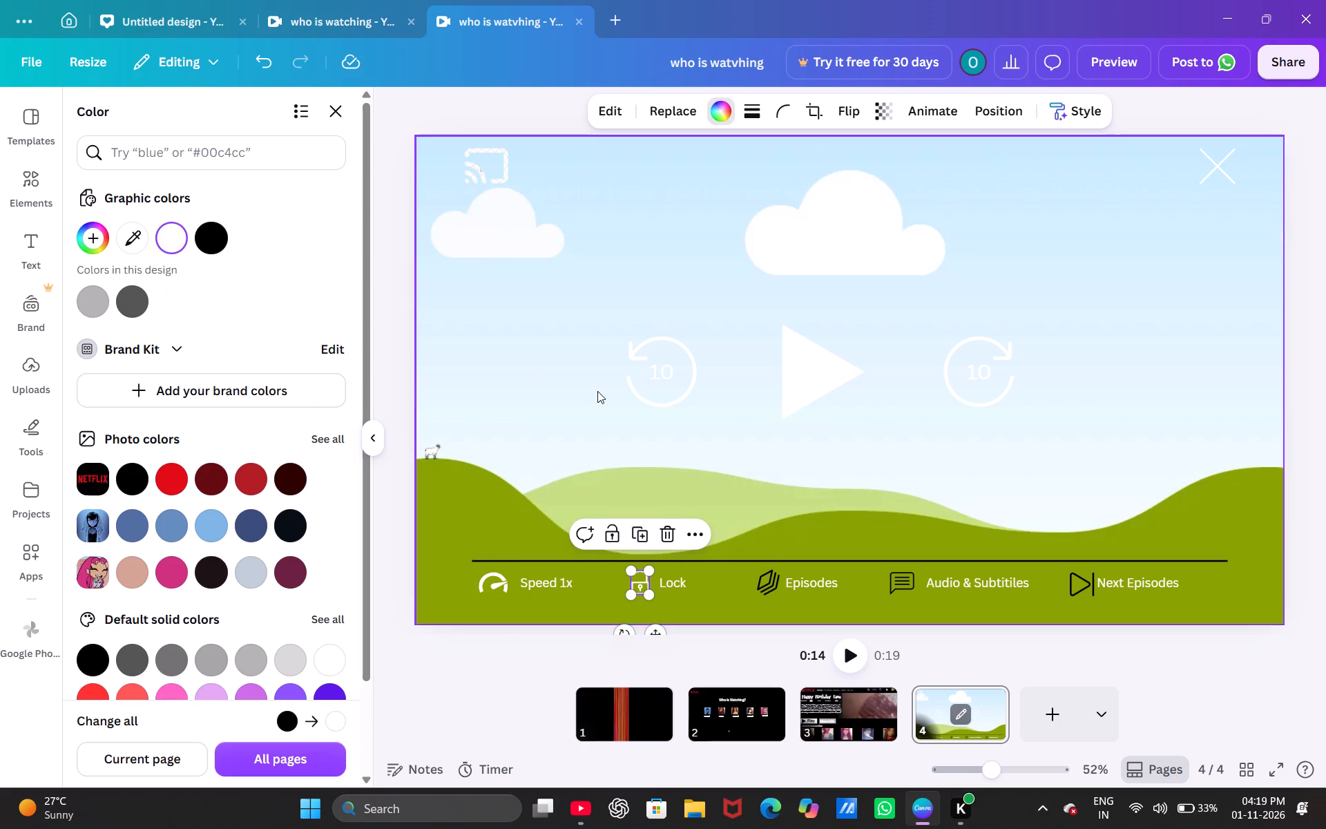
Recolor the icons beside "Episodes", "Audio & Subtitiles" and "Next Episodes" white.
{"action": "left_click", "coordinate": [767, 578]}
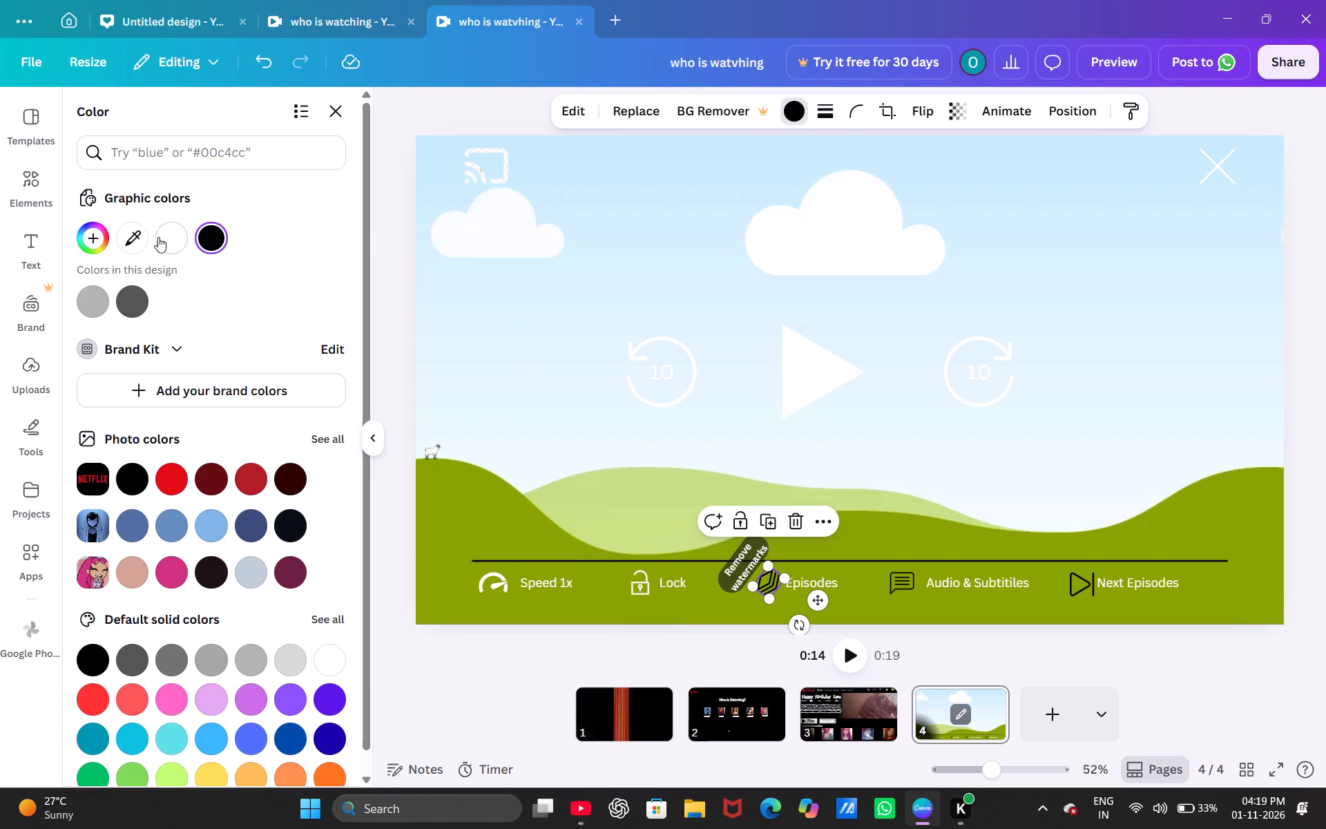
{"action": "left_click", "coordinate": [157, 237]}
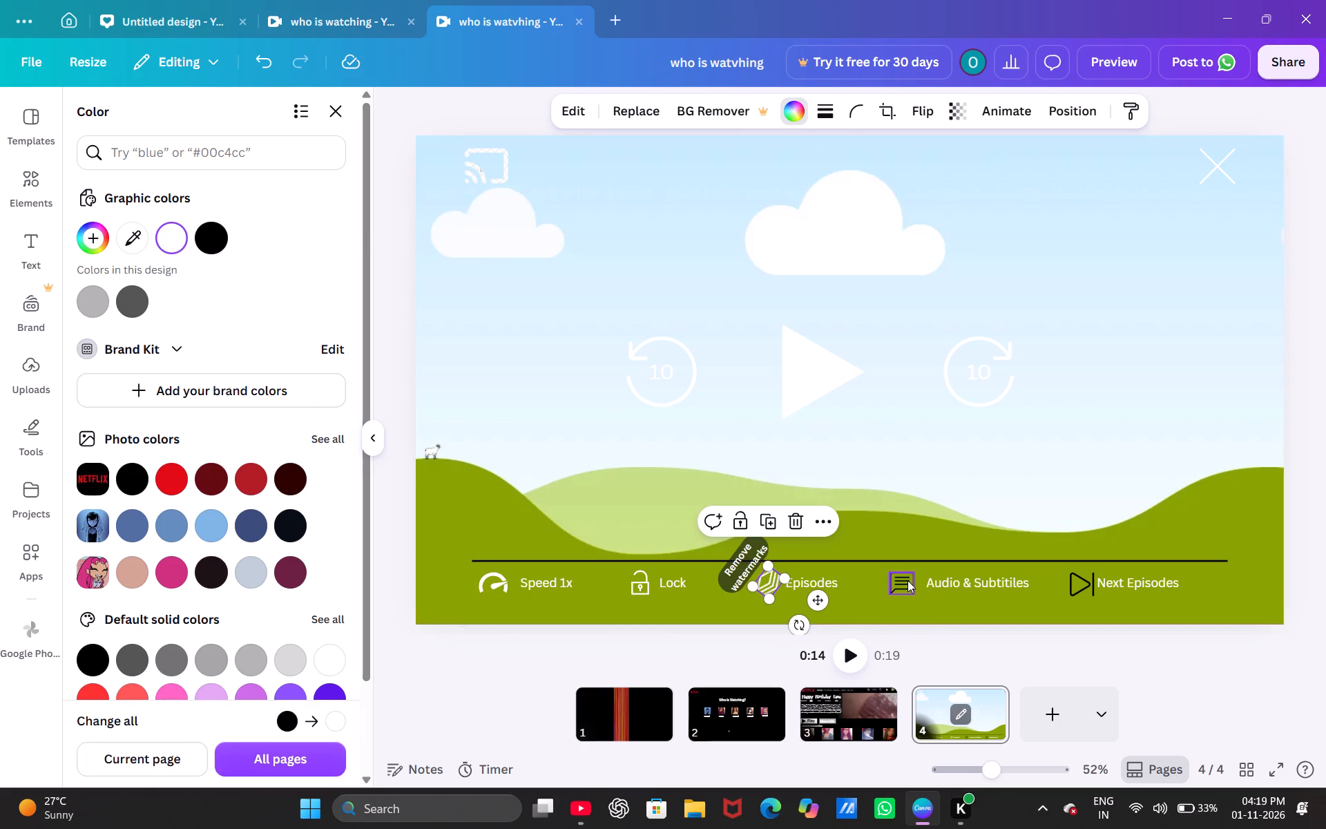
{"action": "left_click", "coordinate": [906, 579]}
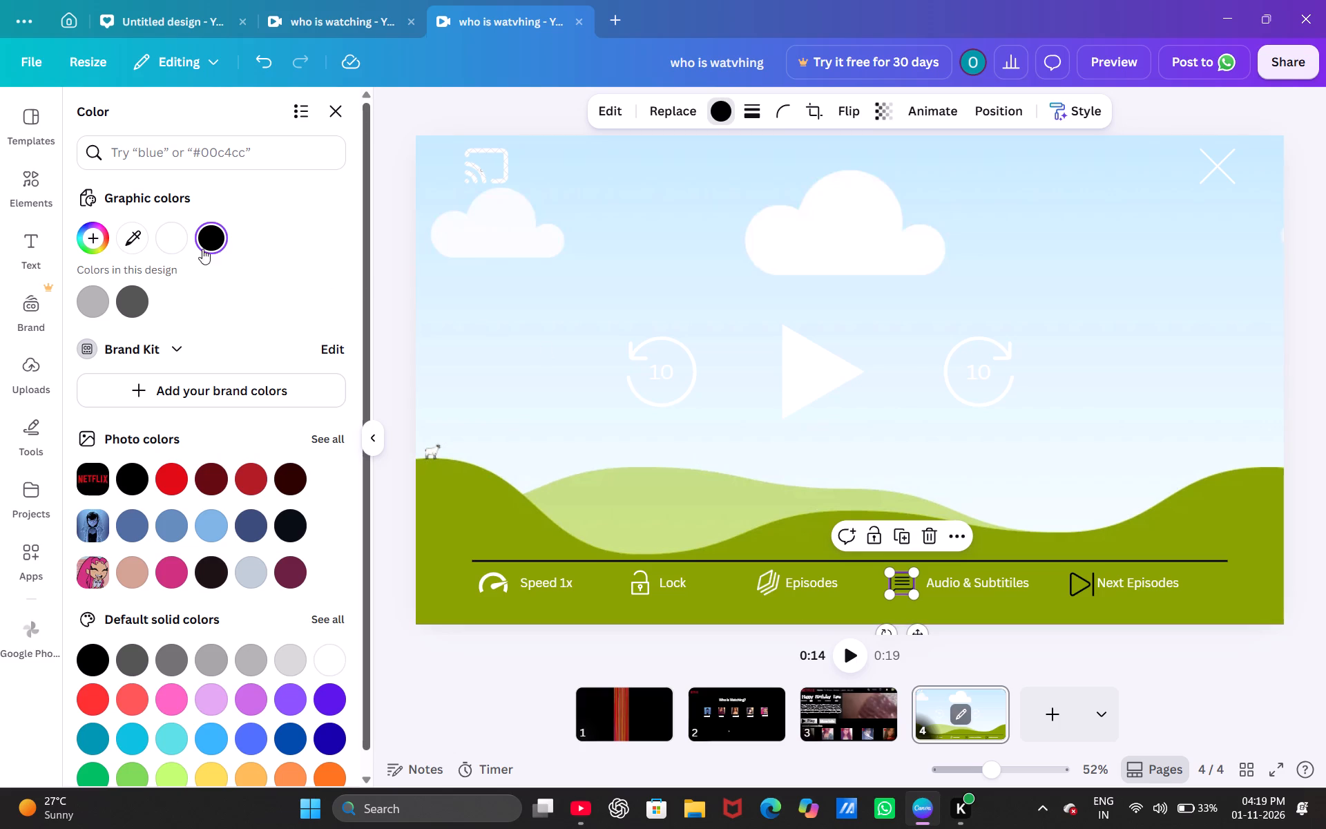
{"action": "left_click", "coordinate": [175, 239]}
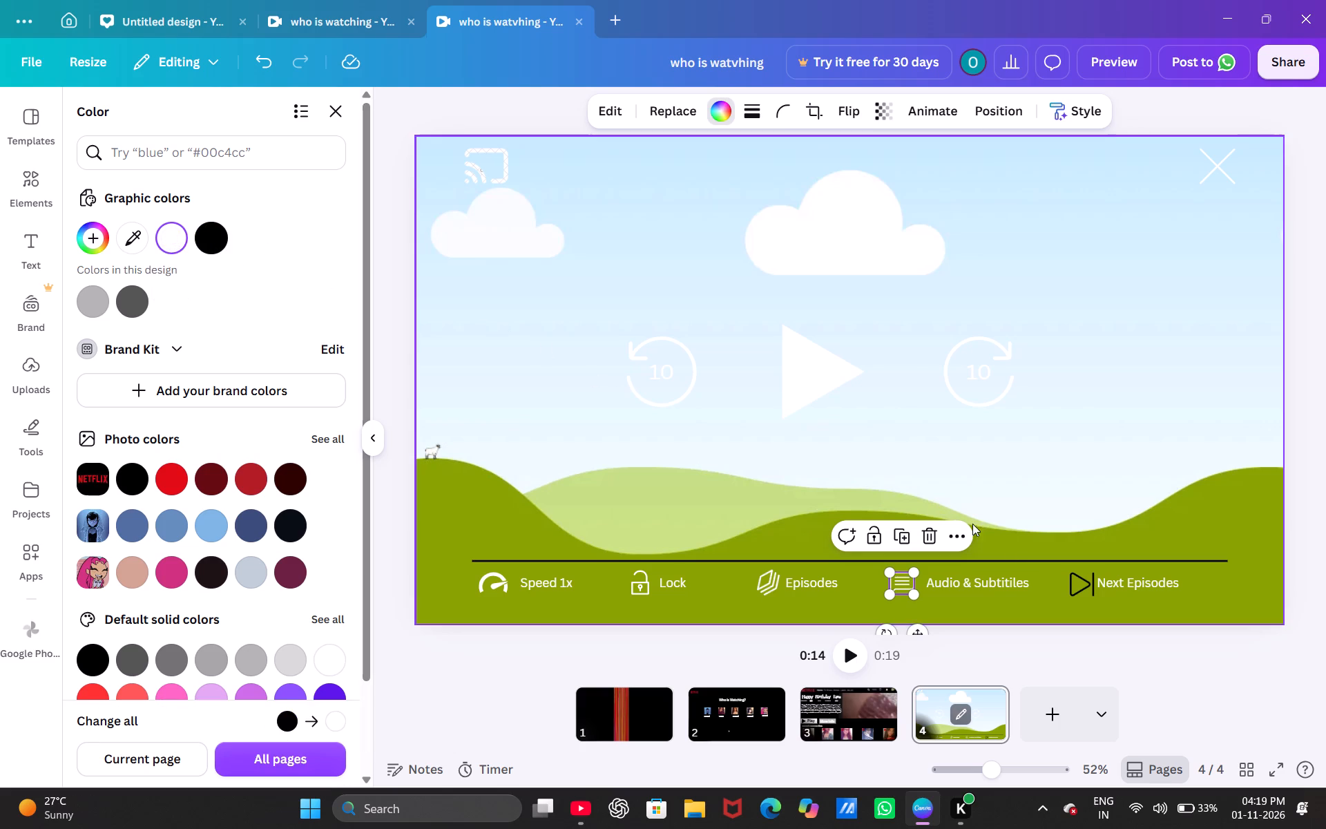
{"action": "left_click", "coordinate": [1080, 583]}
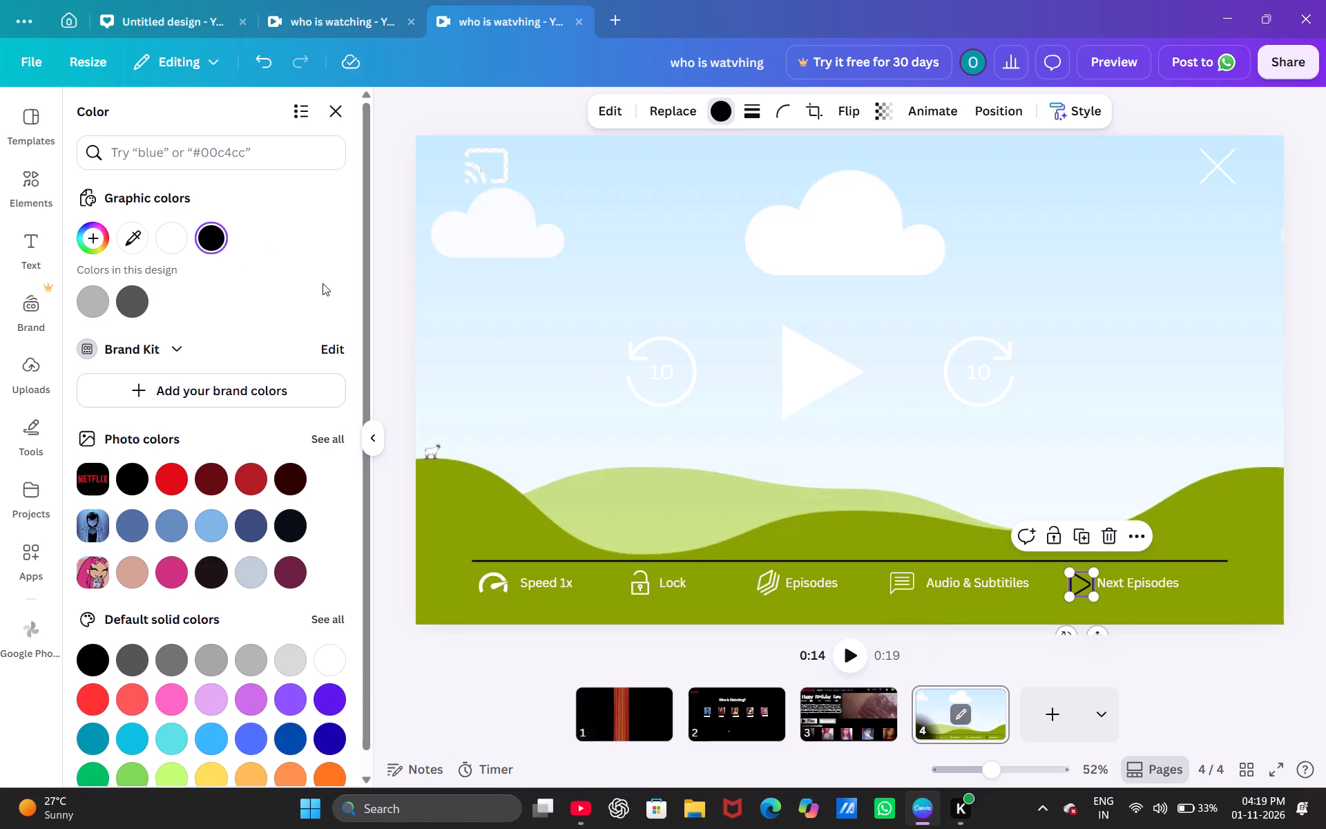
{"action": "left_click", "coordinate": [175, 241]}
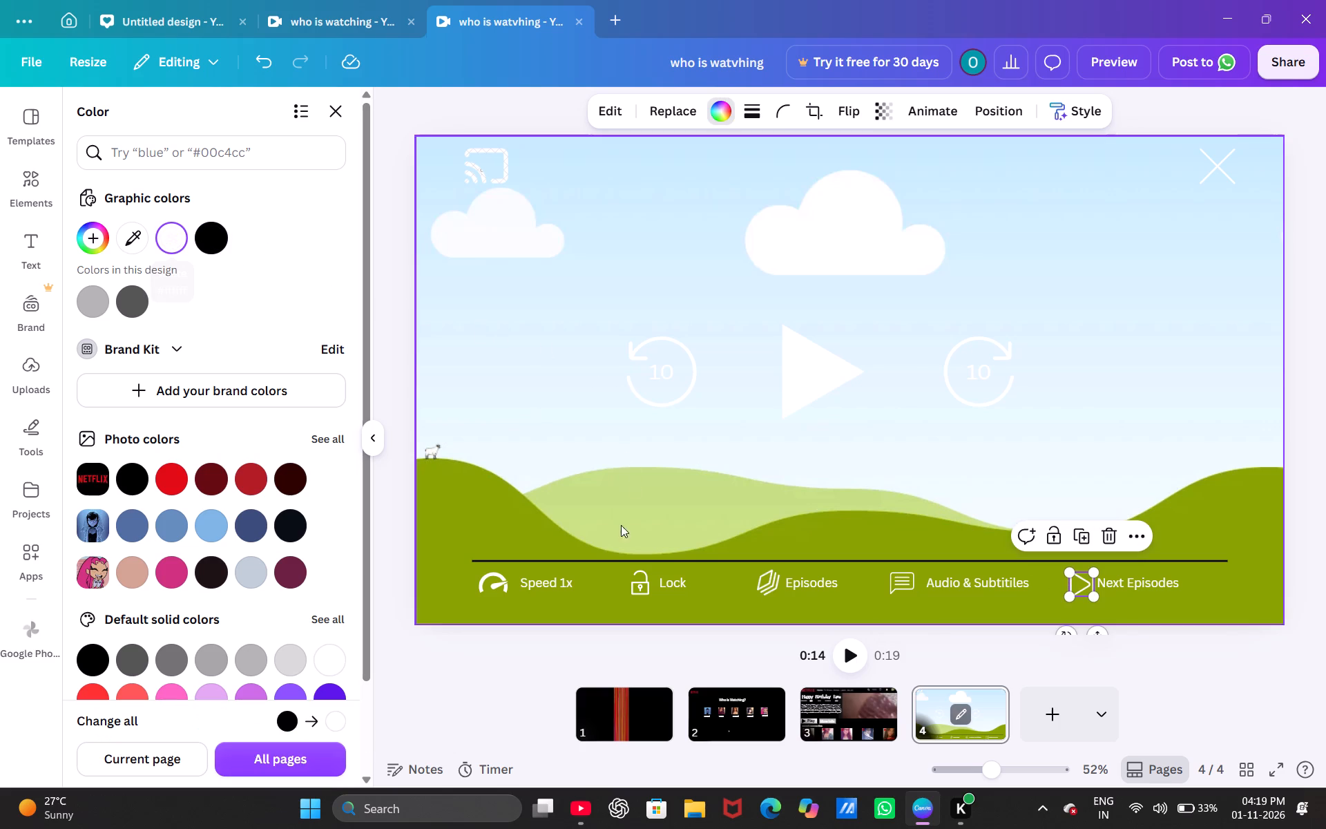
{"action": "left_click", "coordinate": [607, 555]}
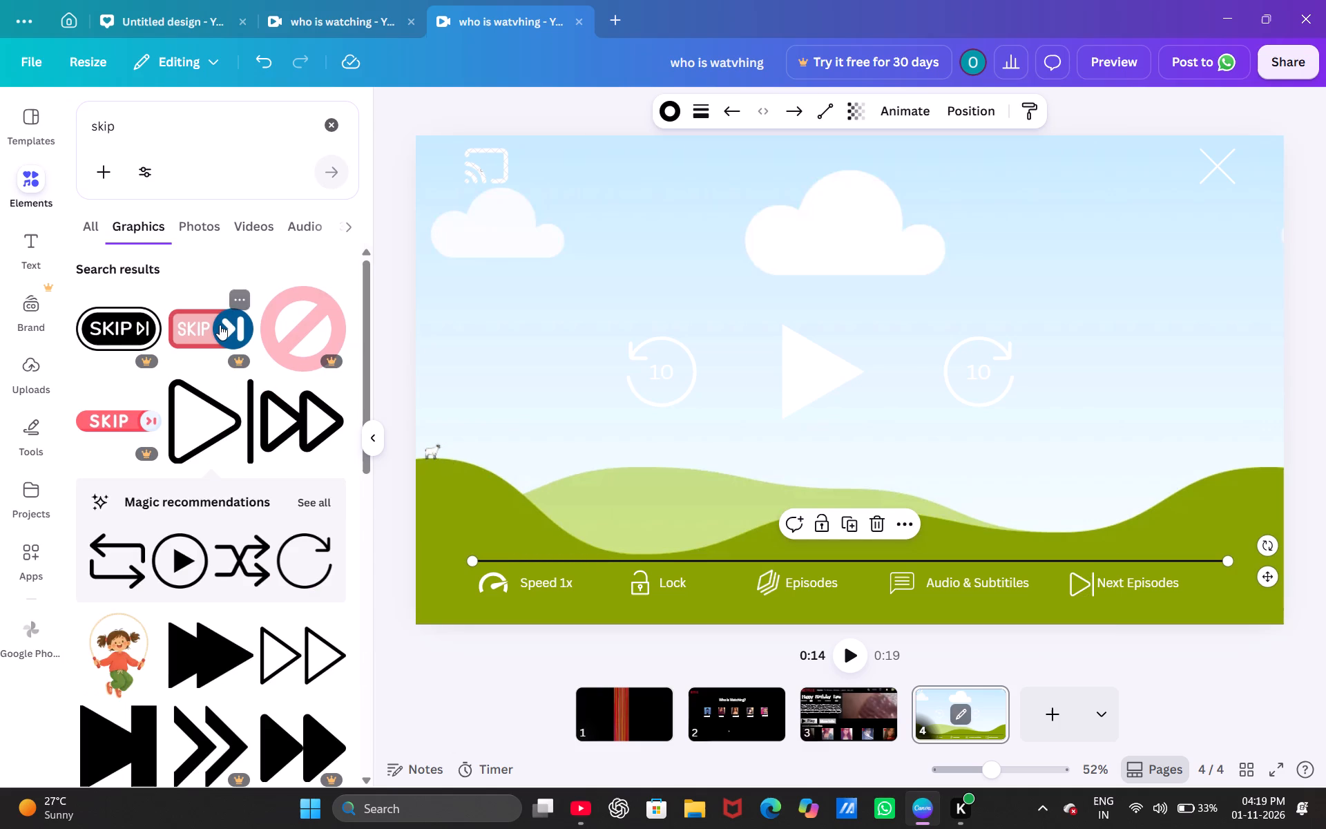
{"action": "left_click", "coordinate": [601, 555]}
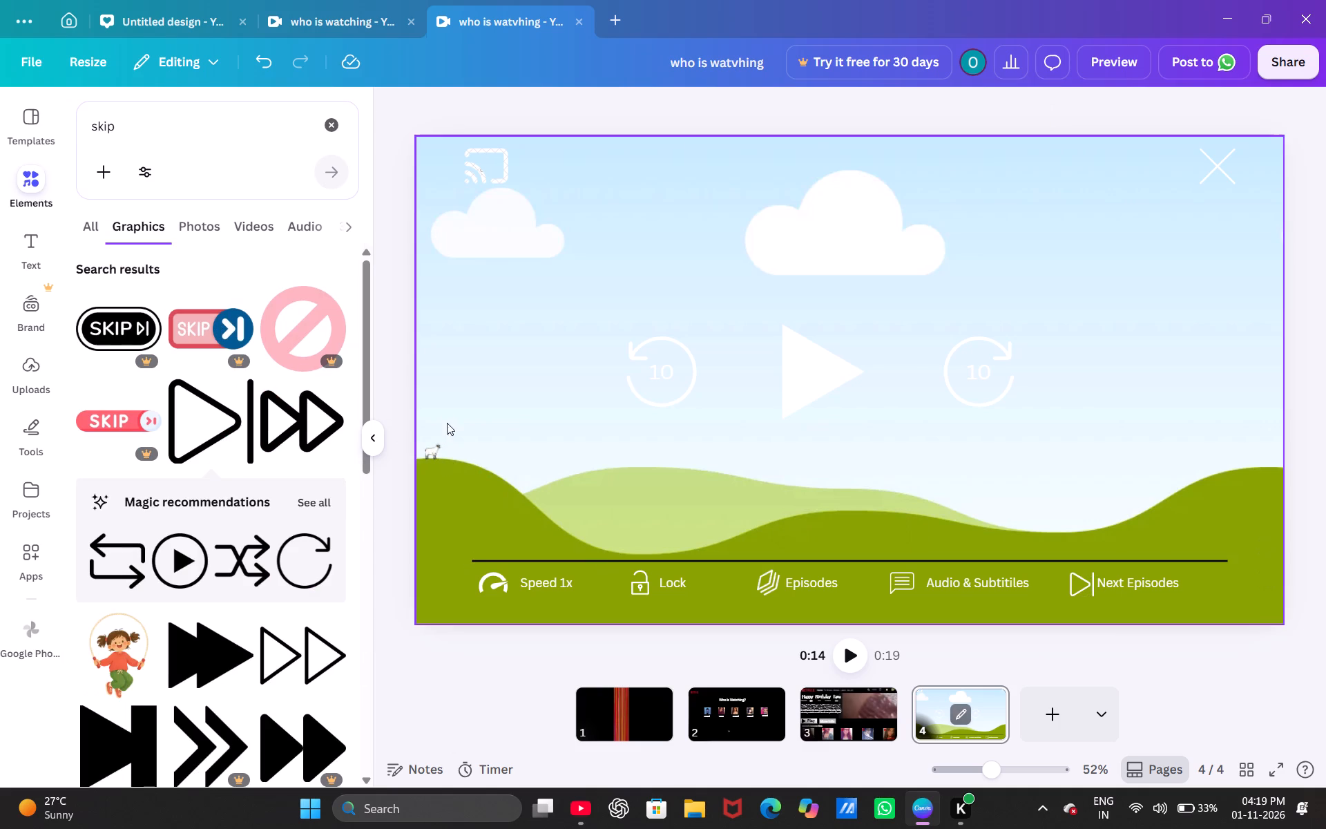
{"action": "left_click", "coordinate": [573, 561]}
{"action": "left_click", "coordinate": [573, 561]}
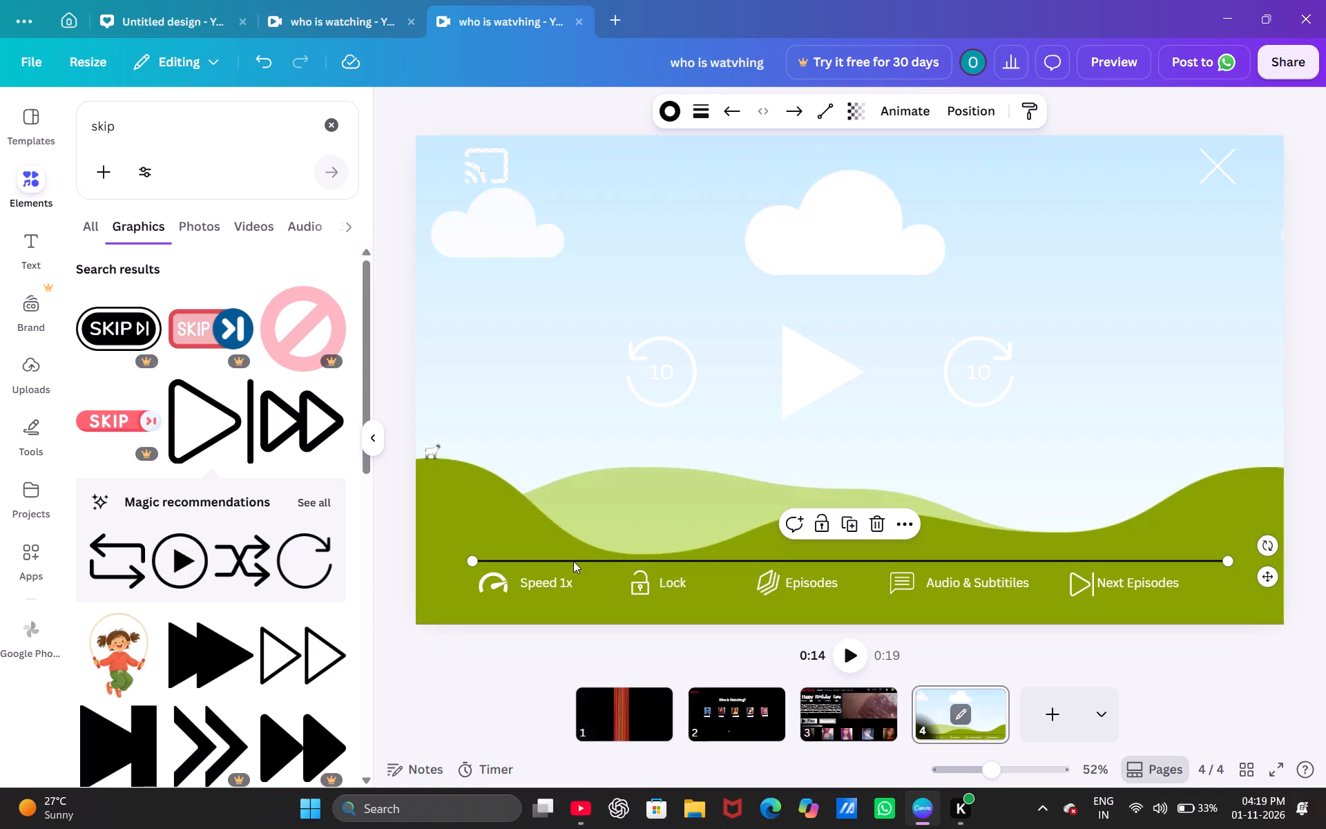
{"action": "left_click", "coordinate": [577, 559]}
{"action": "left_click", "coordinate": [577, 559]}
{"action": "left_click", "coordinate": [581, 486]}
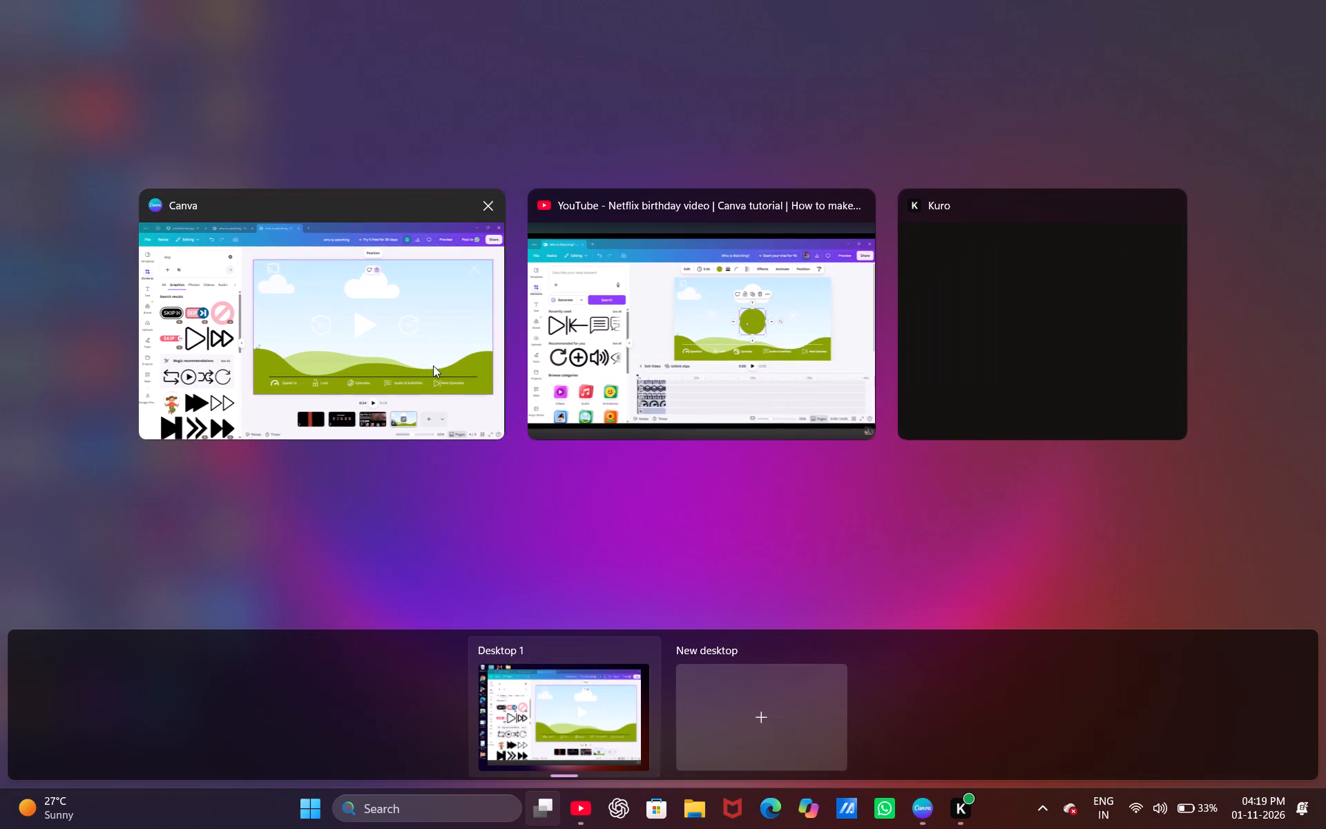
Switch to the YouTube tutorial and watch how the player controls section continues.
{"action": "left_click", "coordinate": [659, 368]}
{"action": "key", "text": "space"}
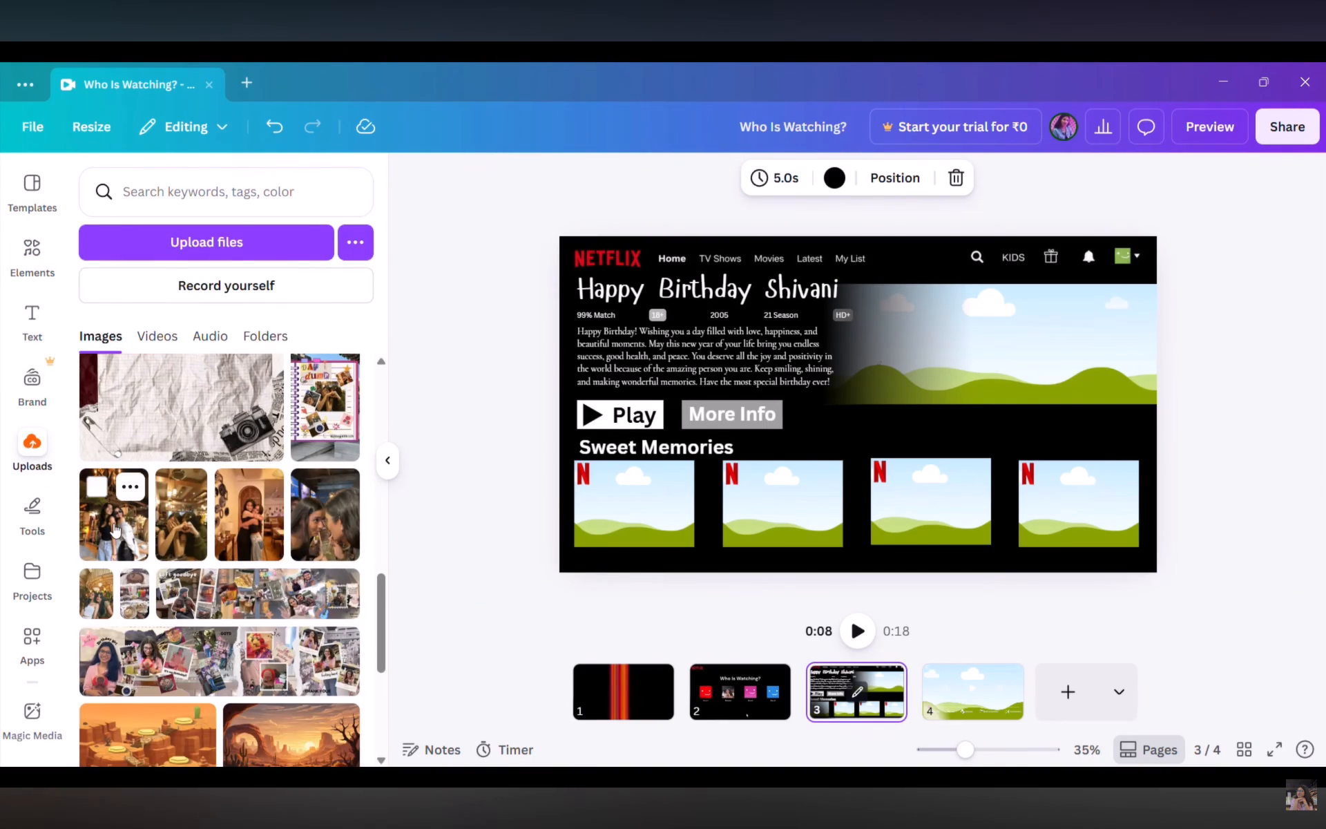
{"action": "key", "text": "space"}
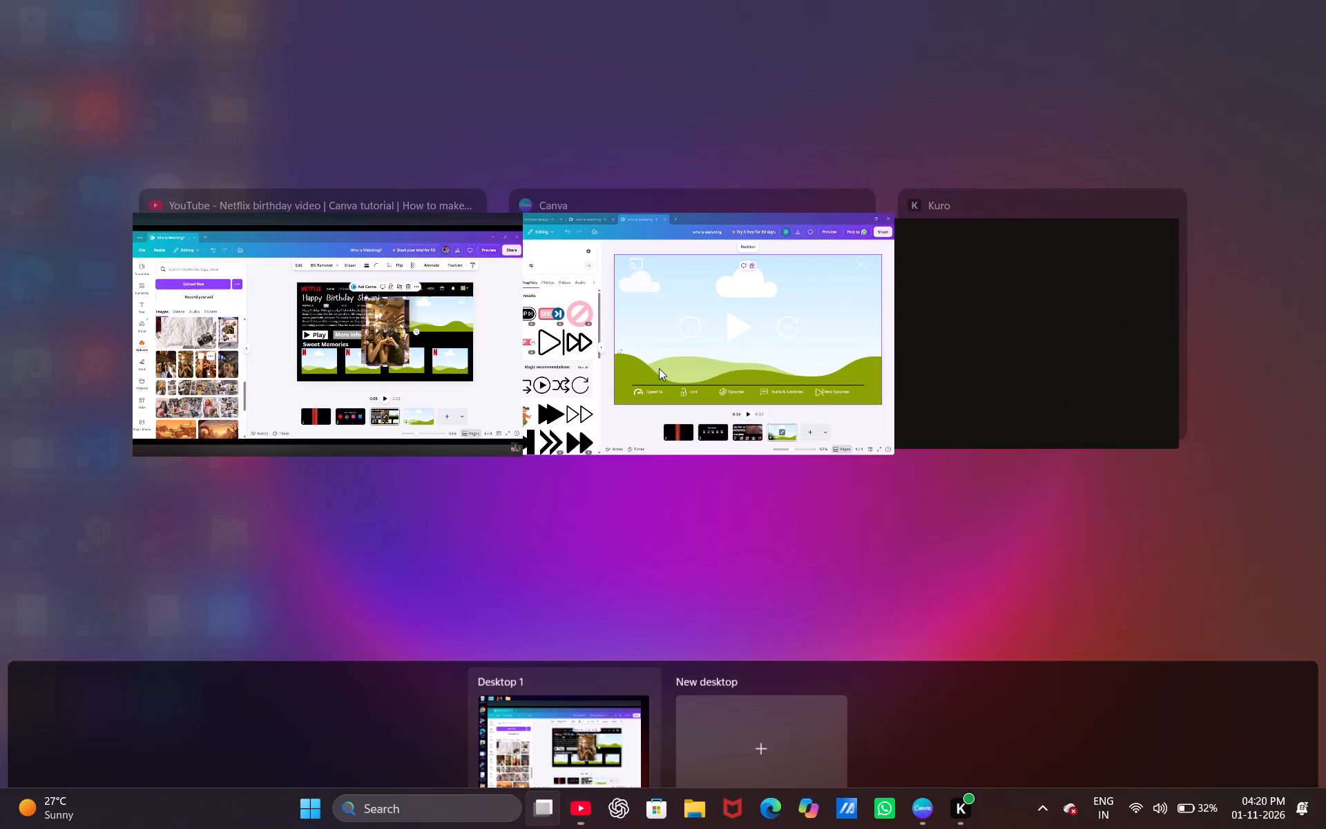
Switch back to Canva, search the elements for "cir" and add the suggested Circle shape to page 4.
{"action": "left_click", "coordinate": [659, 303]}
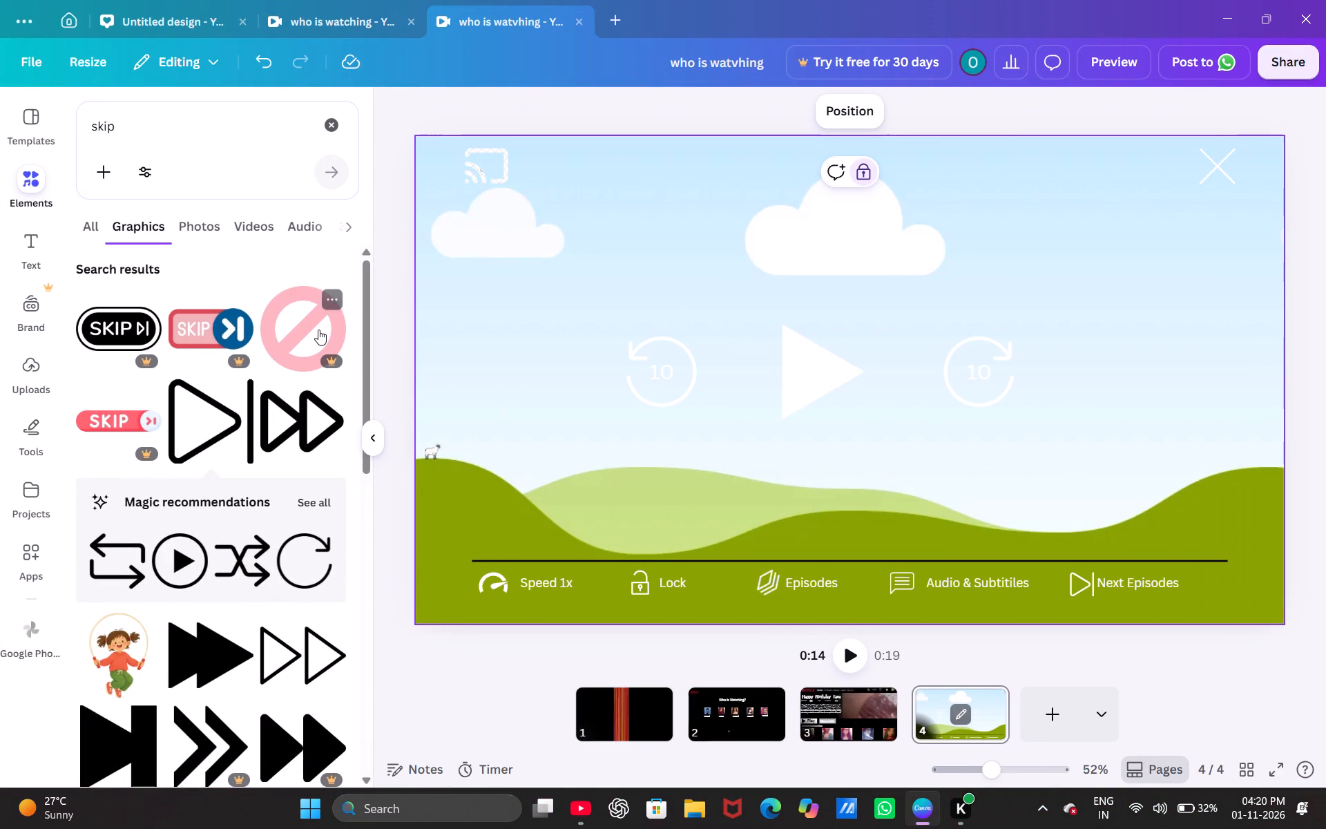
{"action": "left_click", "coordinate": [28, 191]}
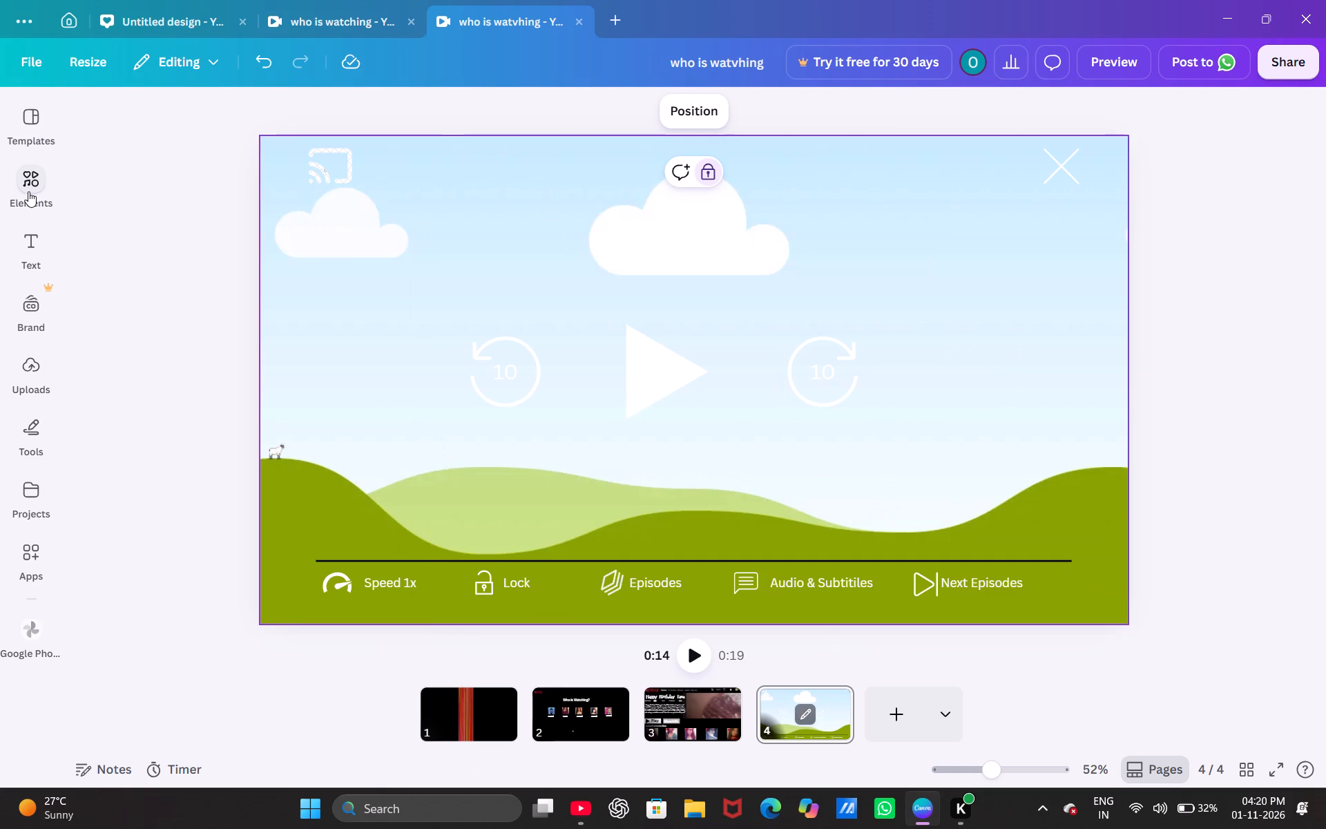
{"action": "left_click", "coordinate": [28, 191]}
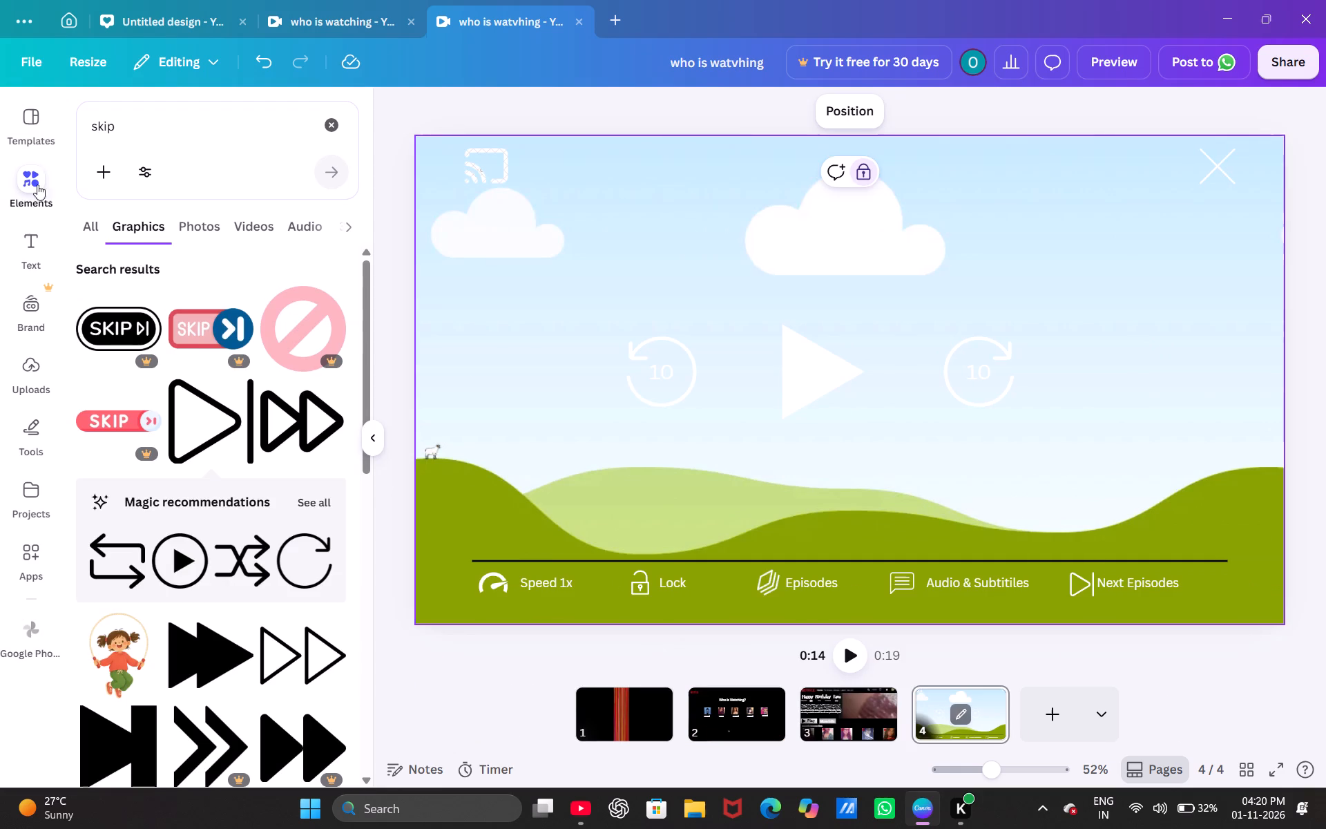
{"action": "left_click", "coordinate": [113, 124]}
{"action": "key", "text": "BackSpace"}
{"action": "key", "text": "BackSpace"}
{"action": "key", "text": "BackSpace"}
{"action": "key", "text": "BackSpace"}
{"action": "key", "text": "BackSpace"}
{"action": "key", "text": "BackSpace"}
{"action": "key", "text": "BackSpace"}
{"action": "key", "text": "BackSpace"}
{"action": "key", "text": "BackSpace"}
{"action": "key", "text": "BackSpace"}
{"action": "key", "text": "BackSpace"}
{"action": "key", "text": "BackSpace"}
{"action": "key", "text": "BackSpace"}
{"action": "key", "text": "BackSpace"}
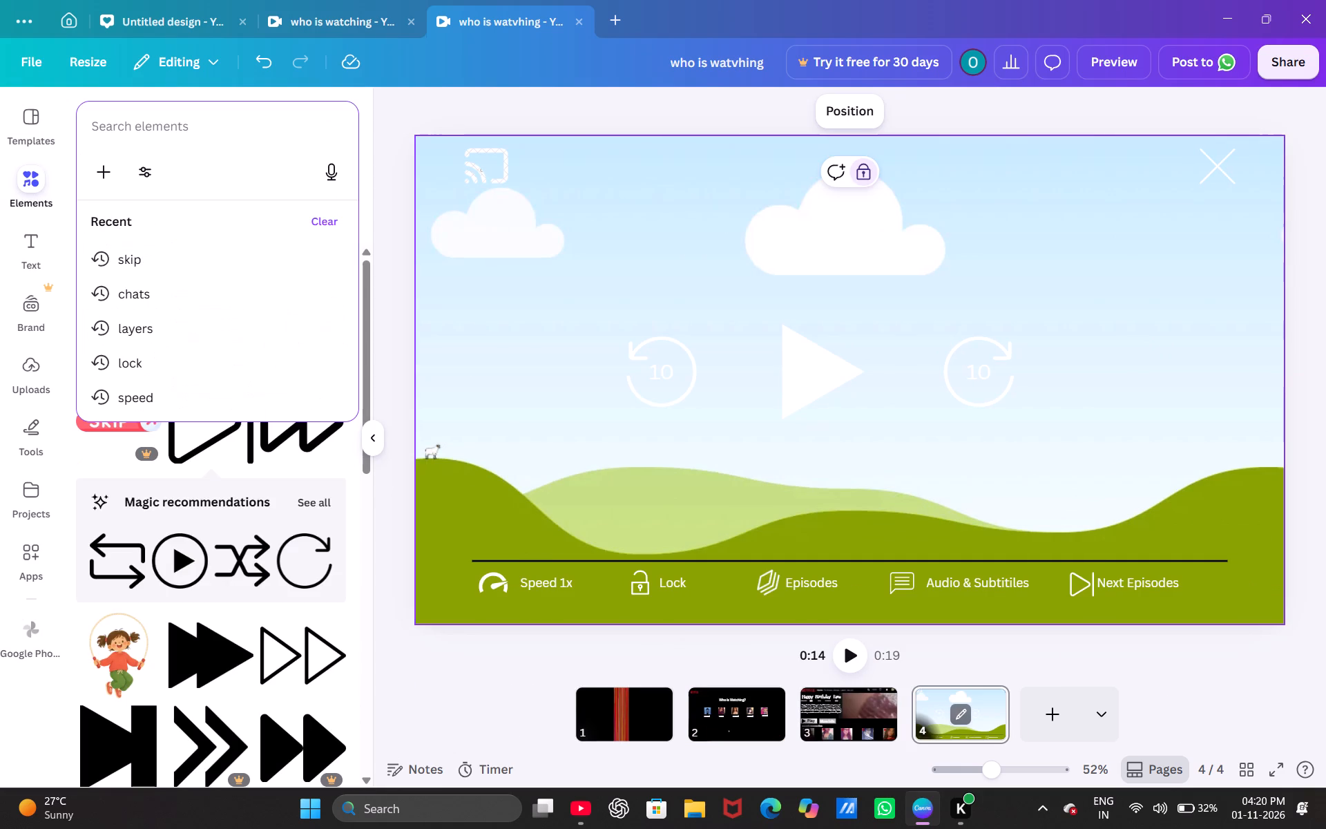
{"action": "type", "text": "ci"}
{"action": "key", "text": "r"}
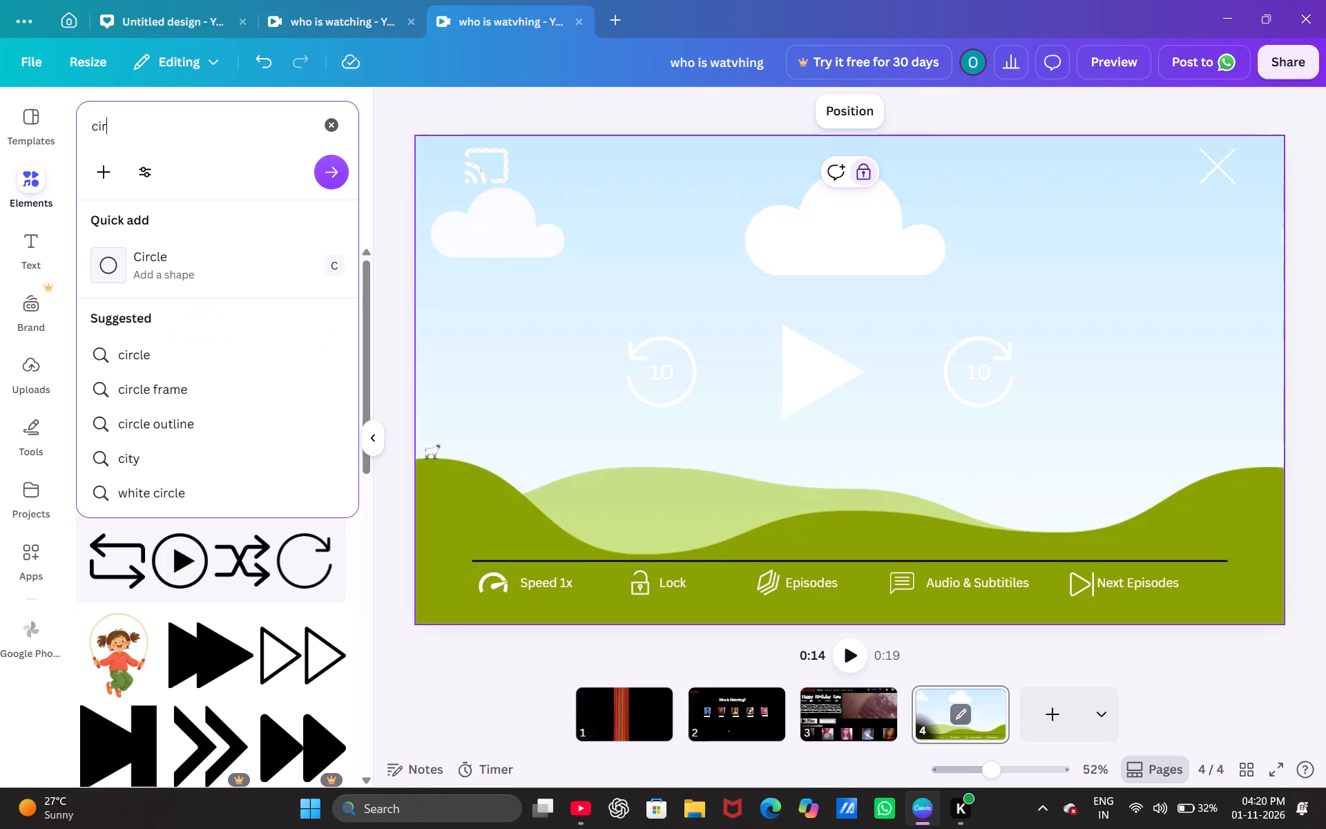
{"action": "left_click", "coordinate": [153, 260]}
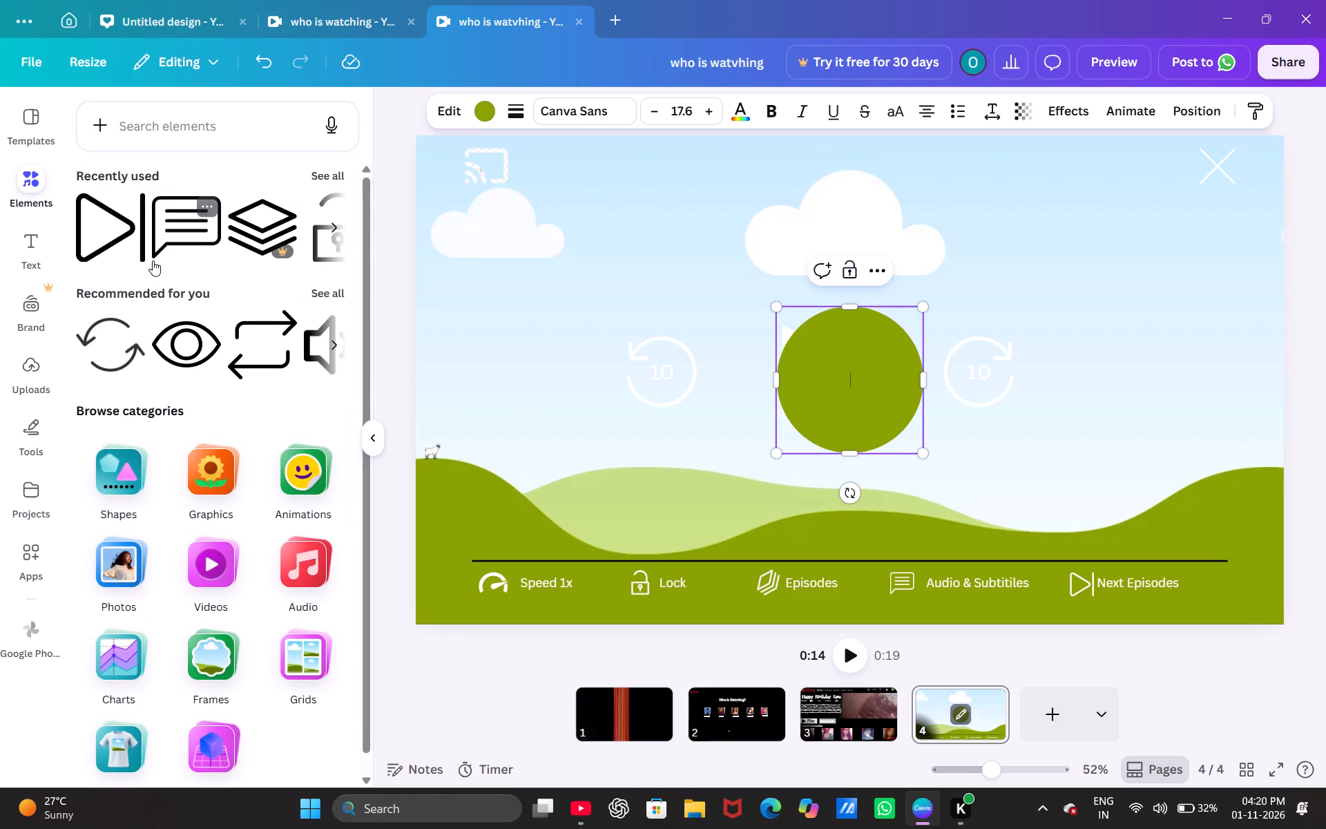
Switch to the YouTube tutorial, rewind it slightly and replay the last passage.
{"action": "left_click", "coordinate": [481, 112]}
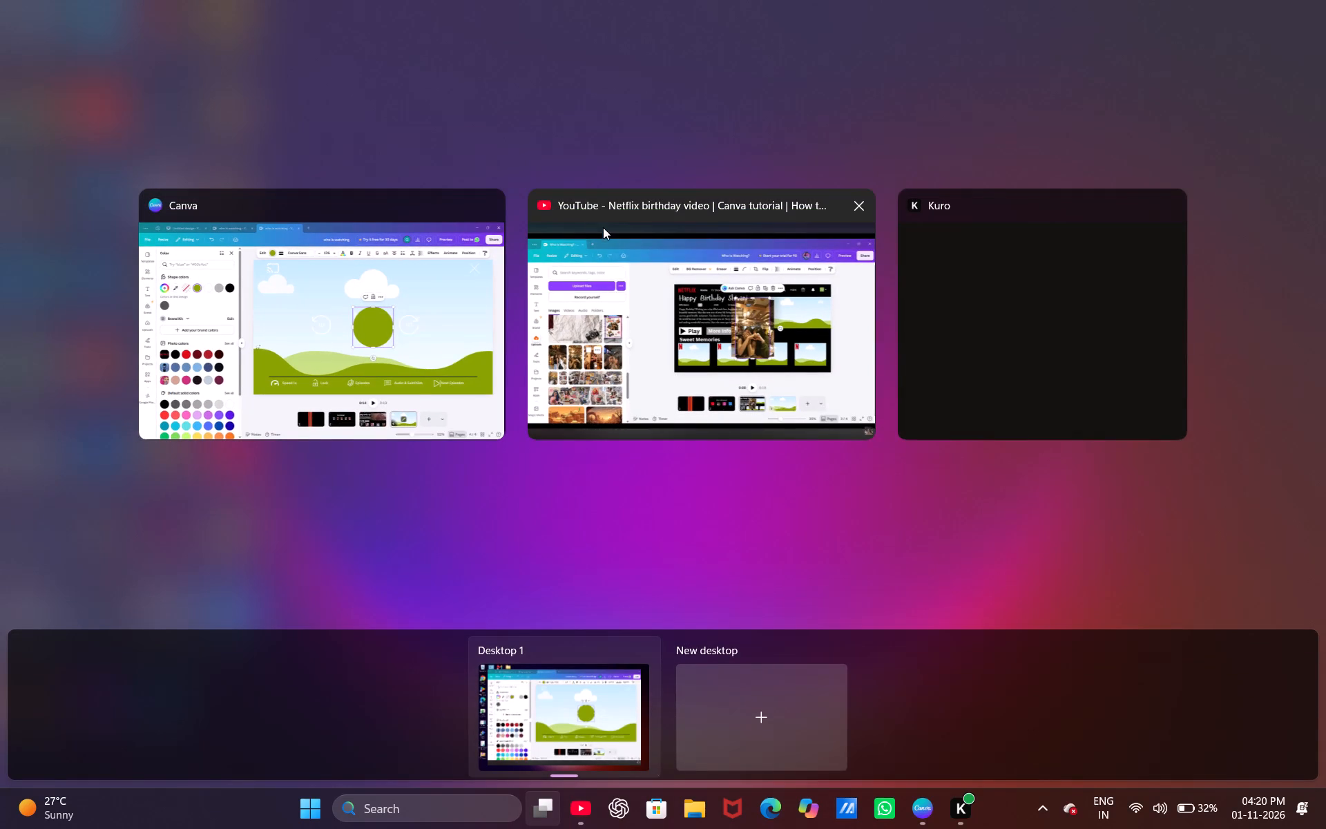
{"action": "left_click", "coordinate": [645, 310]}
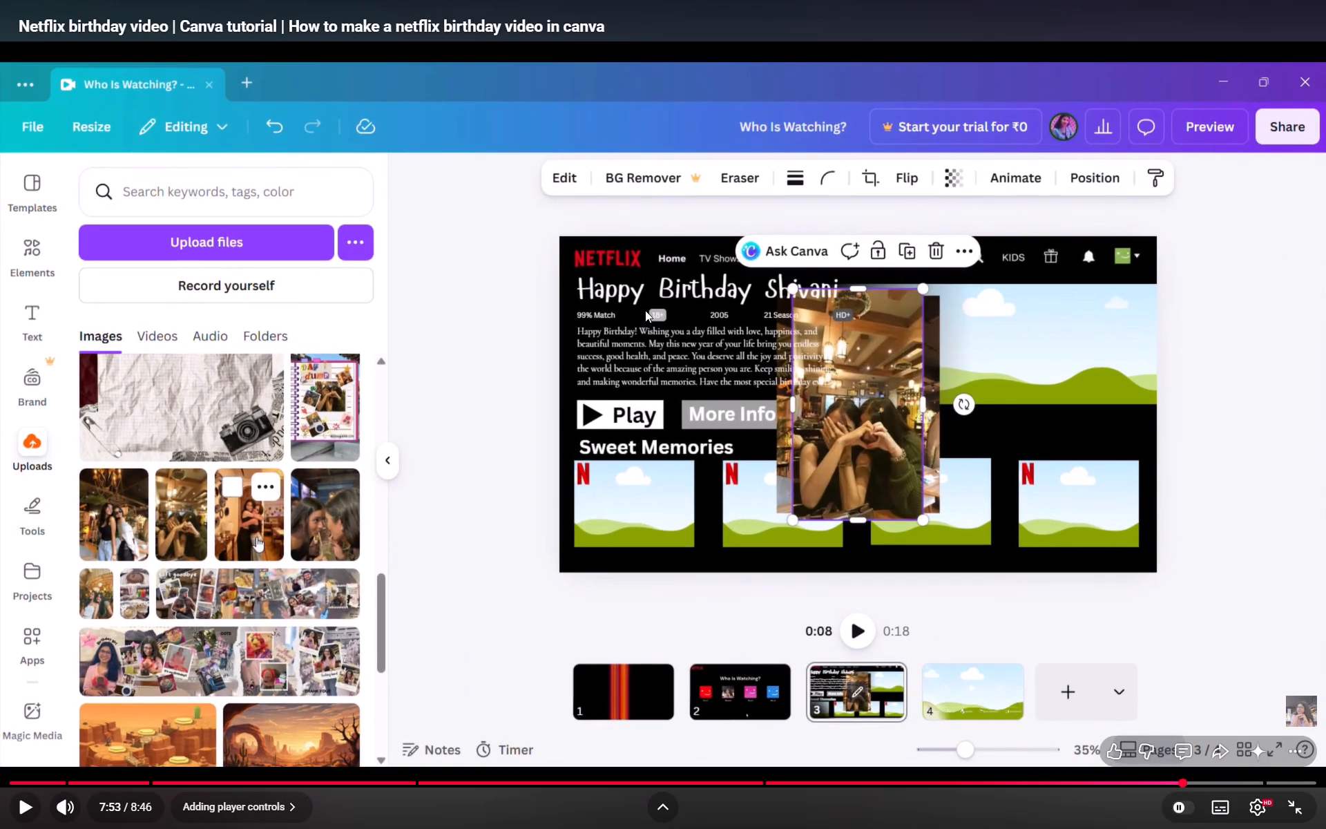
{"action": "key", "text": "Left"}
{"action": "key", "text": "Left"}
{"action": "key", "text": "space"}
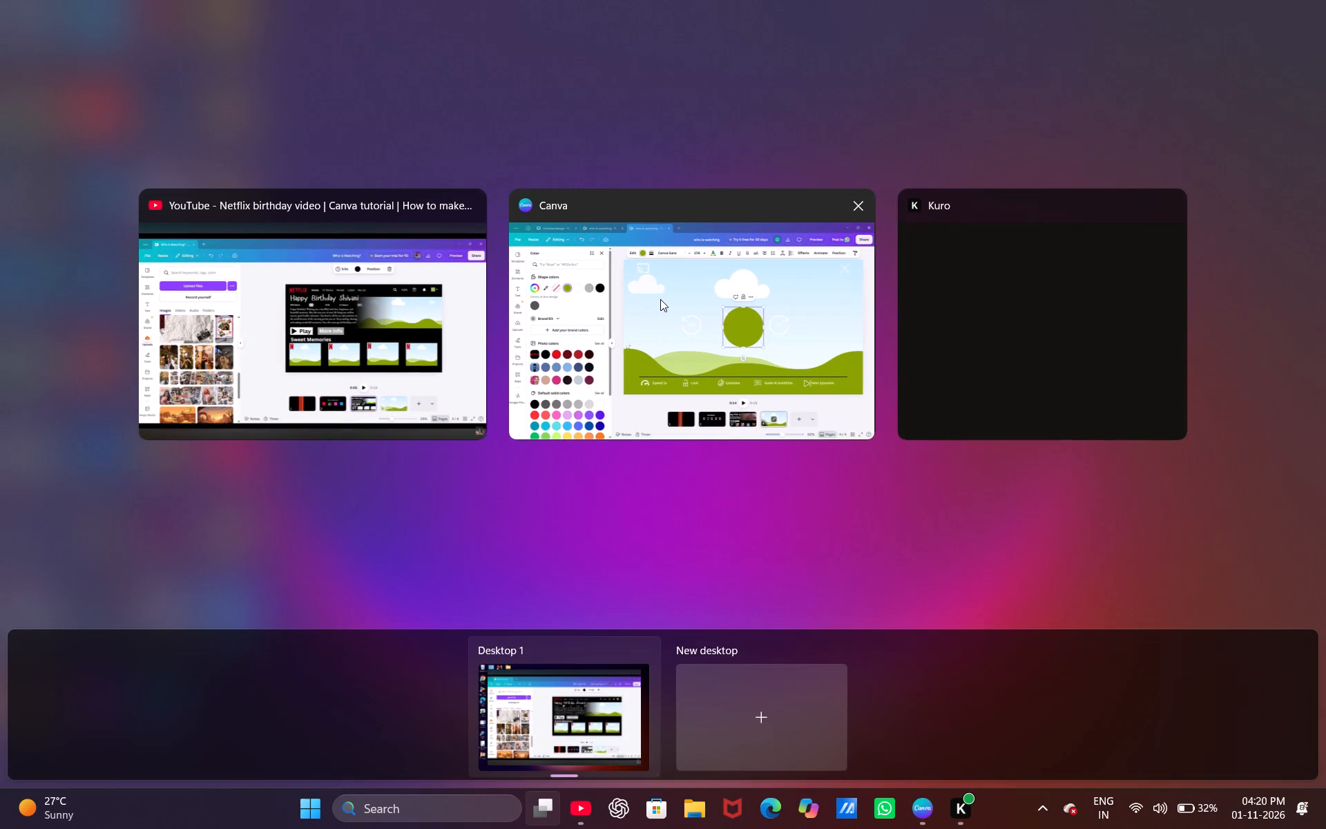
{"action": "left_click", "coordinate": [436, 306]}
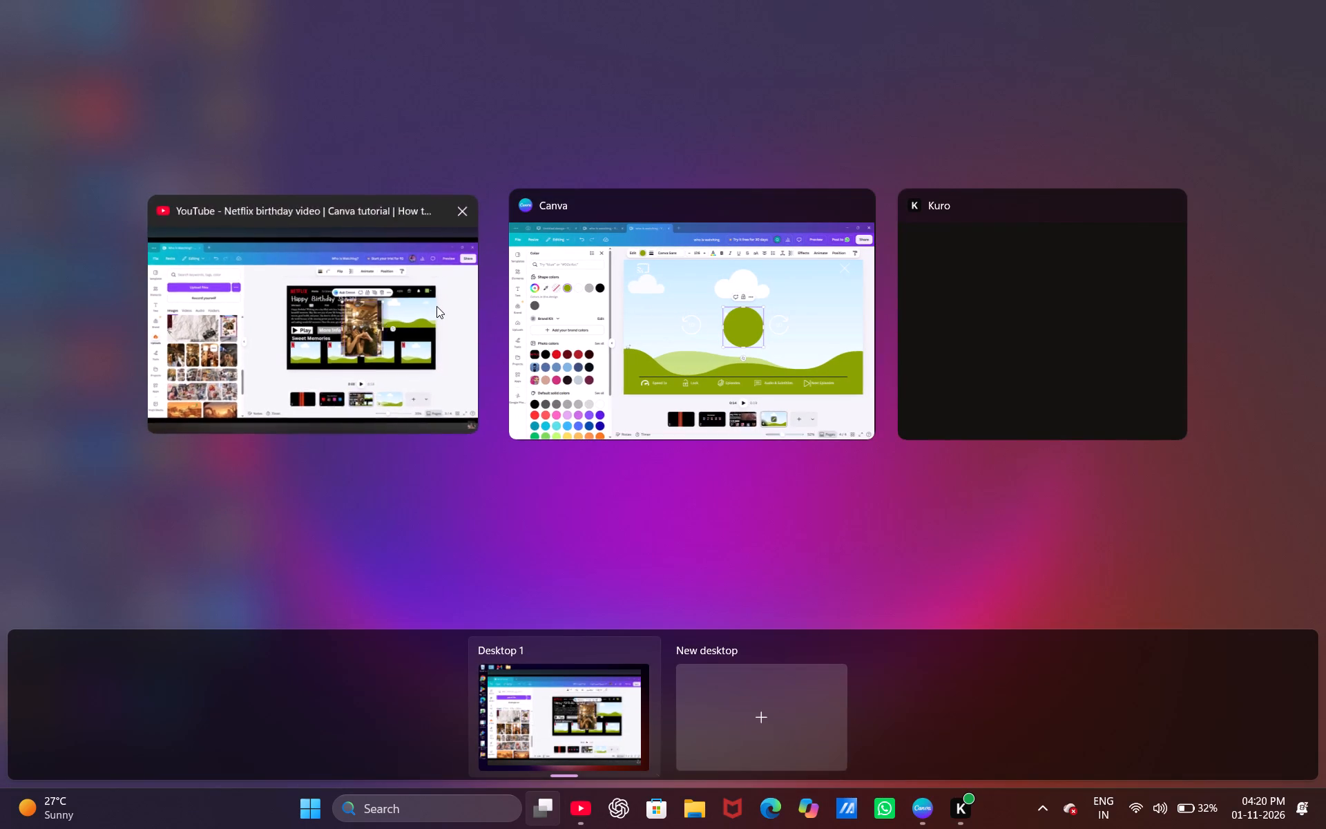
{"action": "key", "text": "space"}
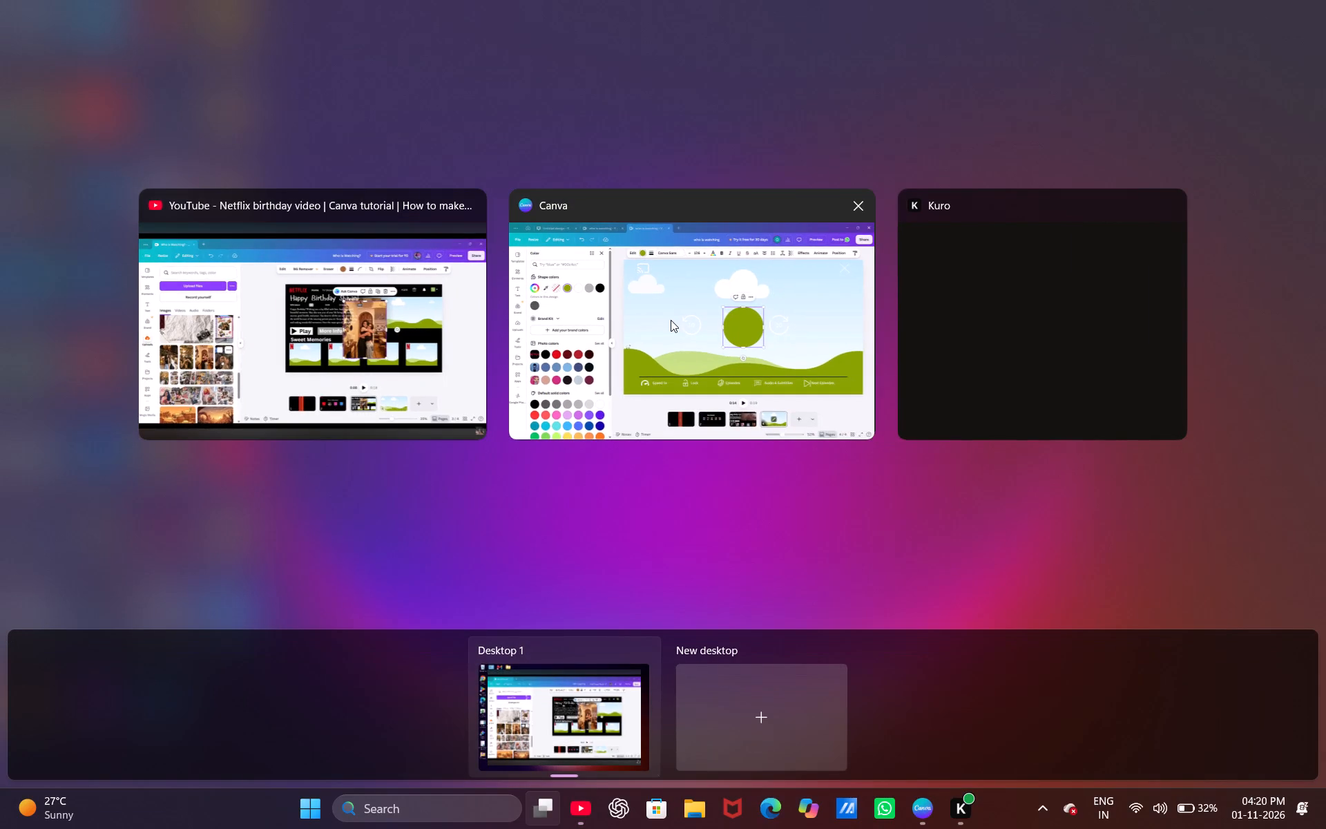
Switch back to Canva and fill the new circle on page 4 with white (#ffffff).
{"action": "left_click", "coordinate": [671, 320]}
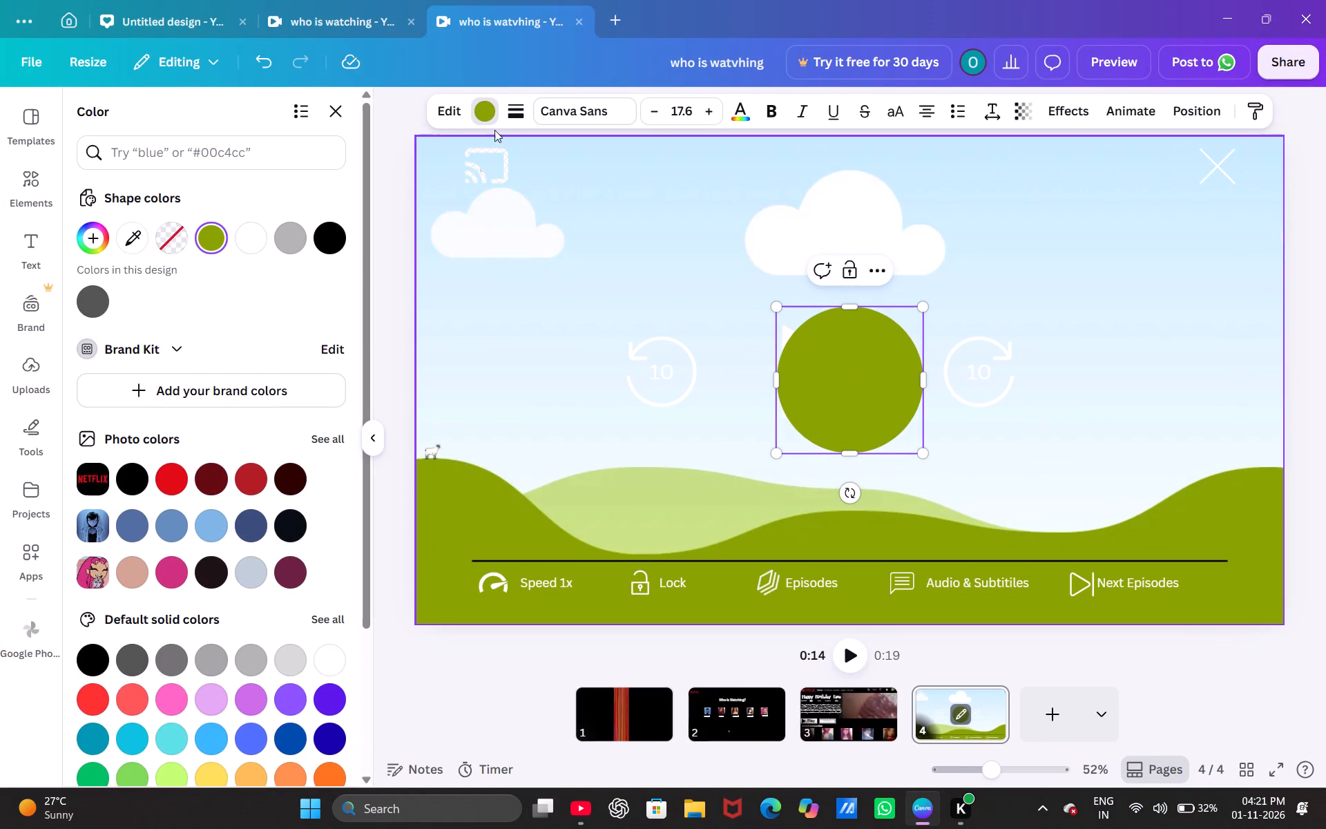
{"action": "left_click", "coordinate": [487, 102]}
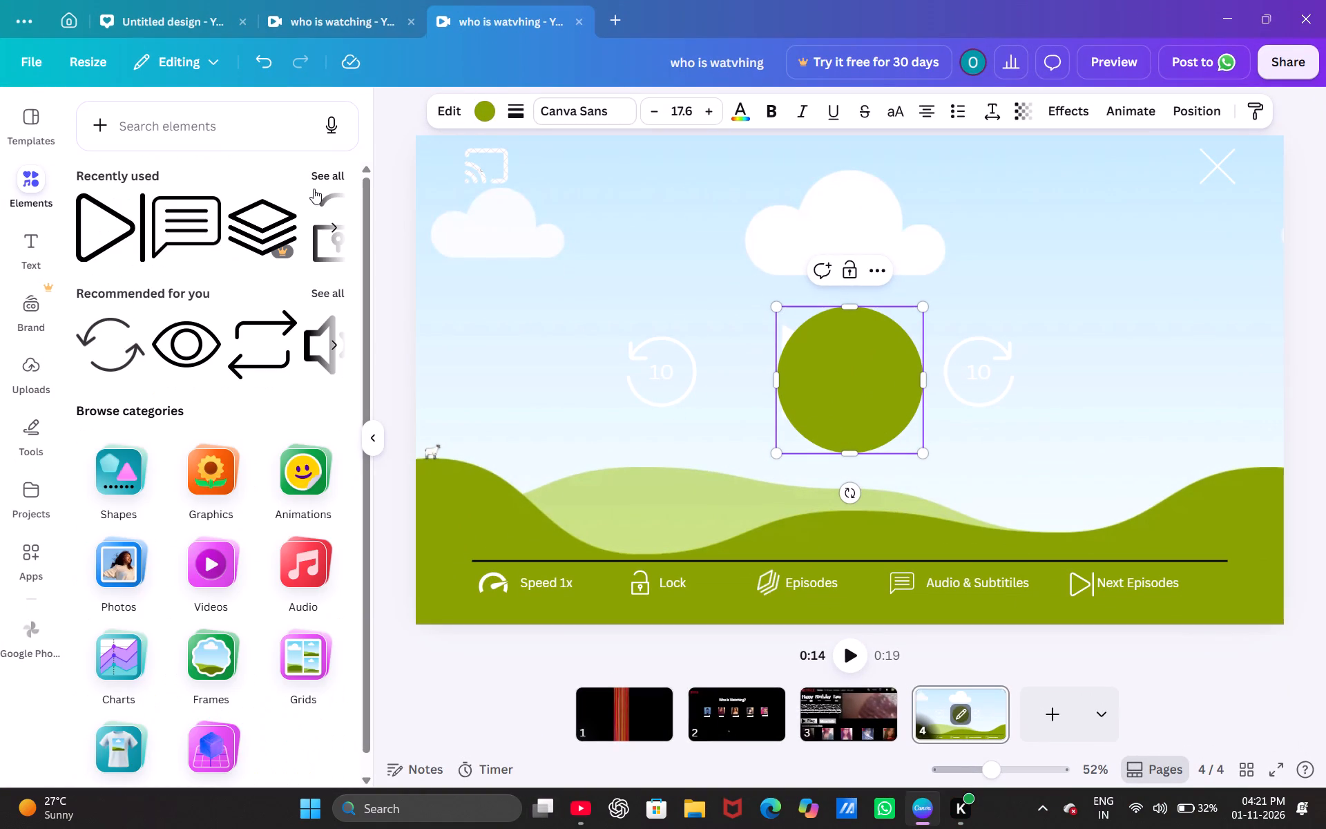
{"action": "left_click", "coordinate": [484, 111]}
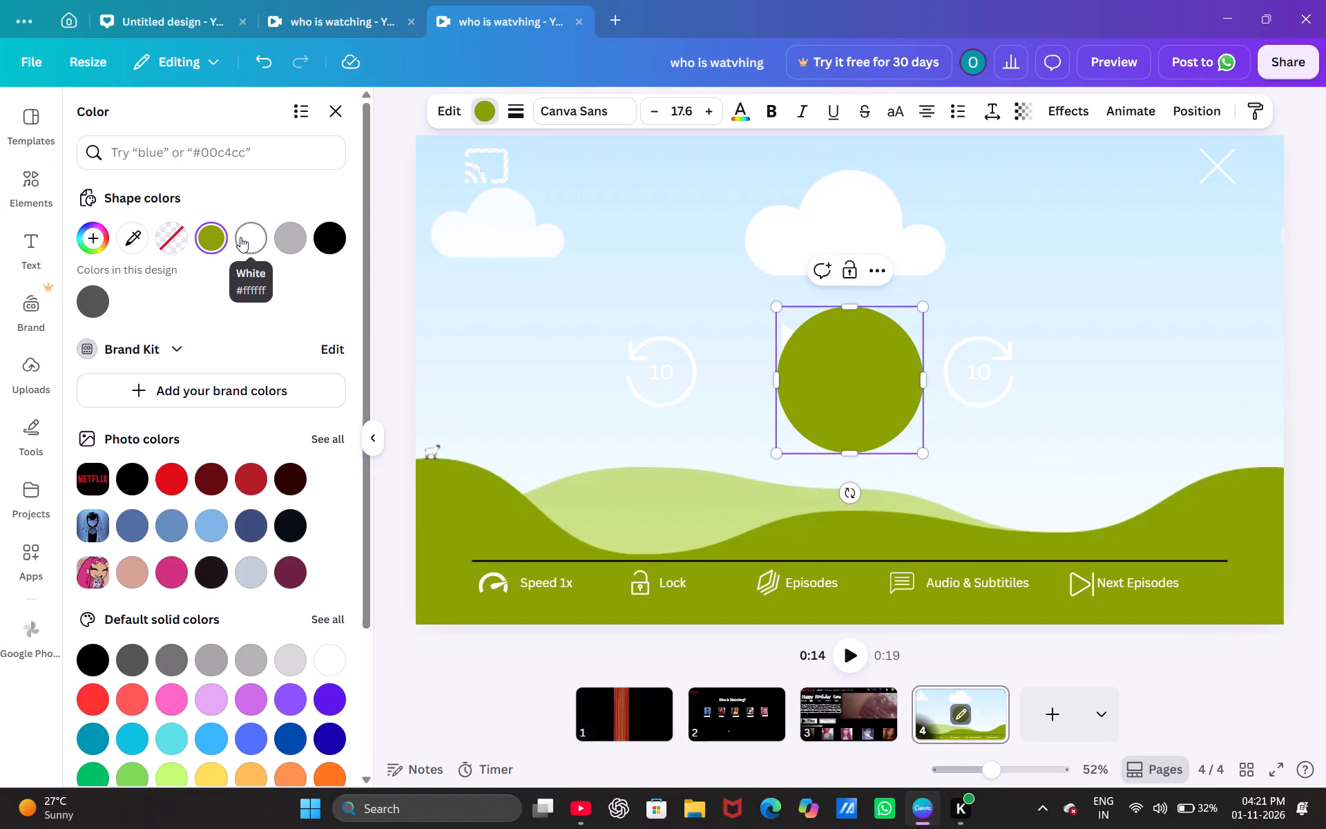
{"action": "left_click", "coordinate": [240, 237]}
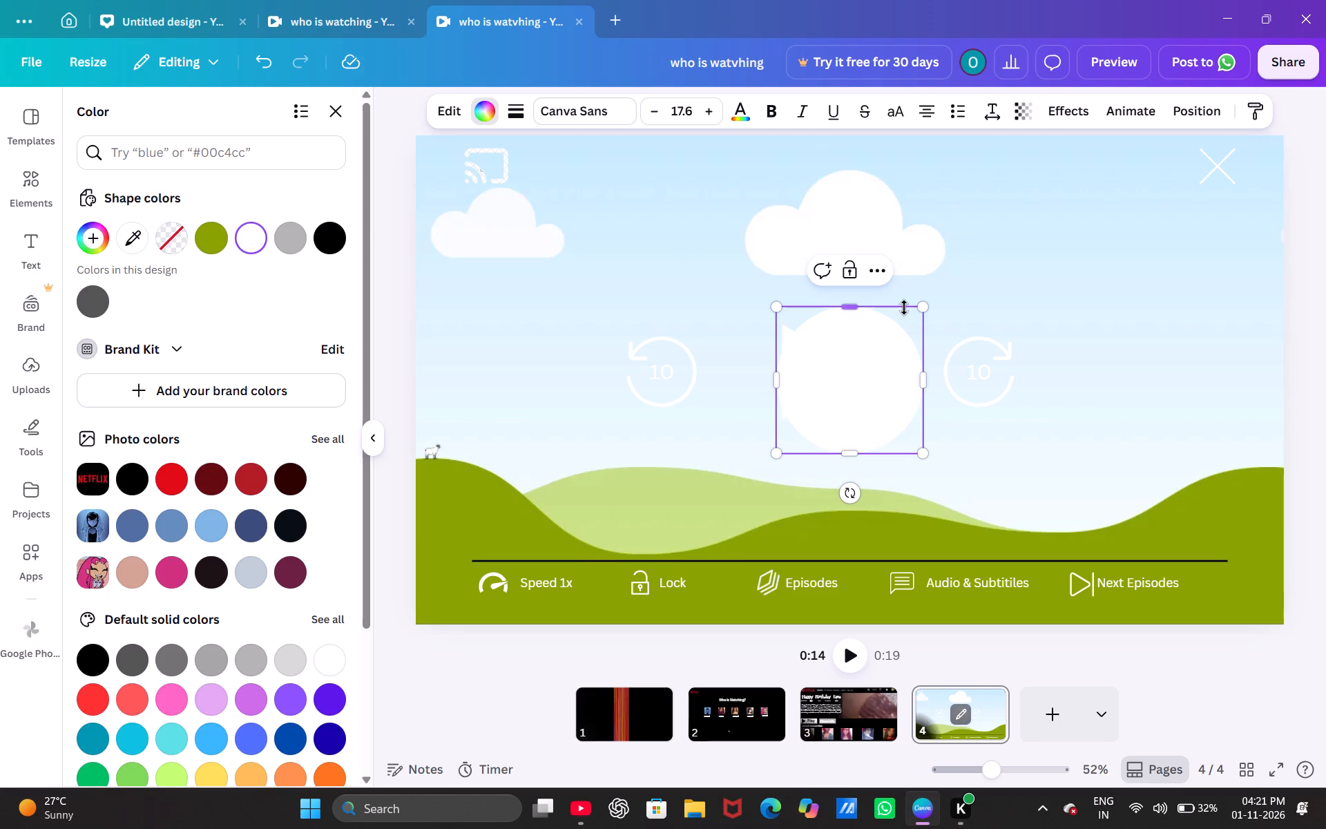
Shrink the white circle to a small dot and place it on the starting end of the black progress line above "Speed 1x".
{"action": "left_click_drag", "start_coordinate": [926, 309], "coordinate": [829, 455]}
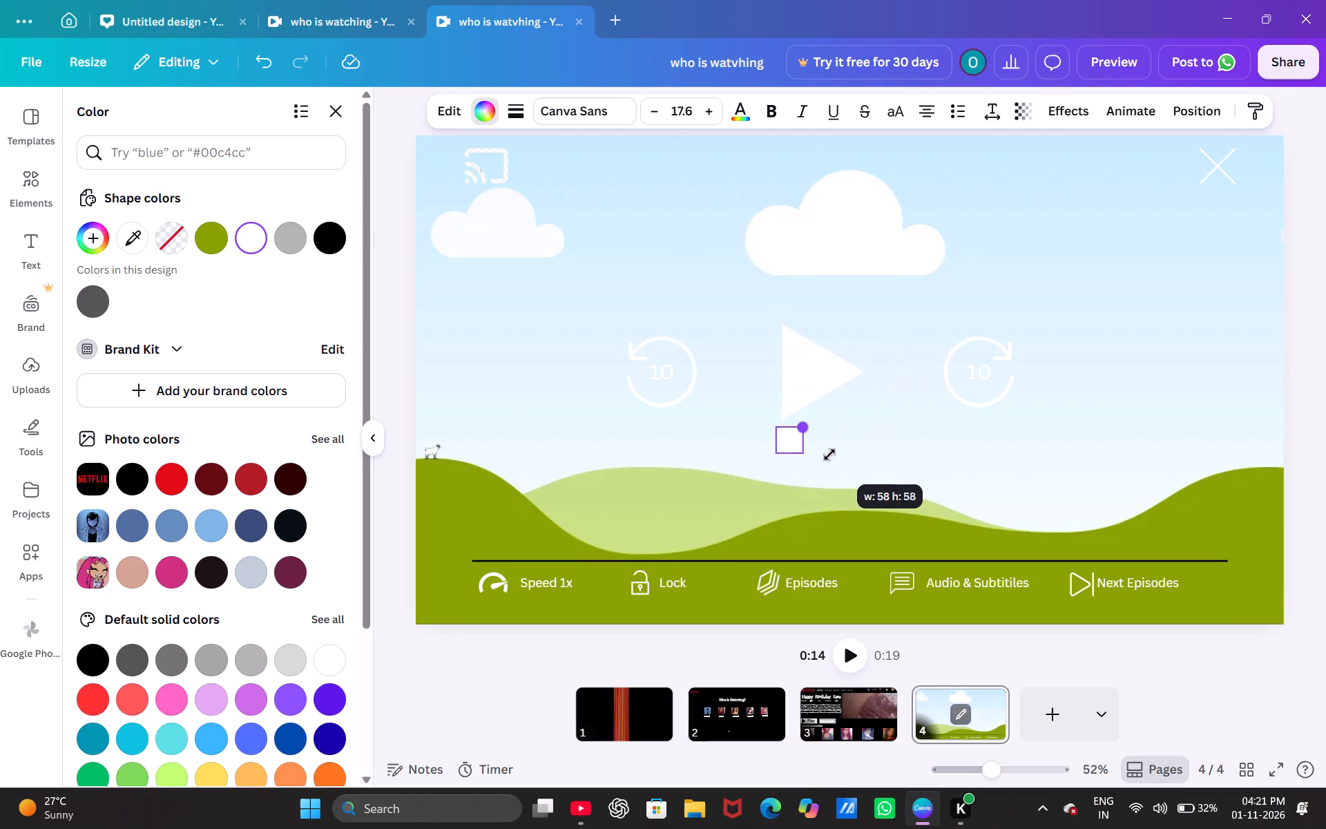
{"action": "left_click_drag", "start_coordinate": [829, 455], "coordinate": [823, 466]}
{"action": "left_click_drag", "start_coordinate": [787, 447], "coordinate": [693, 501]}
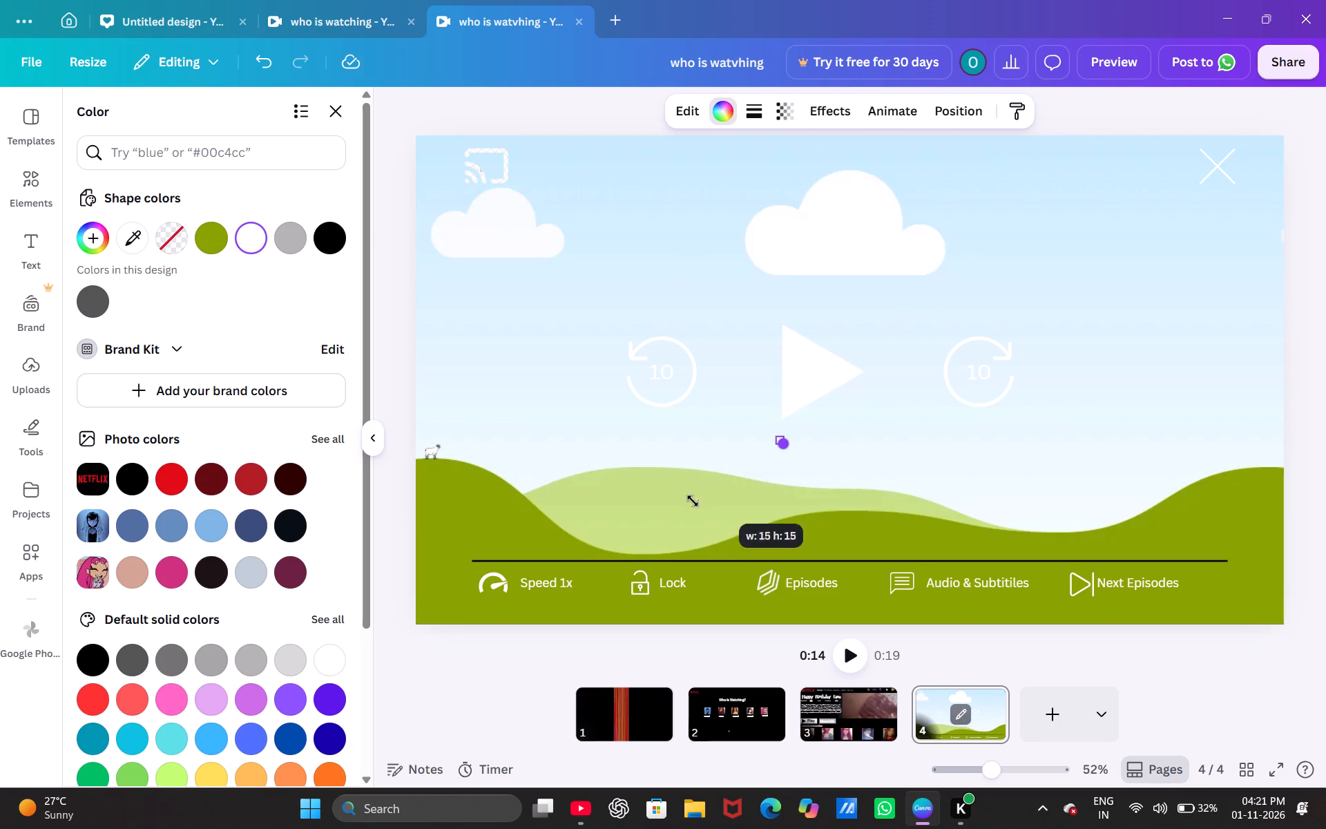
{"action": "left_click_drag", "start_coordinate": [693, 501], "coordinate": [753, 482]}
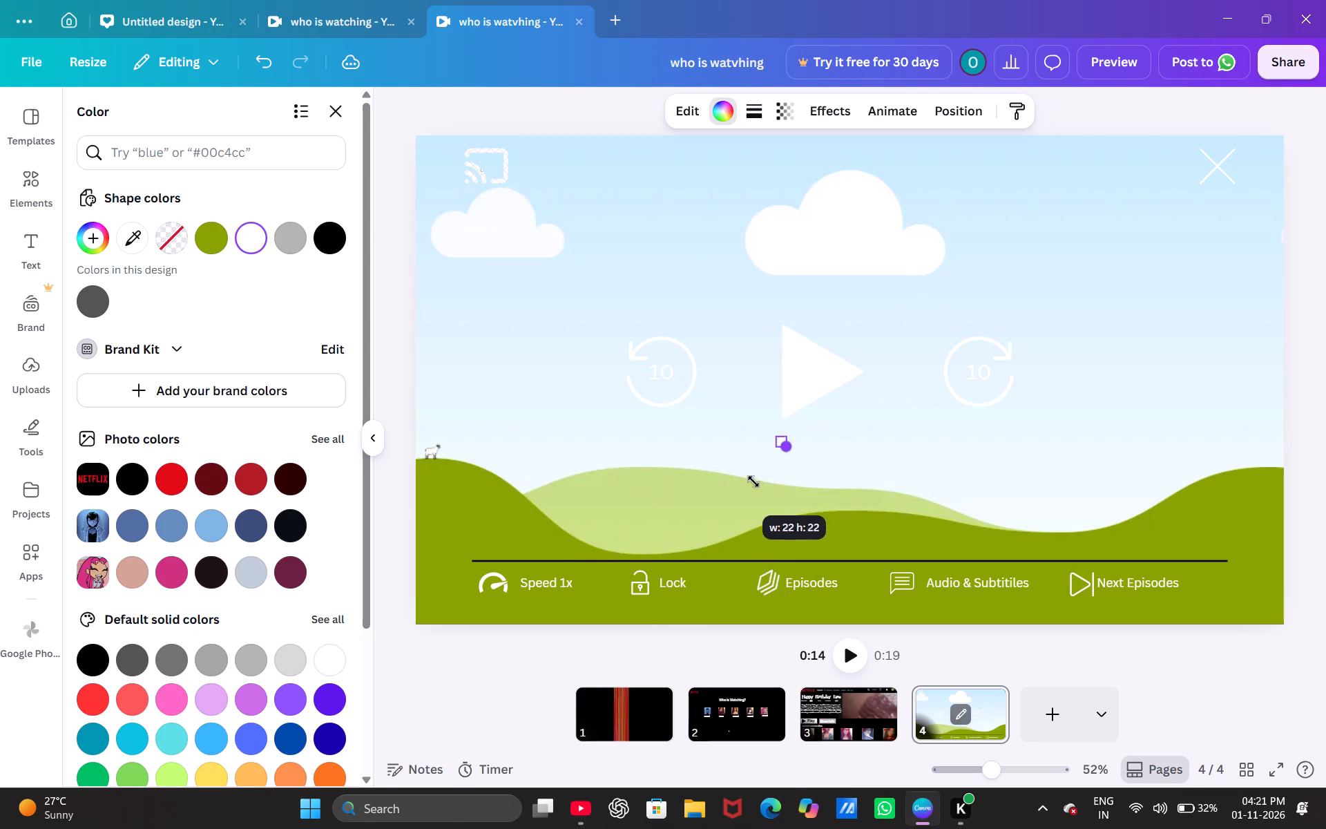
{"action": "left_click_drag", "start_coordinate": [753, 482], "coordinate": [763, 475]}
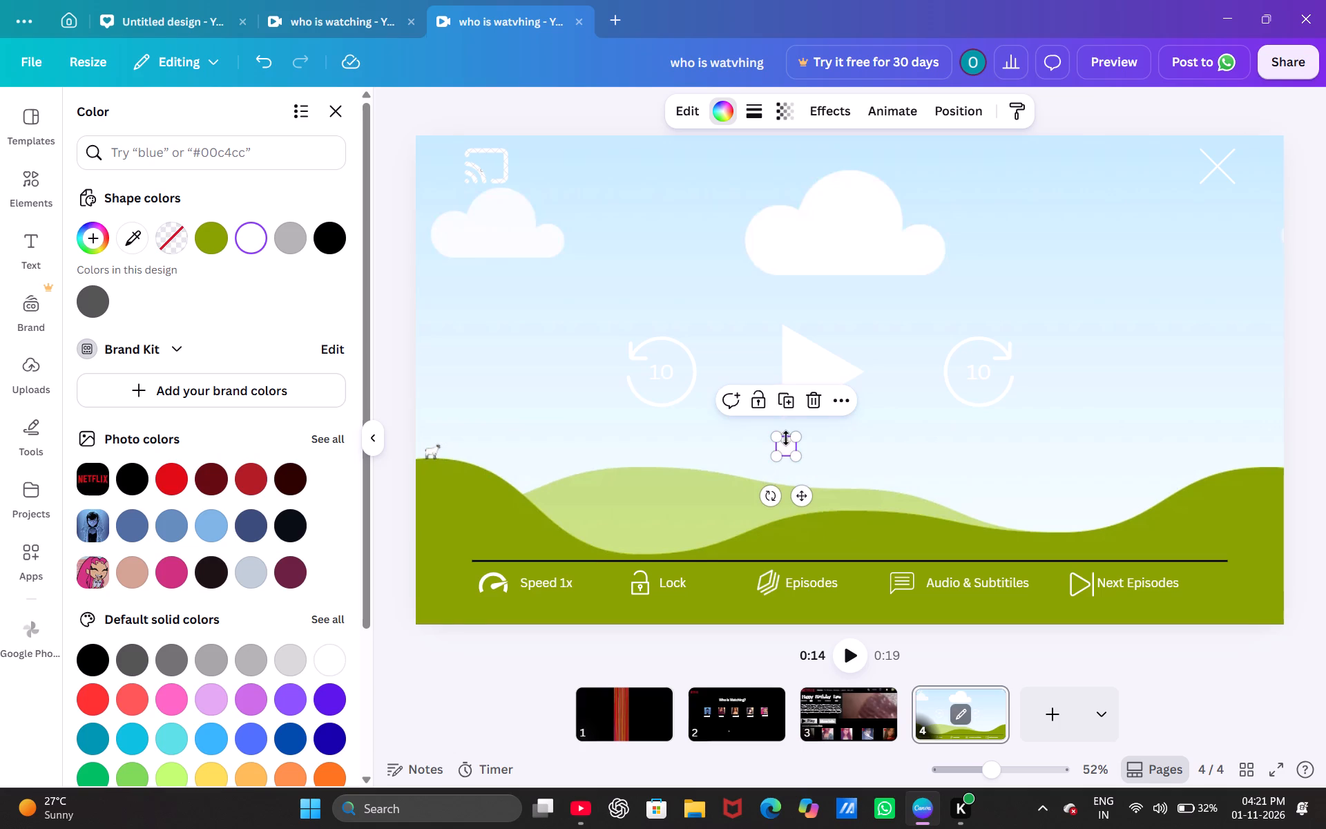
{"action": "left_click_drag", "start_coordinate": [787, 448], "coordinate": [724, 479]}
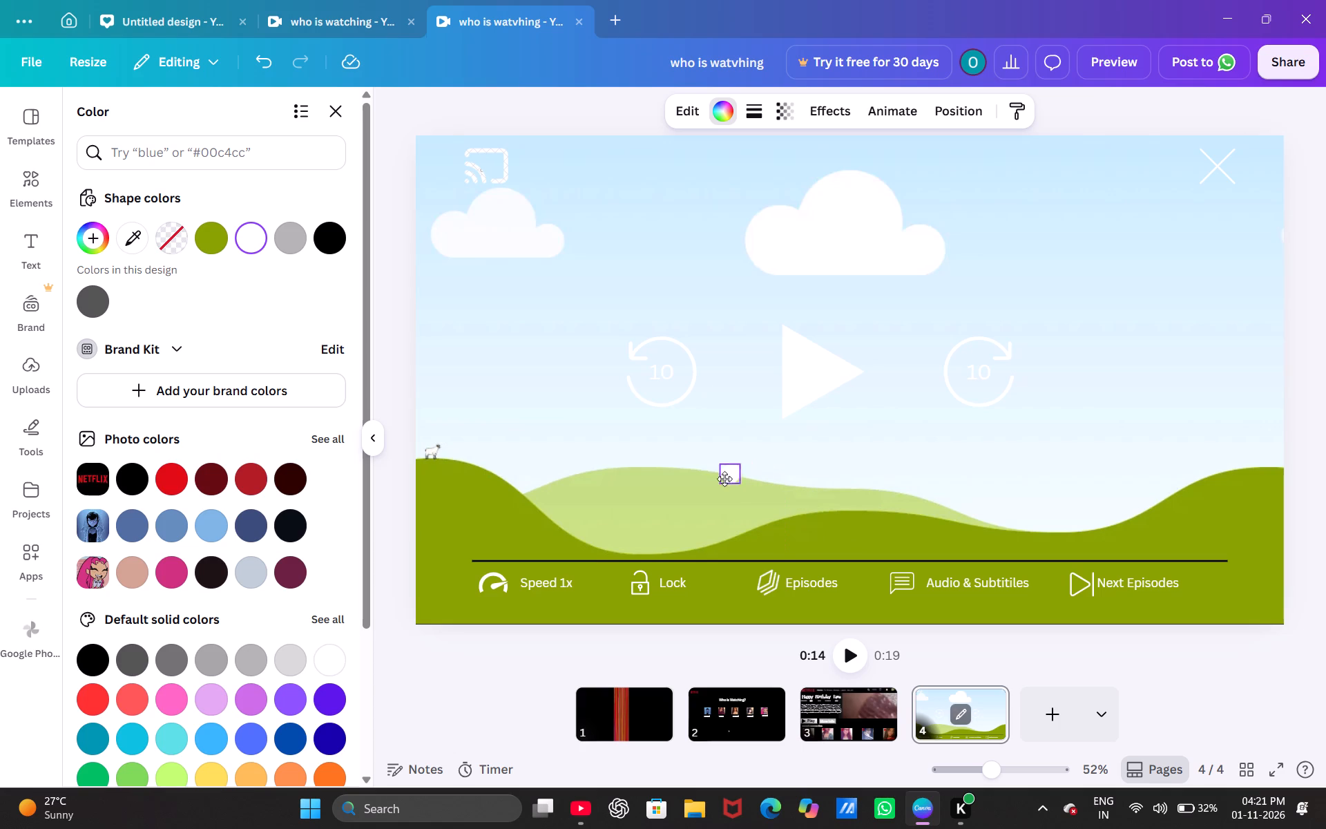
{"action": "left_click_drag", "start_coordinate": [724, 479], "coordinate": [481, 563]}
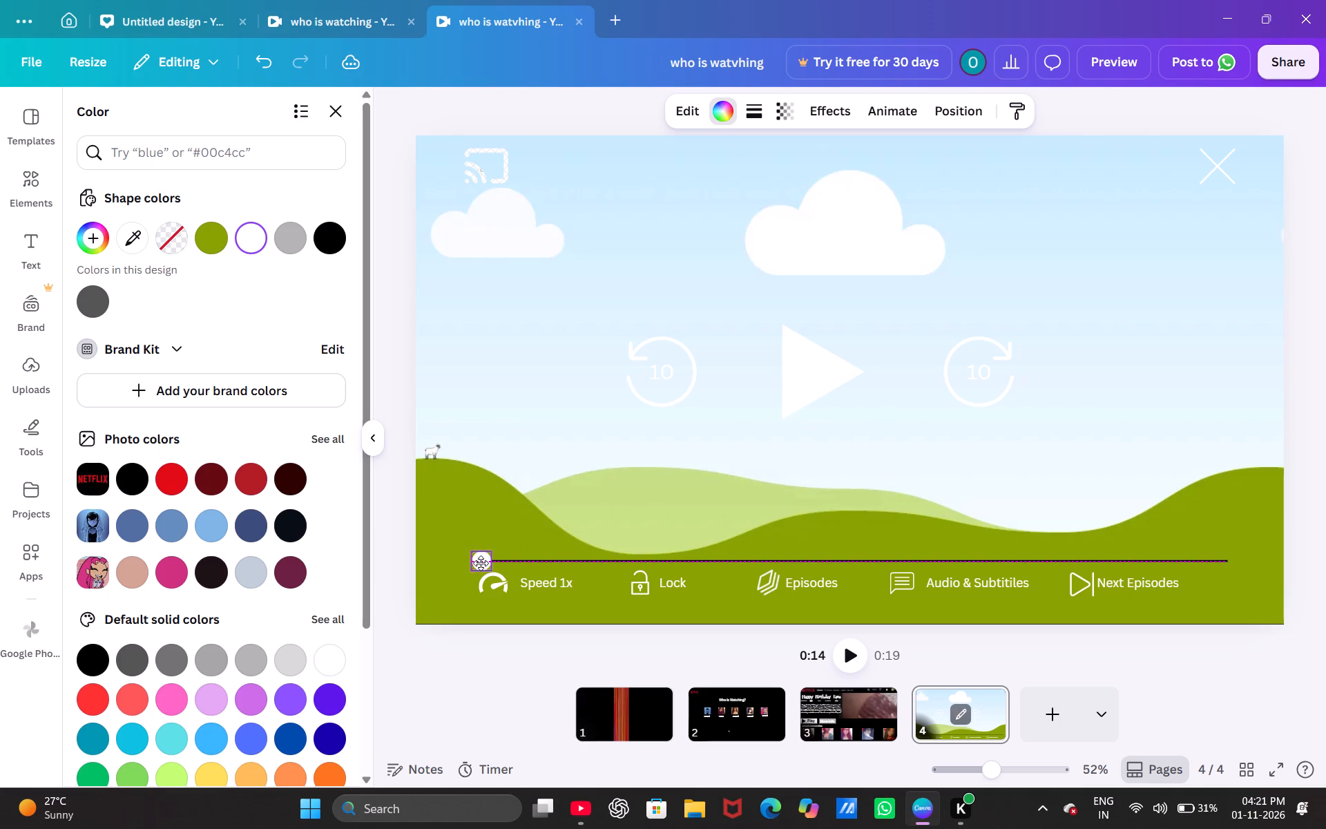
{"action": "left_click_drag", "start_coordinate": [481, 563], "coordinate": [479, 563]}
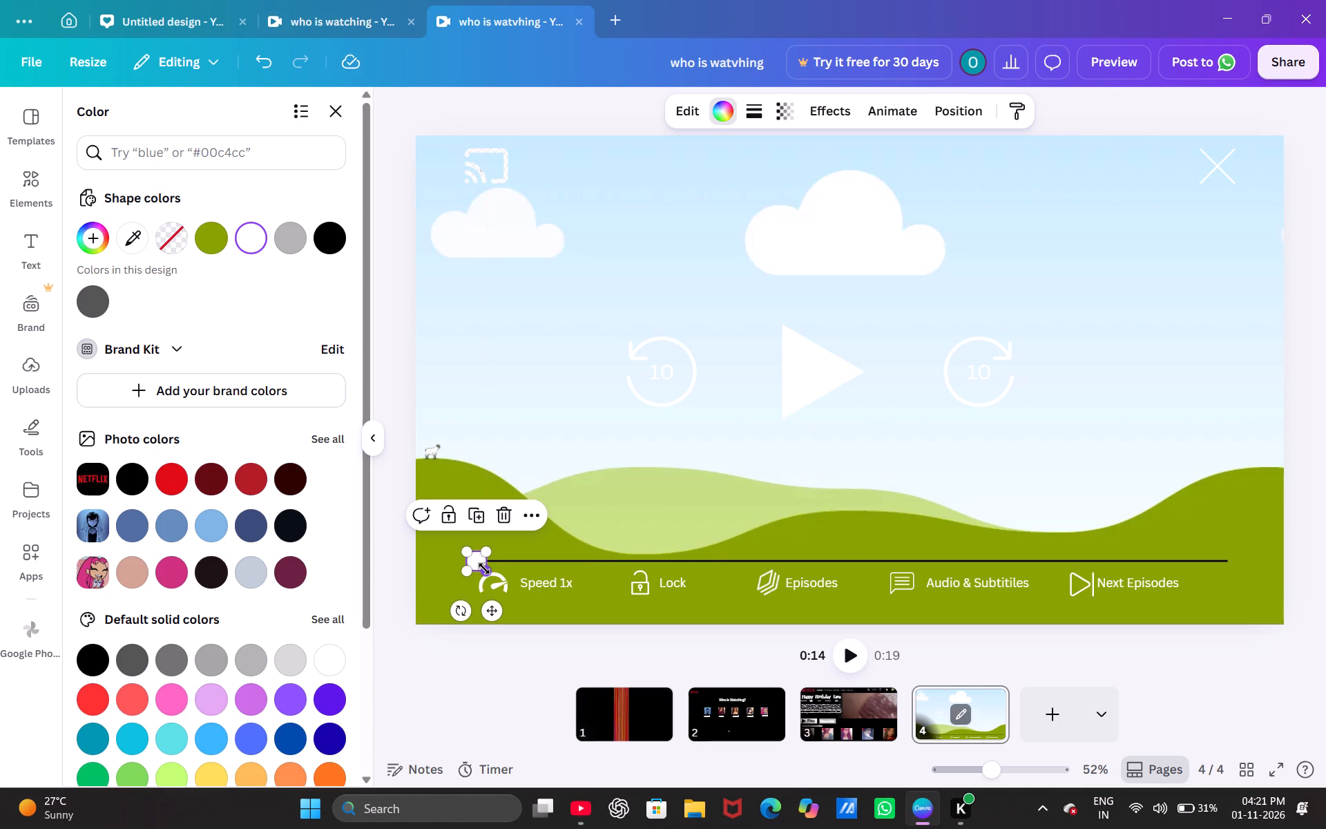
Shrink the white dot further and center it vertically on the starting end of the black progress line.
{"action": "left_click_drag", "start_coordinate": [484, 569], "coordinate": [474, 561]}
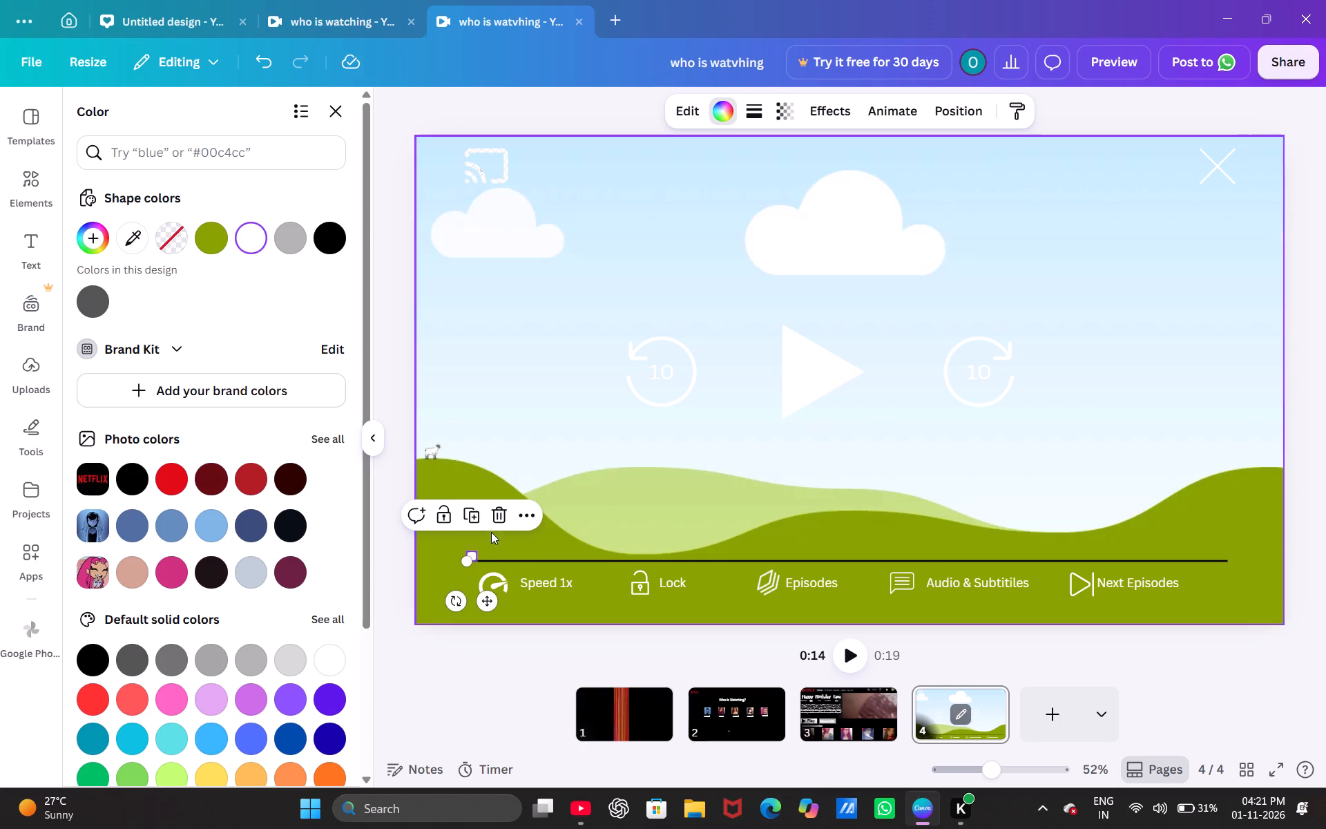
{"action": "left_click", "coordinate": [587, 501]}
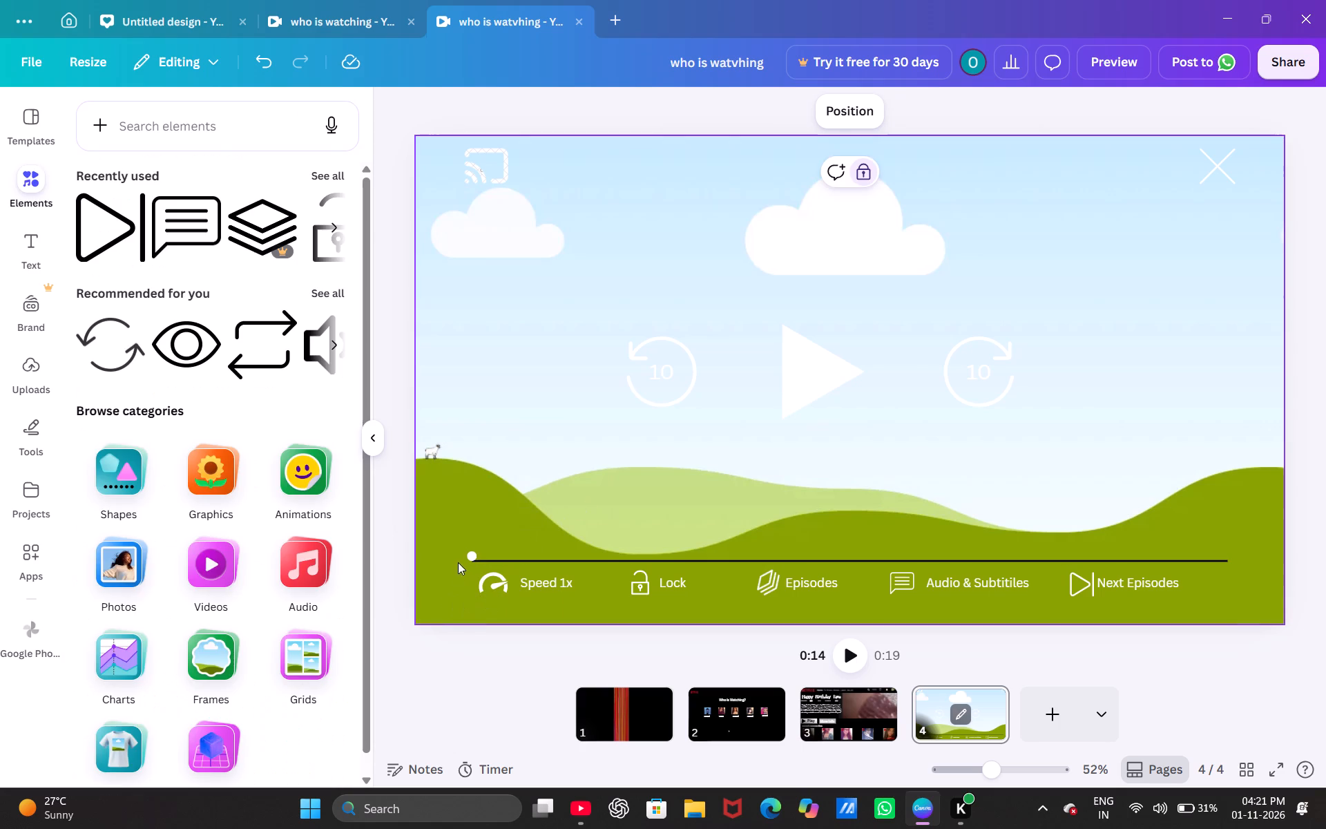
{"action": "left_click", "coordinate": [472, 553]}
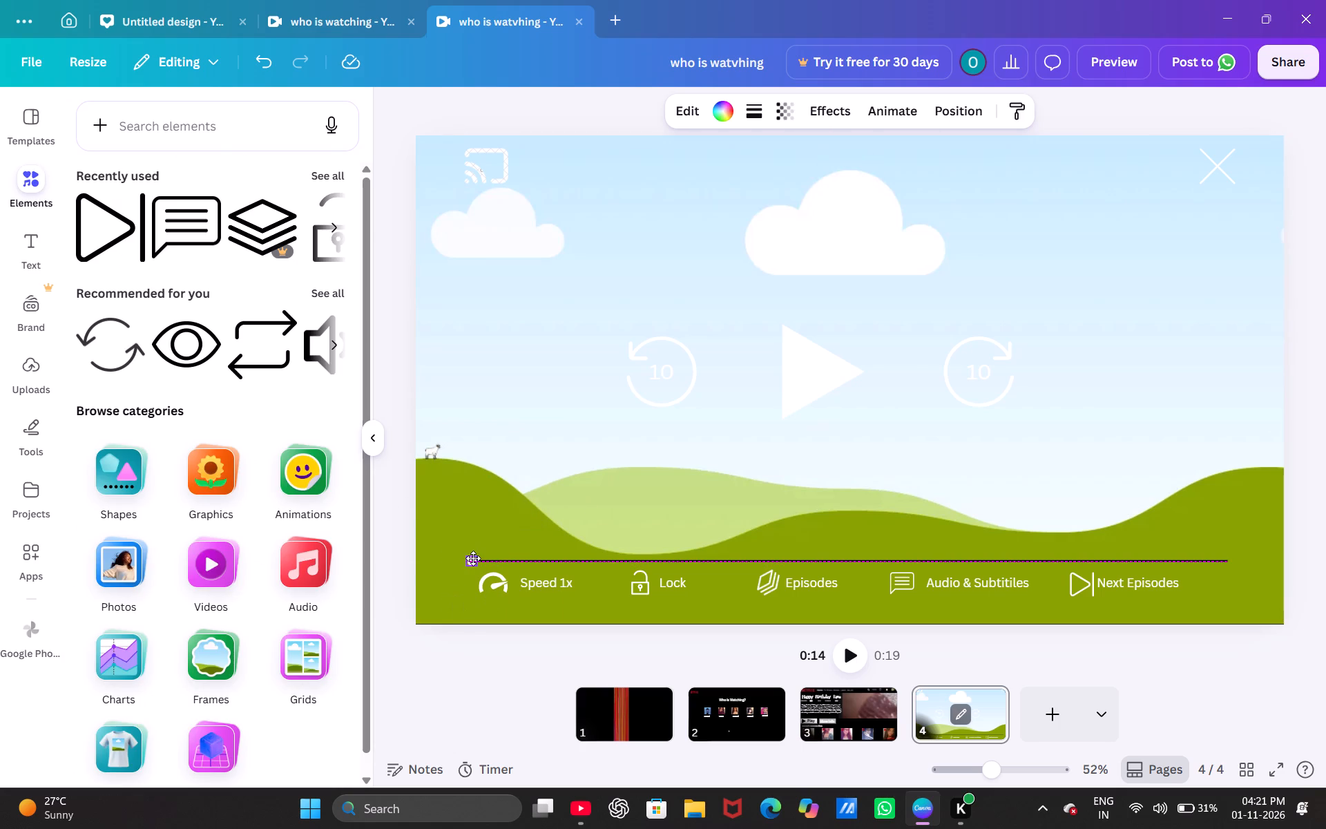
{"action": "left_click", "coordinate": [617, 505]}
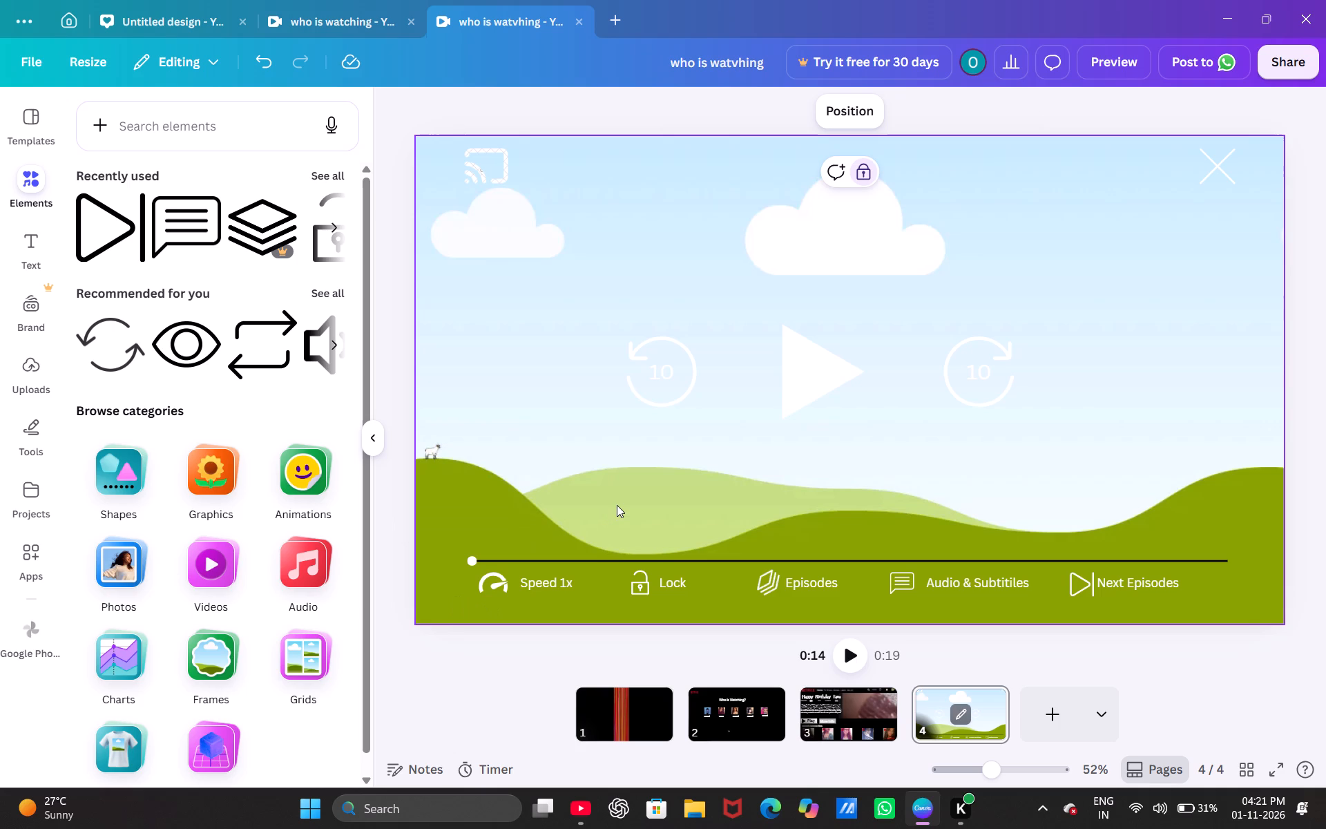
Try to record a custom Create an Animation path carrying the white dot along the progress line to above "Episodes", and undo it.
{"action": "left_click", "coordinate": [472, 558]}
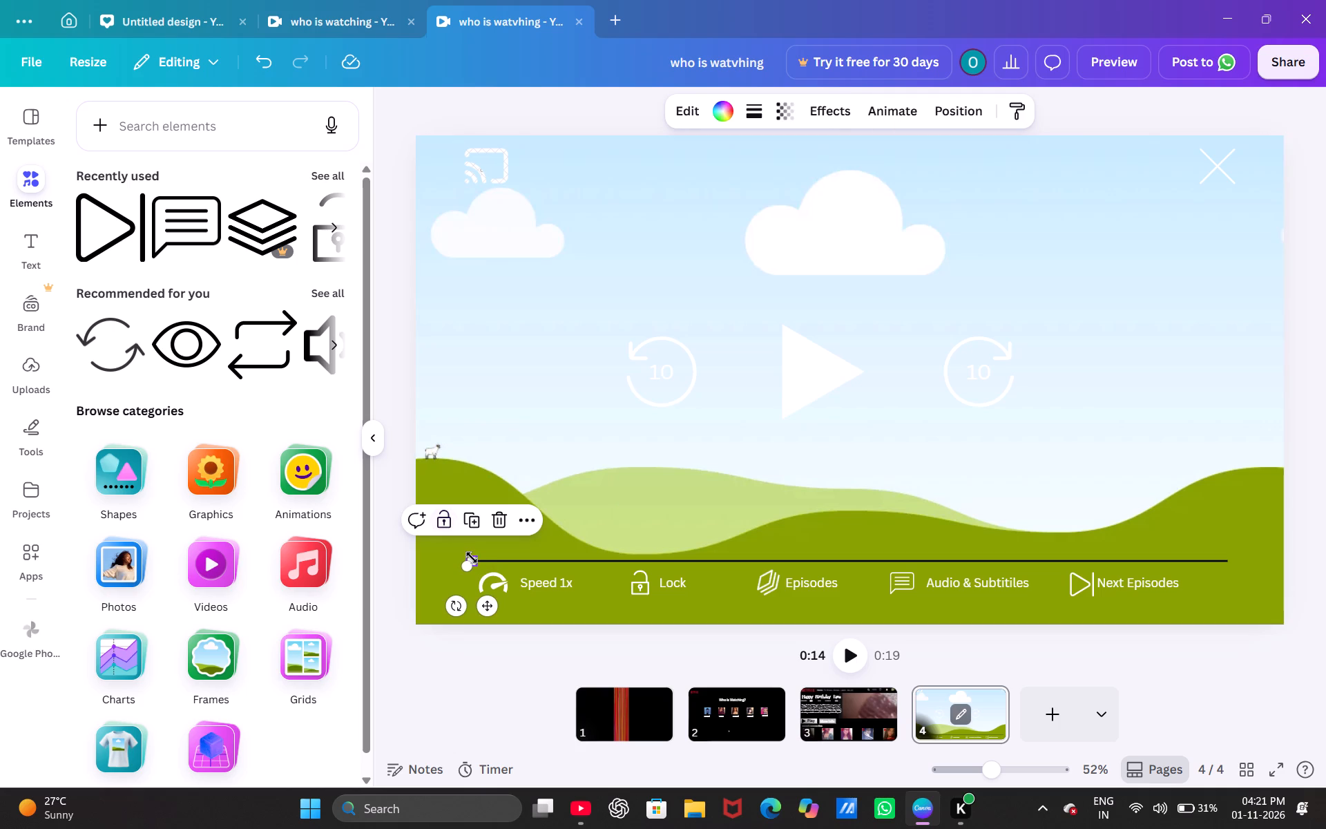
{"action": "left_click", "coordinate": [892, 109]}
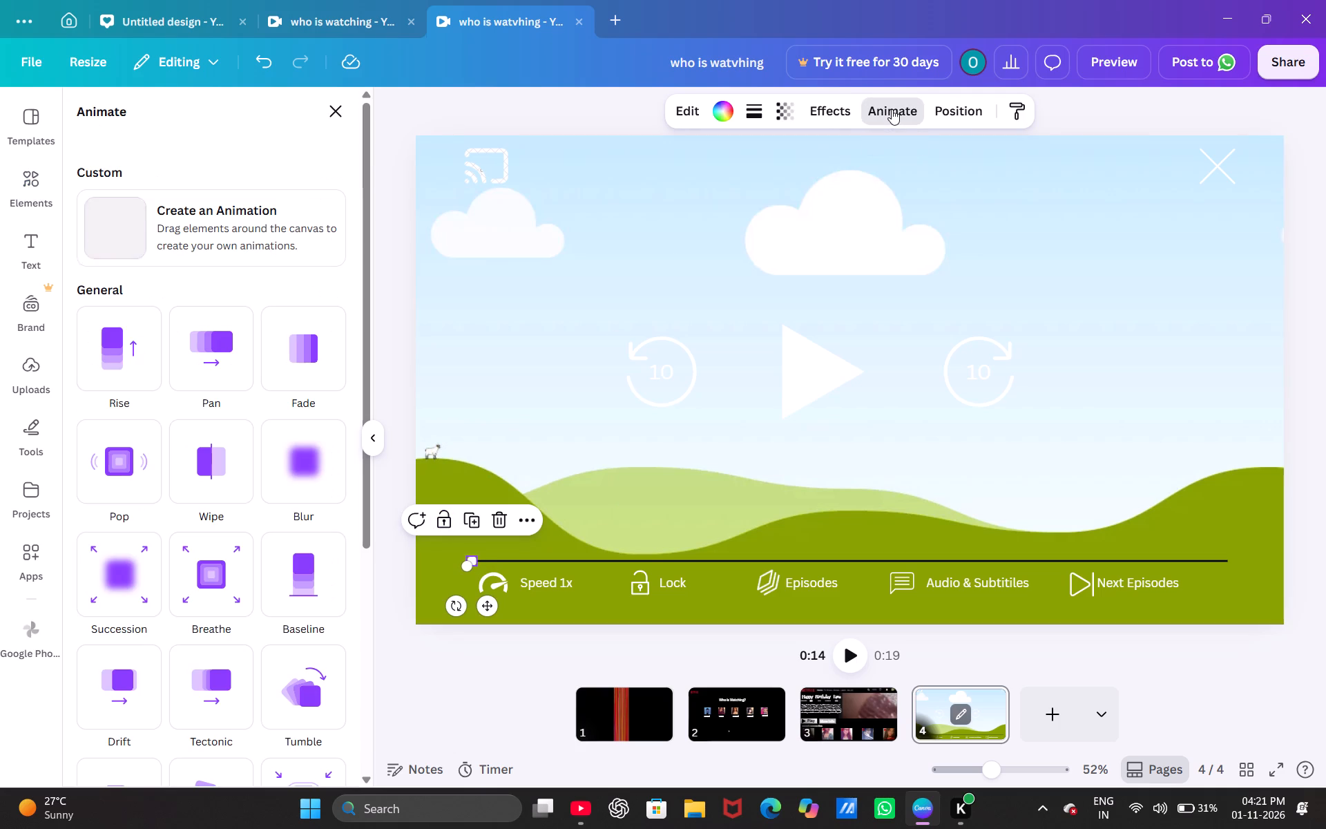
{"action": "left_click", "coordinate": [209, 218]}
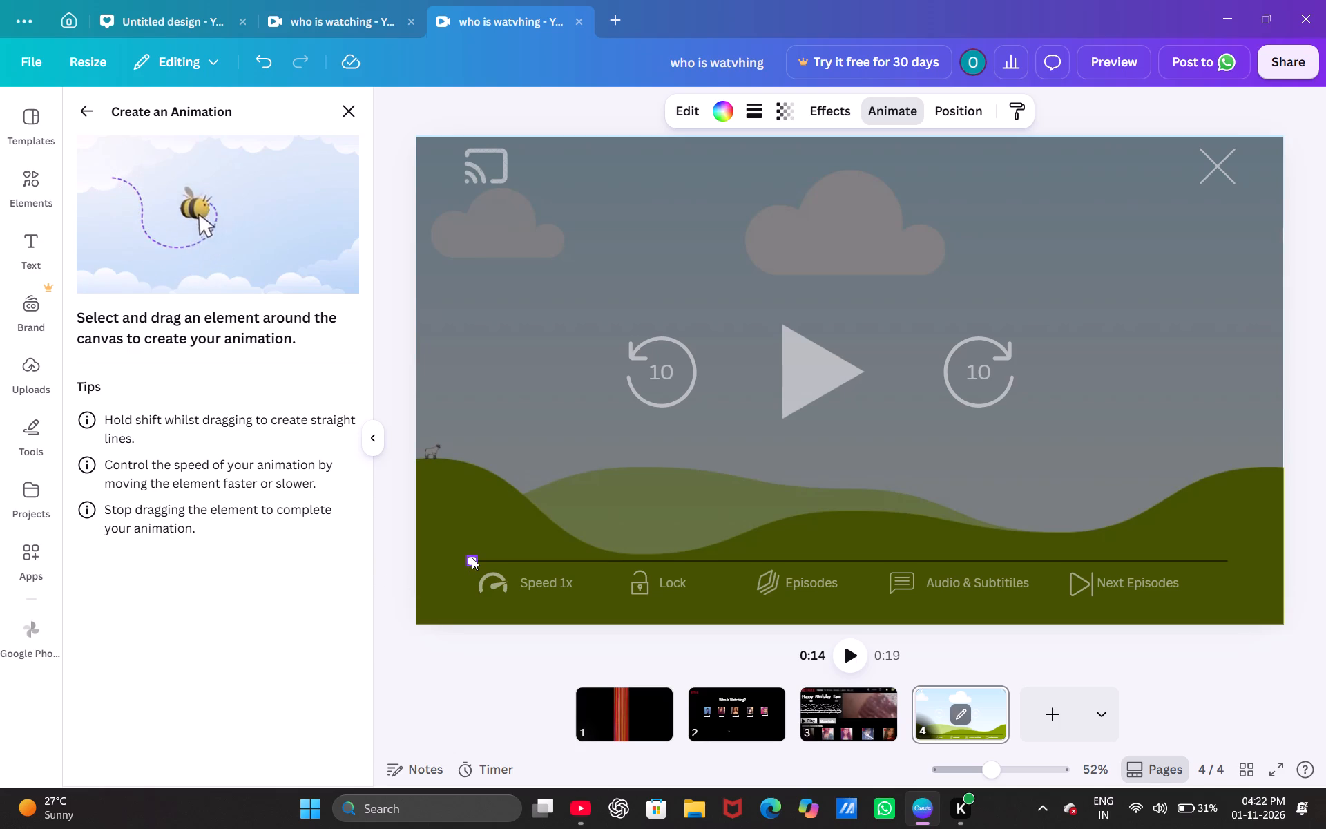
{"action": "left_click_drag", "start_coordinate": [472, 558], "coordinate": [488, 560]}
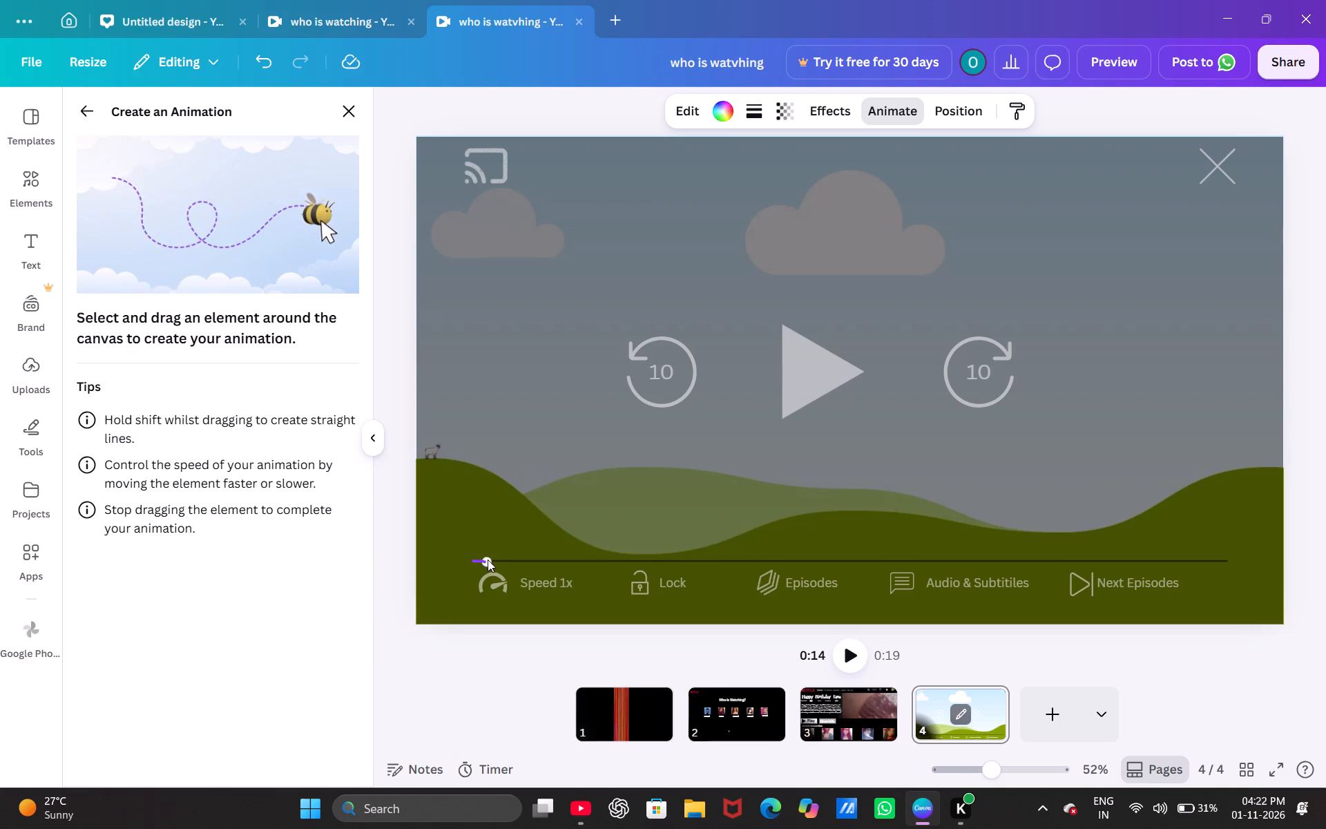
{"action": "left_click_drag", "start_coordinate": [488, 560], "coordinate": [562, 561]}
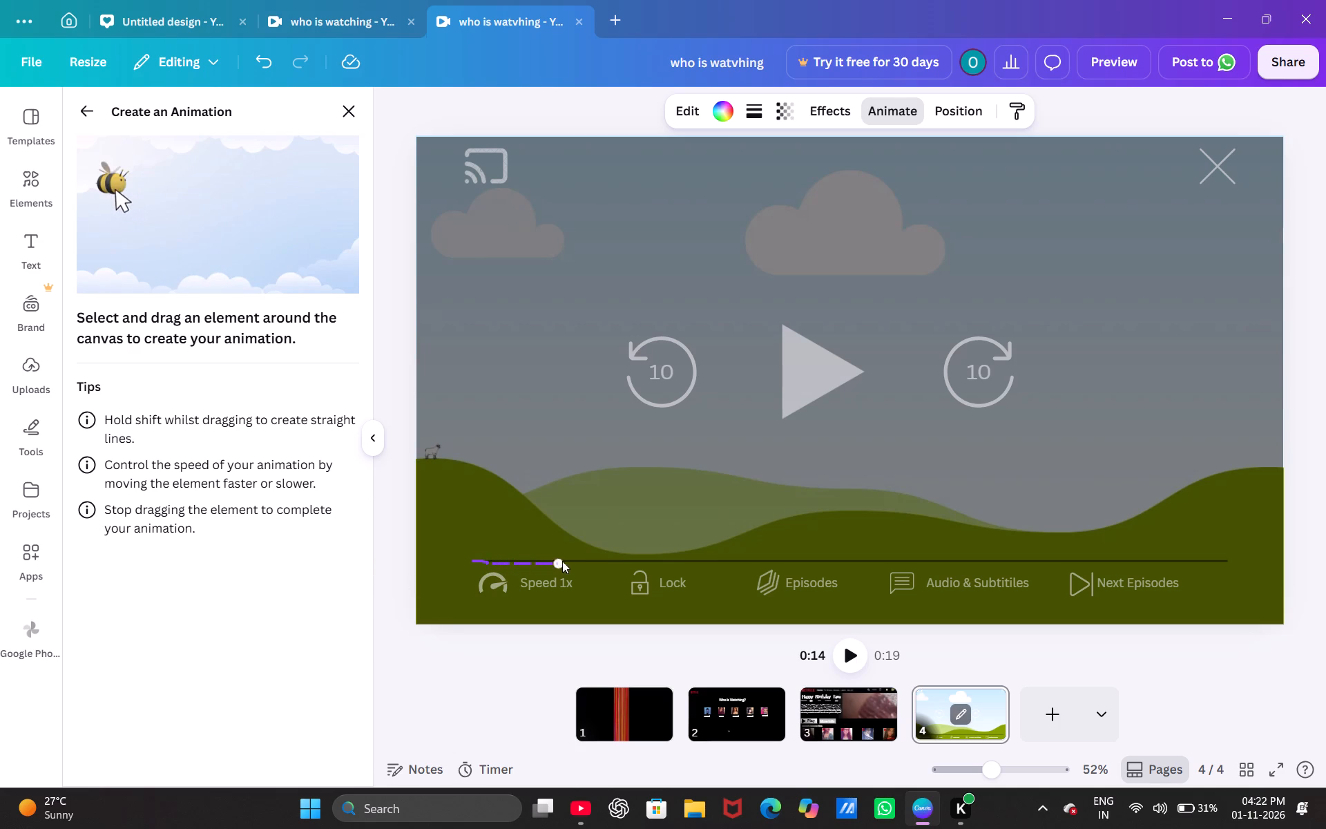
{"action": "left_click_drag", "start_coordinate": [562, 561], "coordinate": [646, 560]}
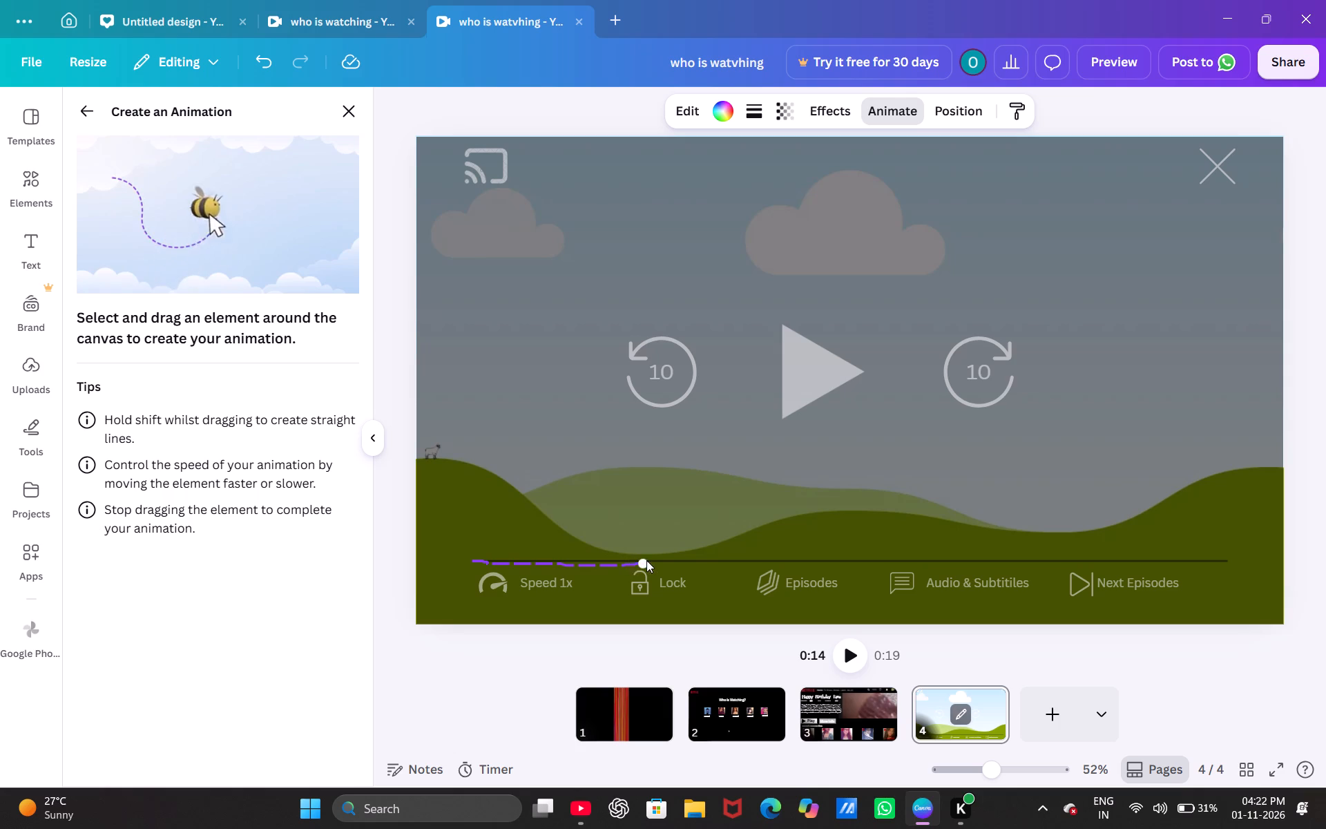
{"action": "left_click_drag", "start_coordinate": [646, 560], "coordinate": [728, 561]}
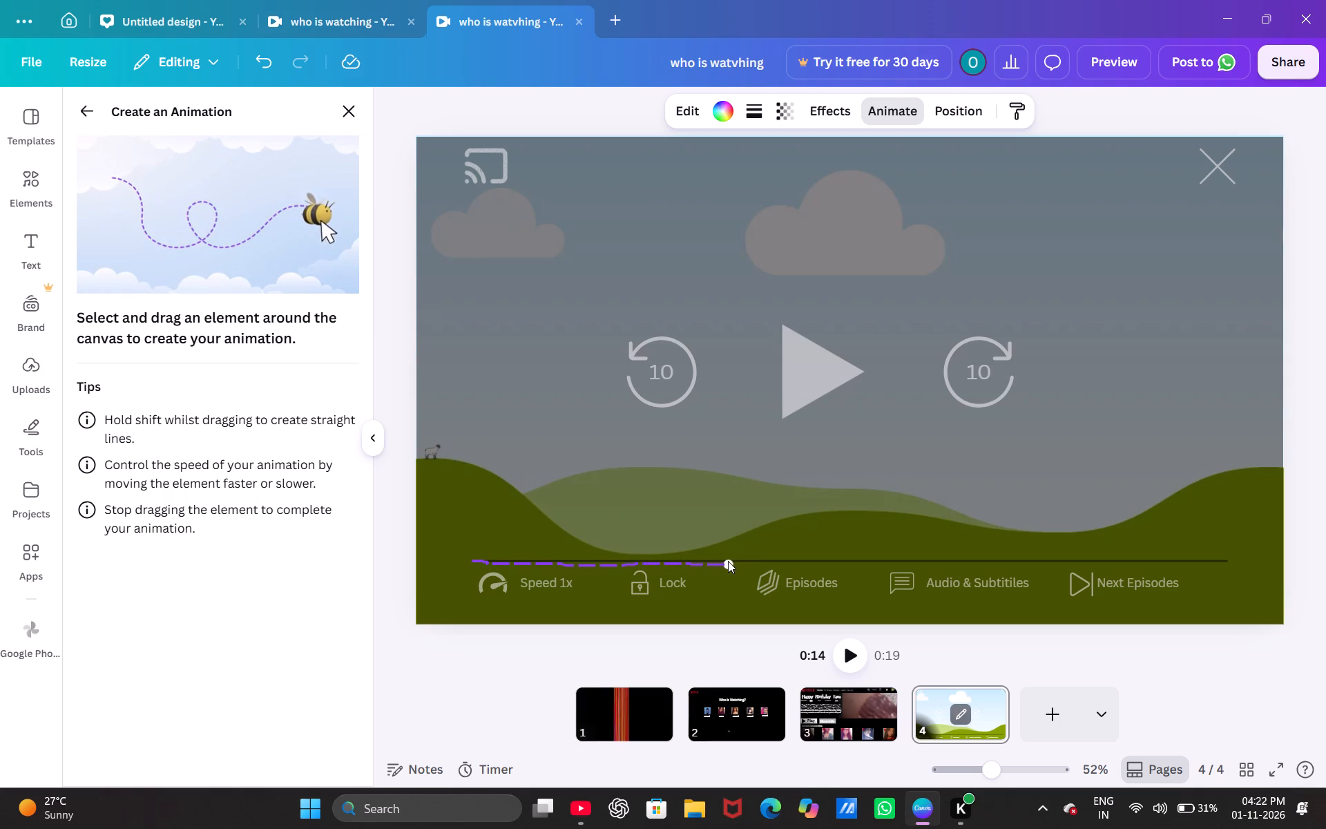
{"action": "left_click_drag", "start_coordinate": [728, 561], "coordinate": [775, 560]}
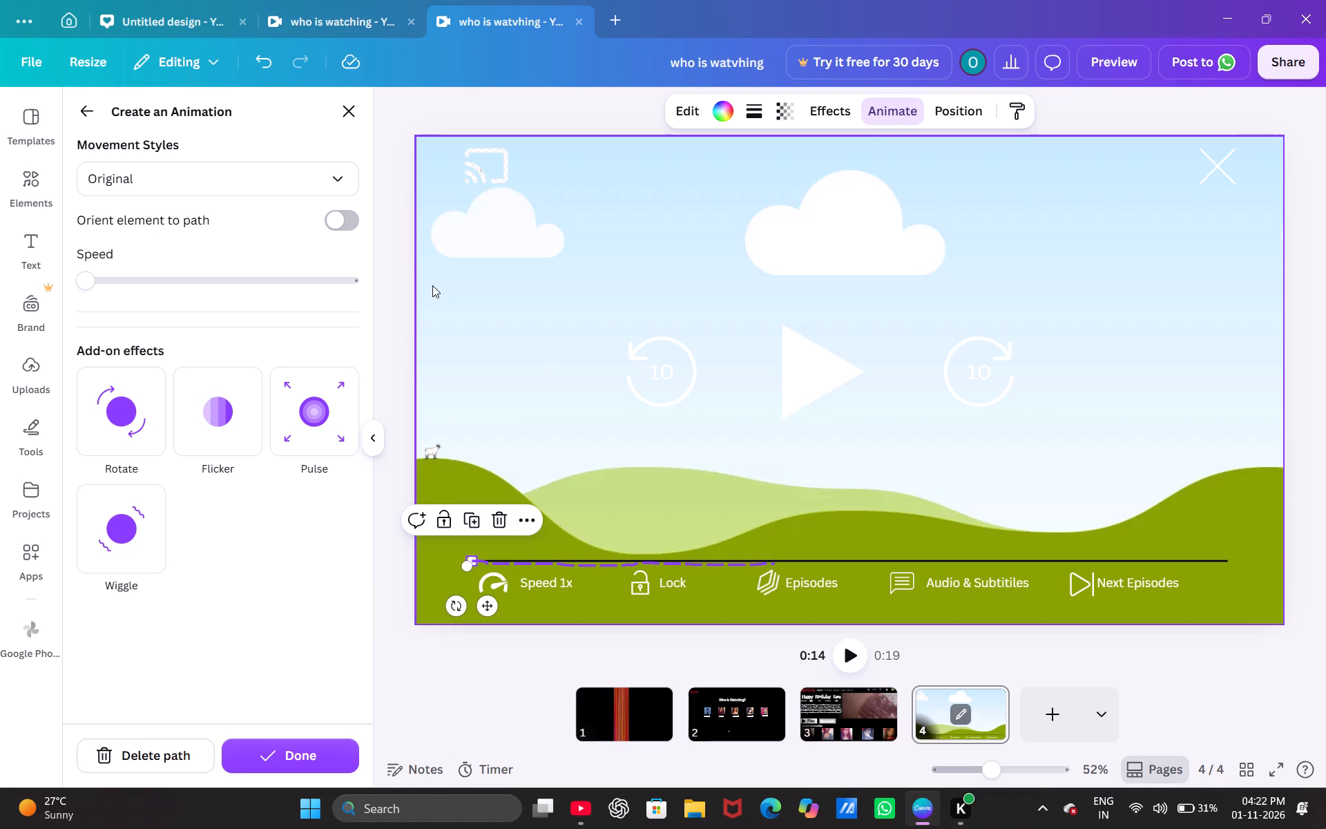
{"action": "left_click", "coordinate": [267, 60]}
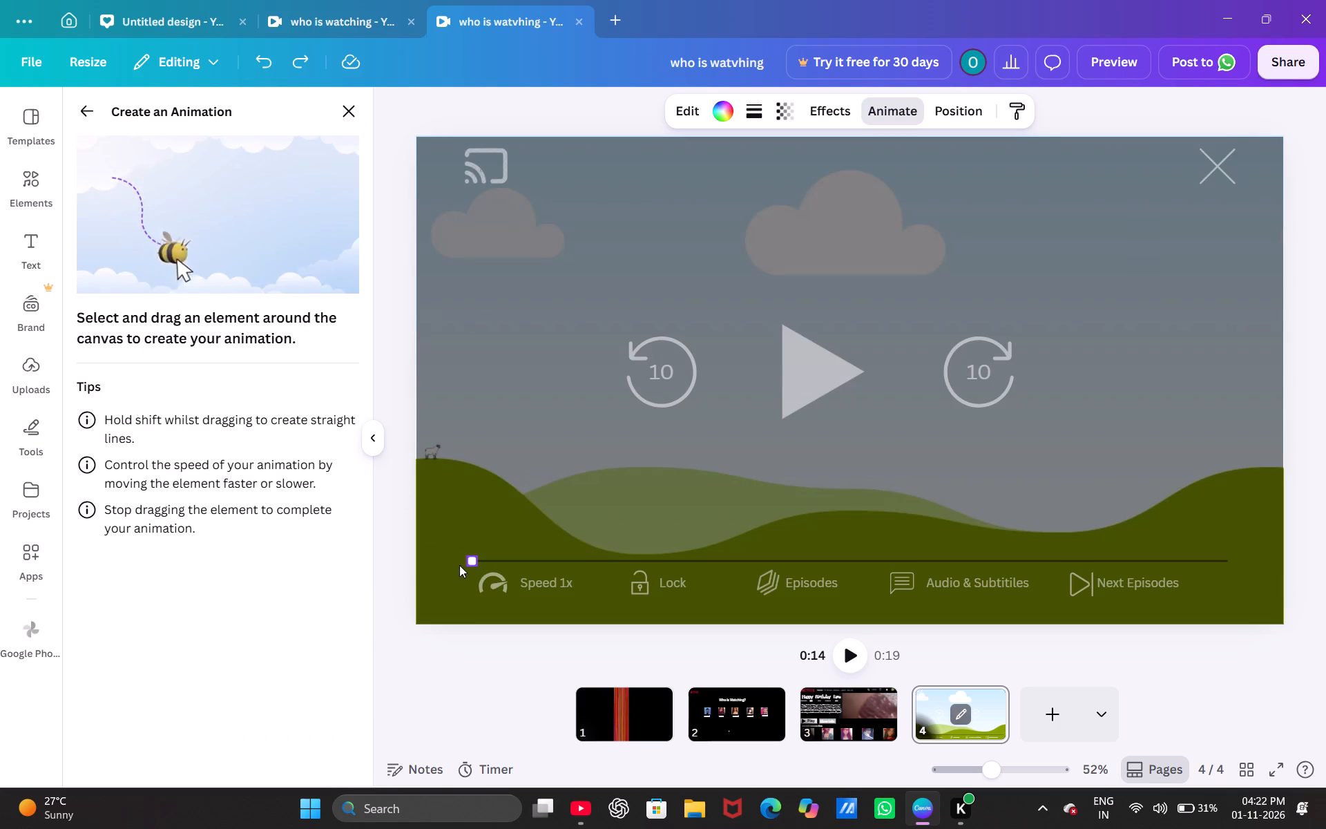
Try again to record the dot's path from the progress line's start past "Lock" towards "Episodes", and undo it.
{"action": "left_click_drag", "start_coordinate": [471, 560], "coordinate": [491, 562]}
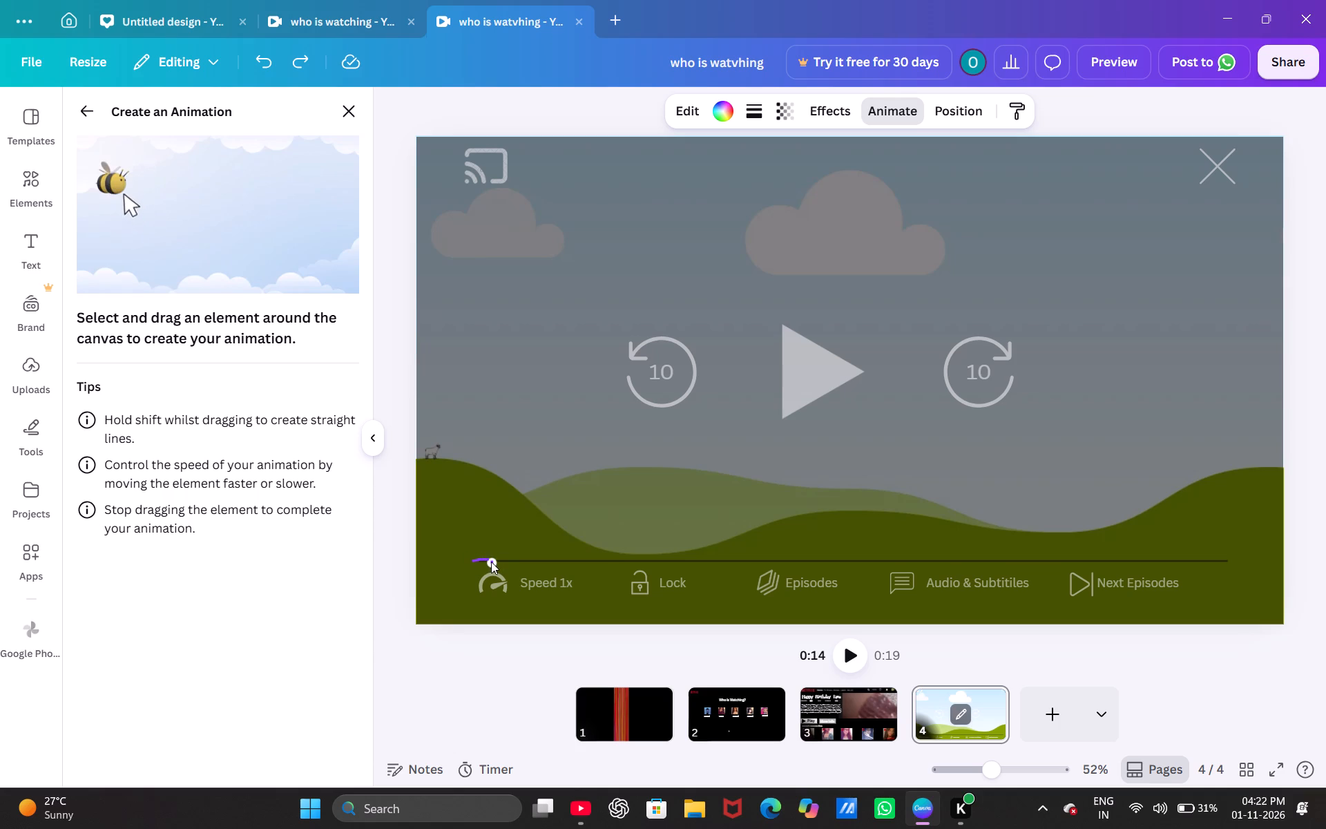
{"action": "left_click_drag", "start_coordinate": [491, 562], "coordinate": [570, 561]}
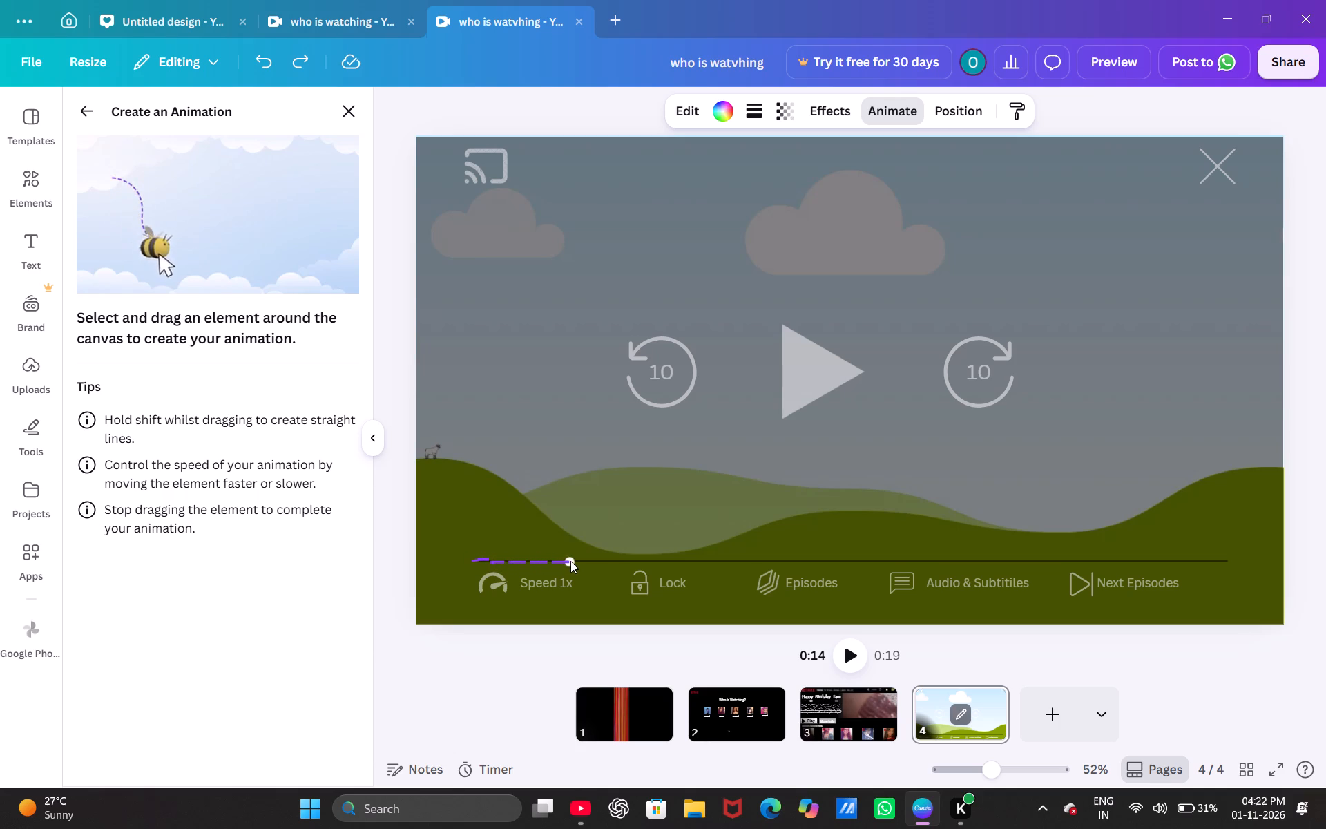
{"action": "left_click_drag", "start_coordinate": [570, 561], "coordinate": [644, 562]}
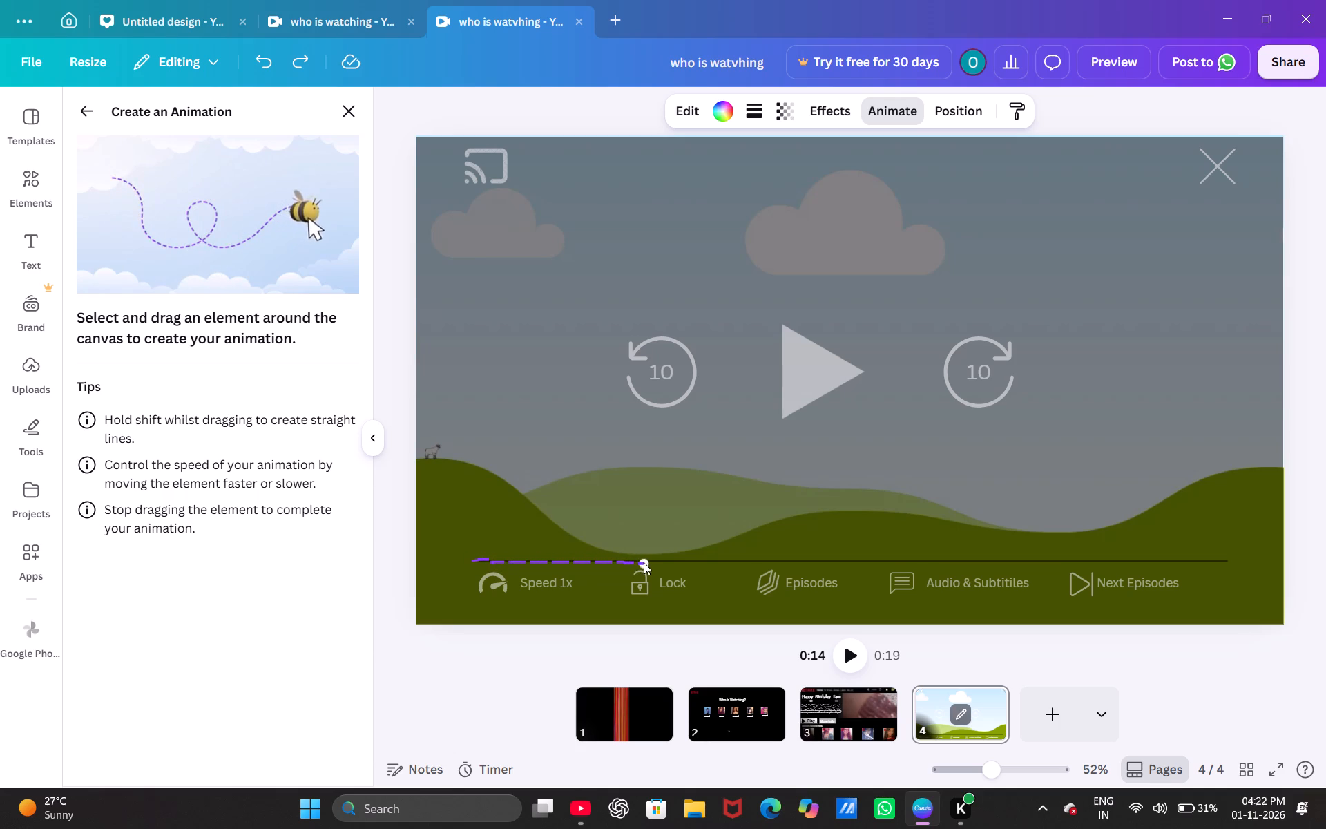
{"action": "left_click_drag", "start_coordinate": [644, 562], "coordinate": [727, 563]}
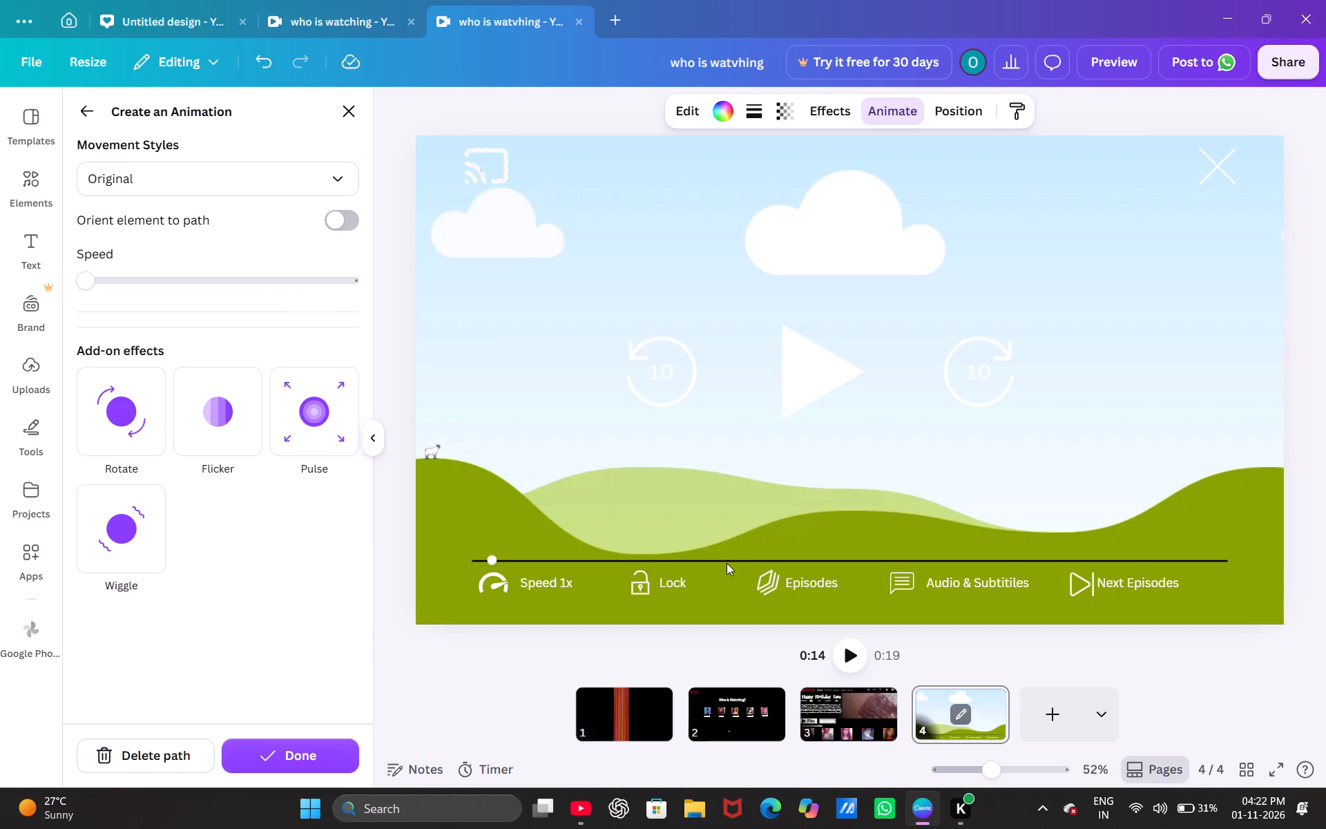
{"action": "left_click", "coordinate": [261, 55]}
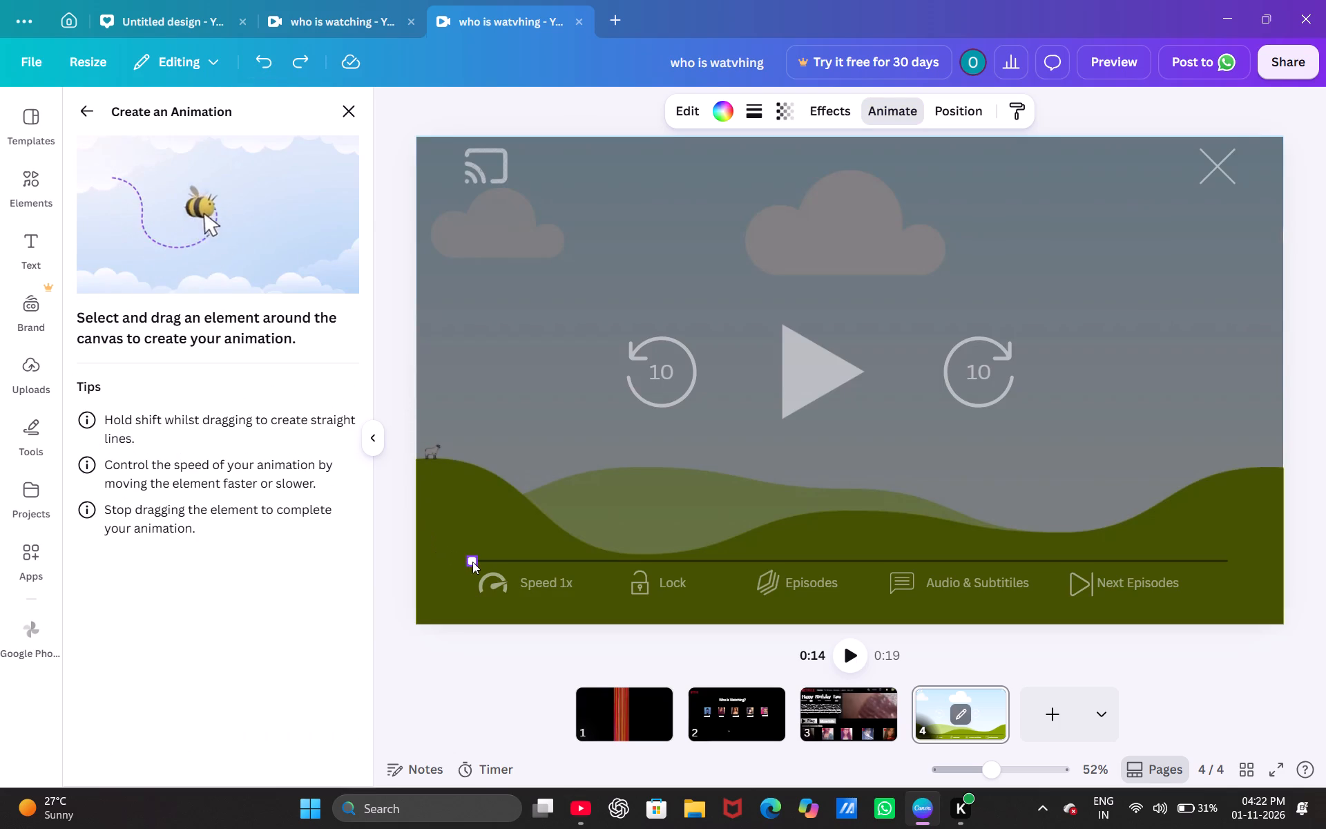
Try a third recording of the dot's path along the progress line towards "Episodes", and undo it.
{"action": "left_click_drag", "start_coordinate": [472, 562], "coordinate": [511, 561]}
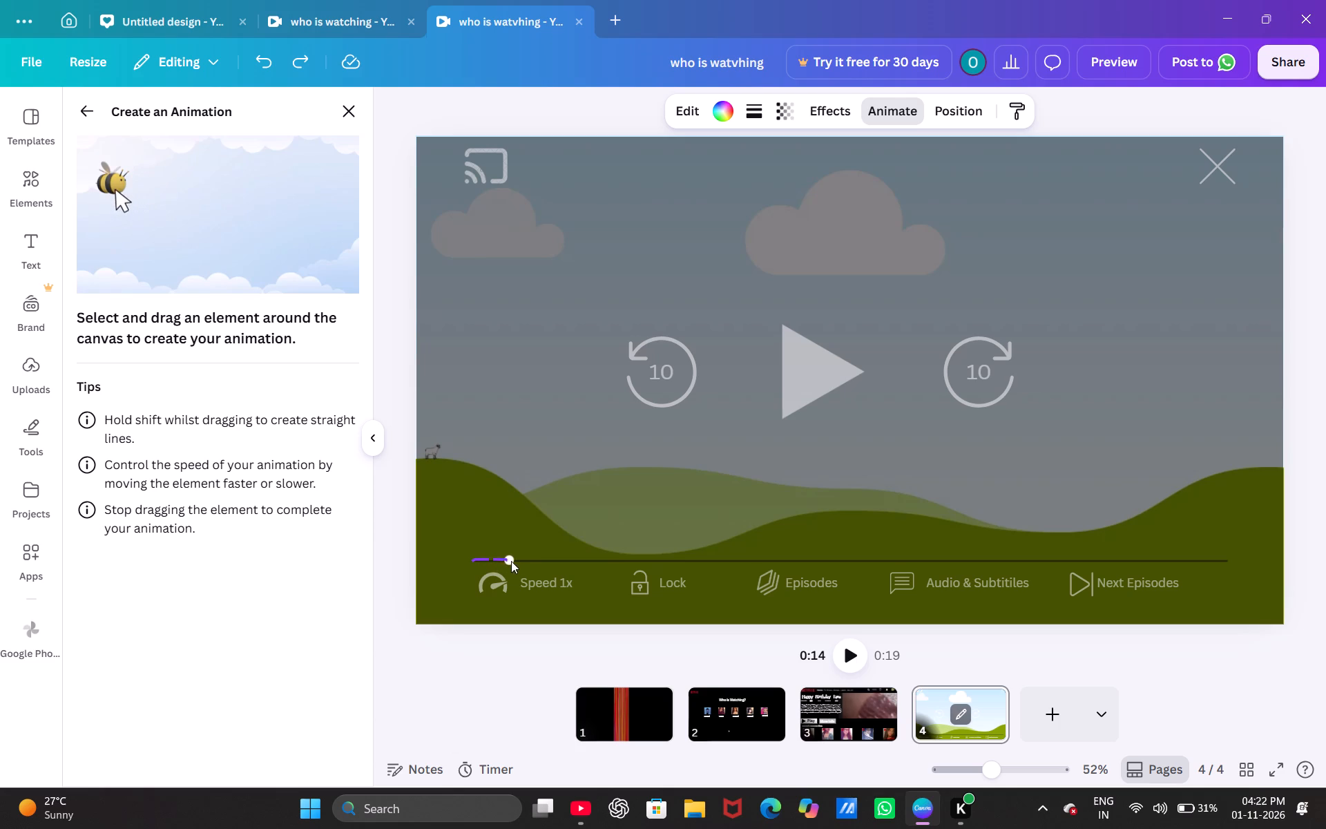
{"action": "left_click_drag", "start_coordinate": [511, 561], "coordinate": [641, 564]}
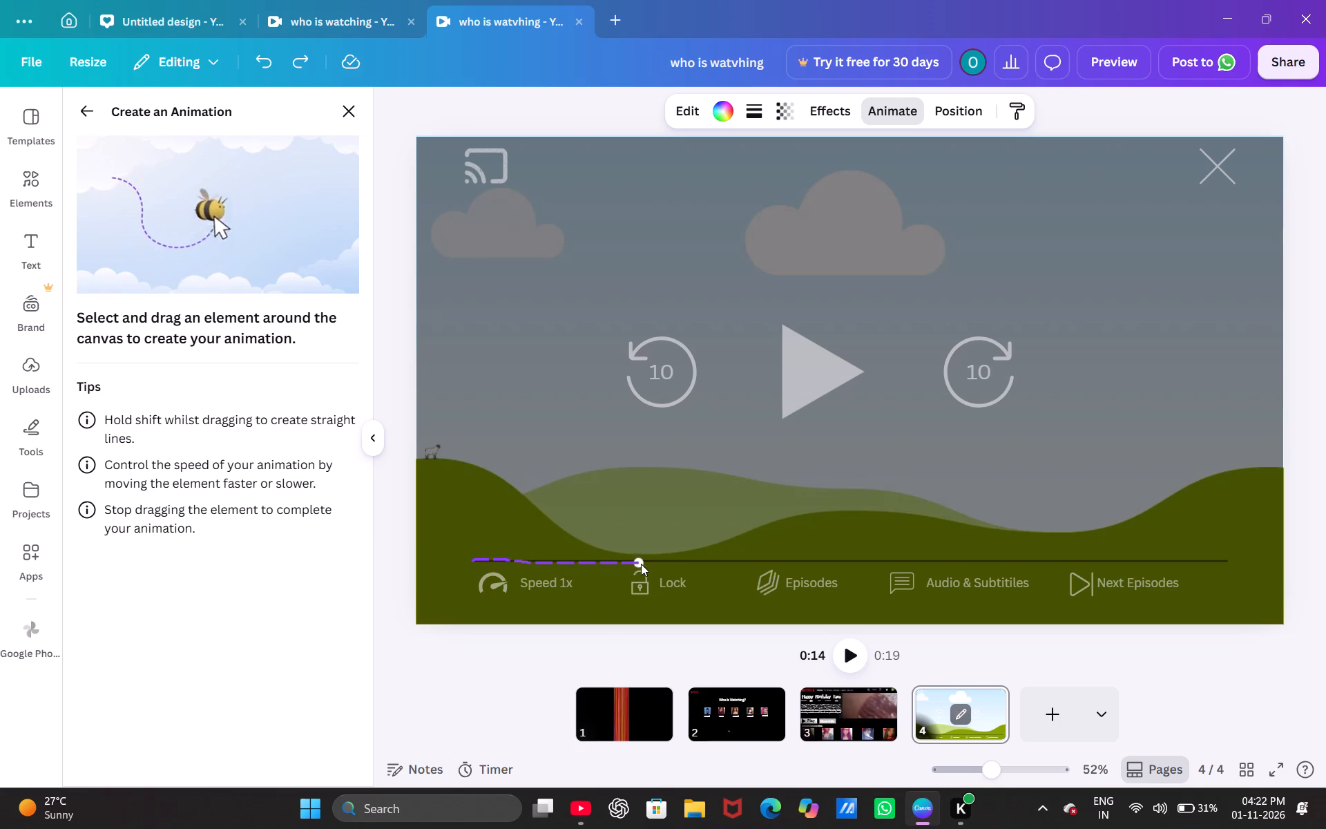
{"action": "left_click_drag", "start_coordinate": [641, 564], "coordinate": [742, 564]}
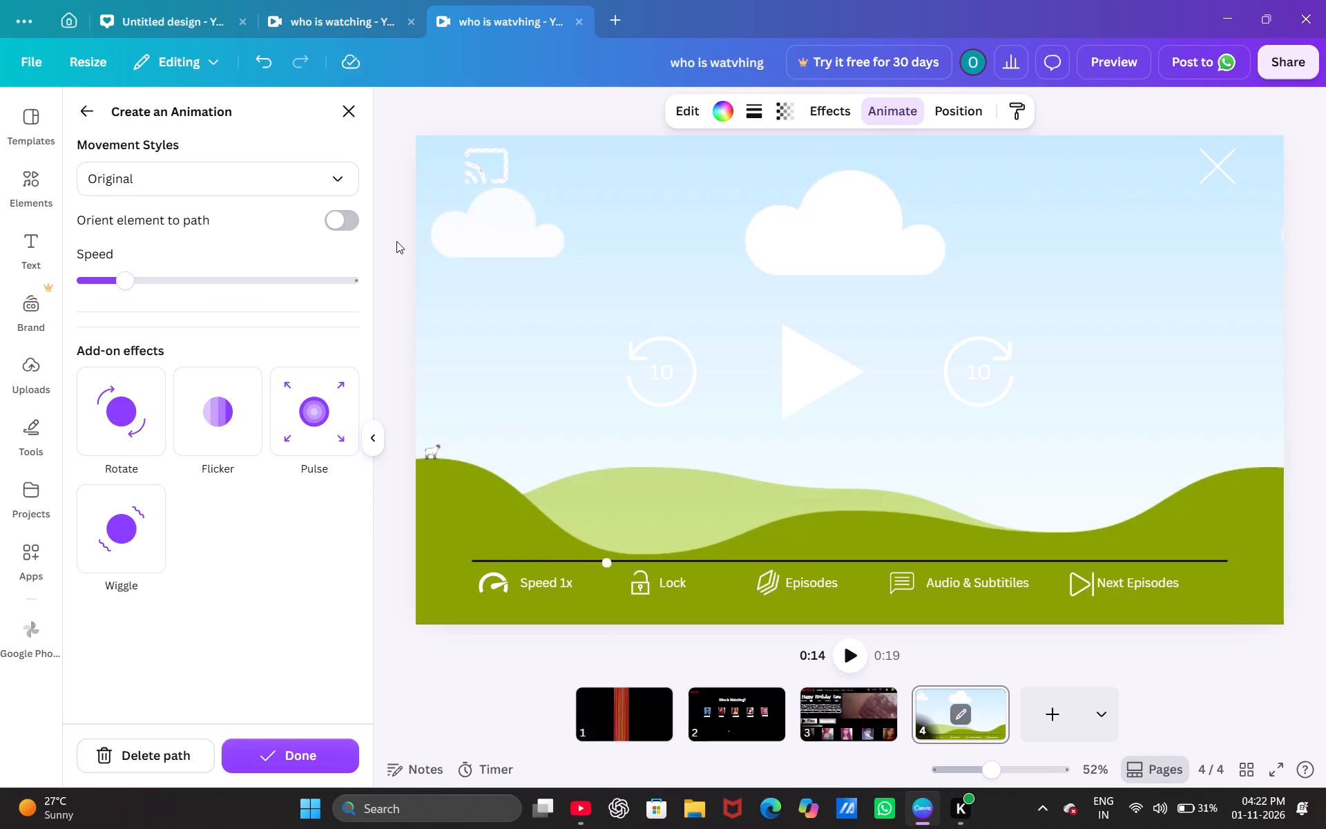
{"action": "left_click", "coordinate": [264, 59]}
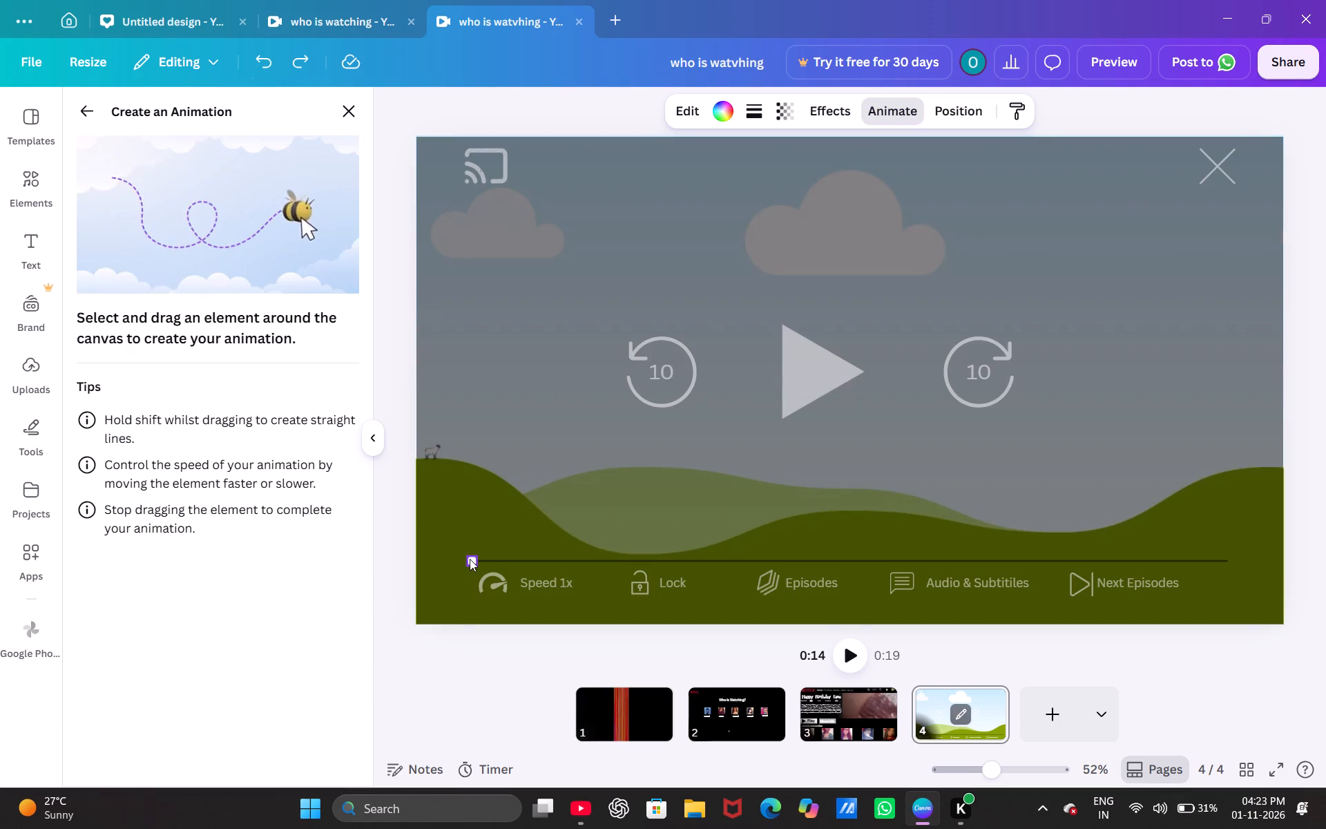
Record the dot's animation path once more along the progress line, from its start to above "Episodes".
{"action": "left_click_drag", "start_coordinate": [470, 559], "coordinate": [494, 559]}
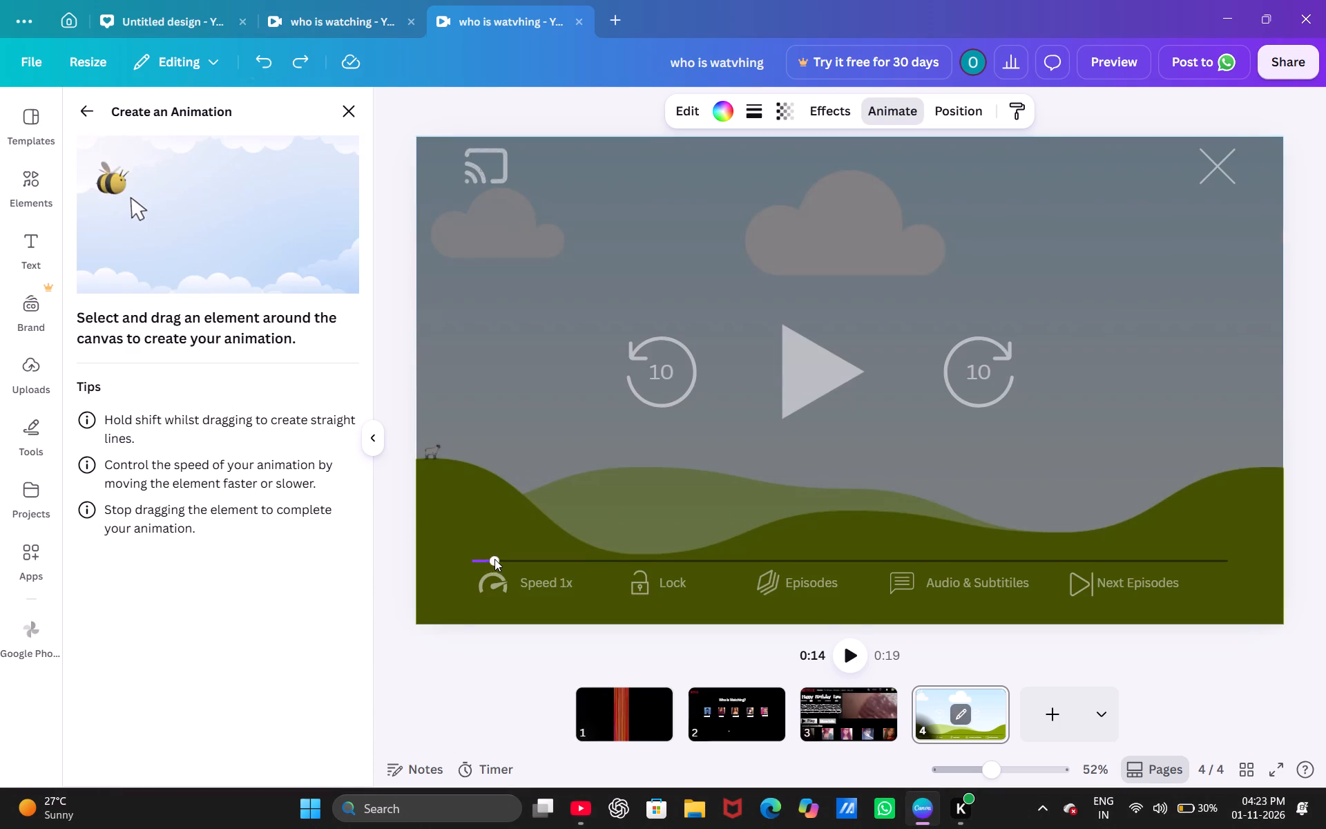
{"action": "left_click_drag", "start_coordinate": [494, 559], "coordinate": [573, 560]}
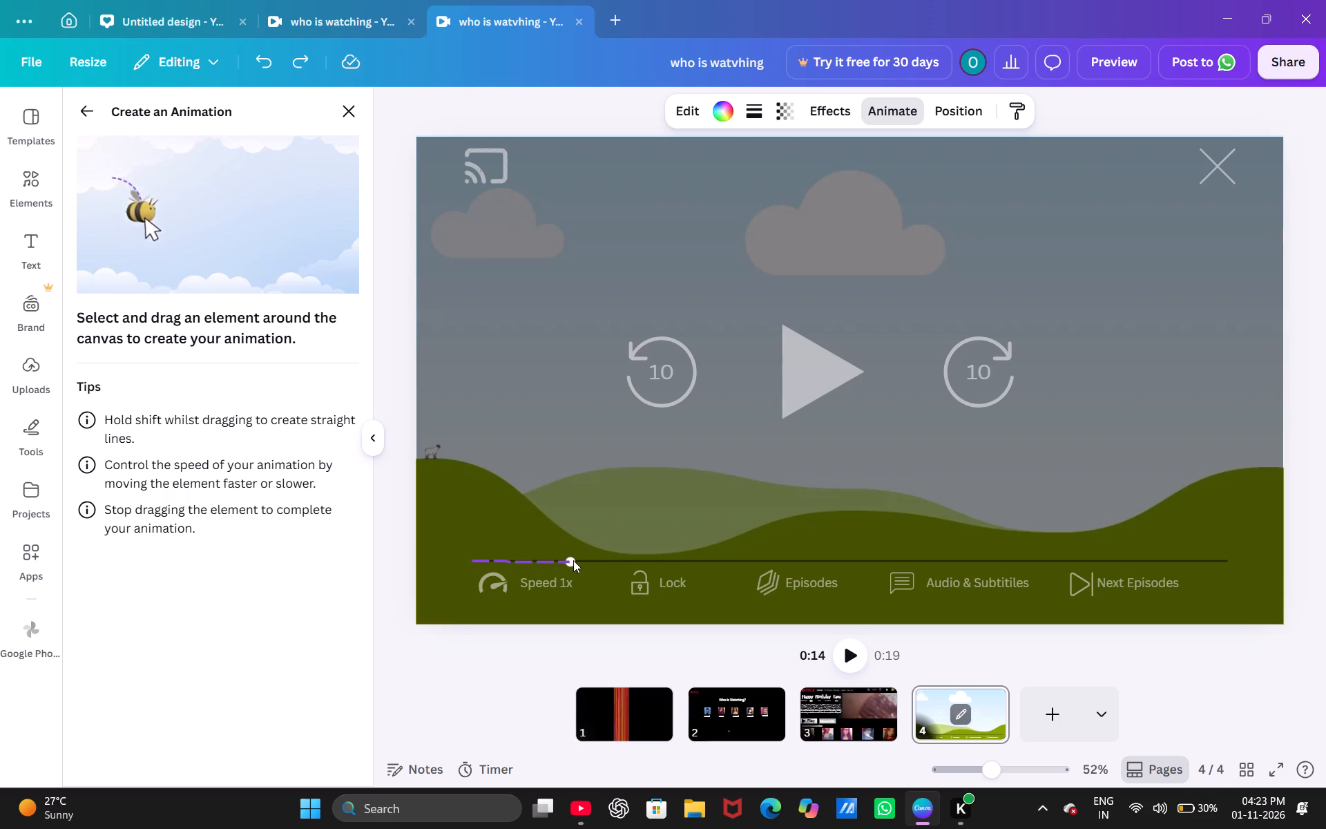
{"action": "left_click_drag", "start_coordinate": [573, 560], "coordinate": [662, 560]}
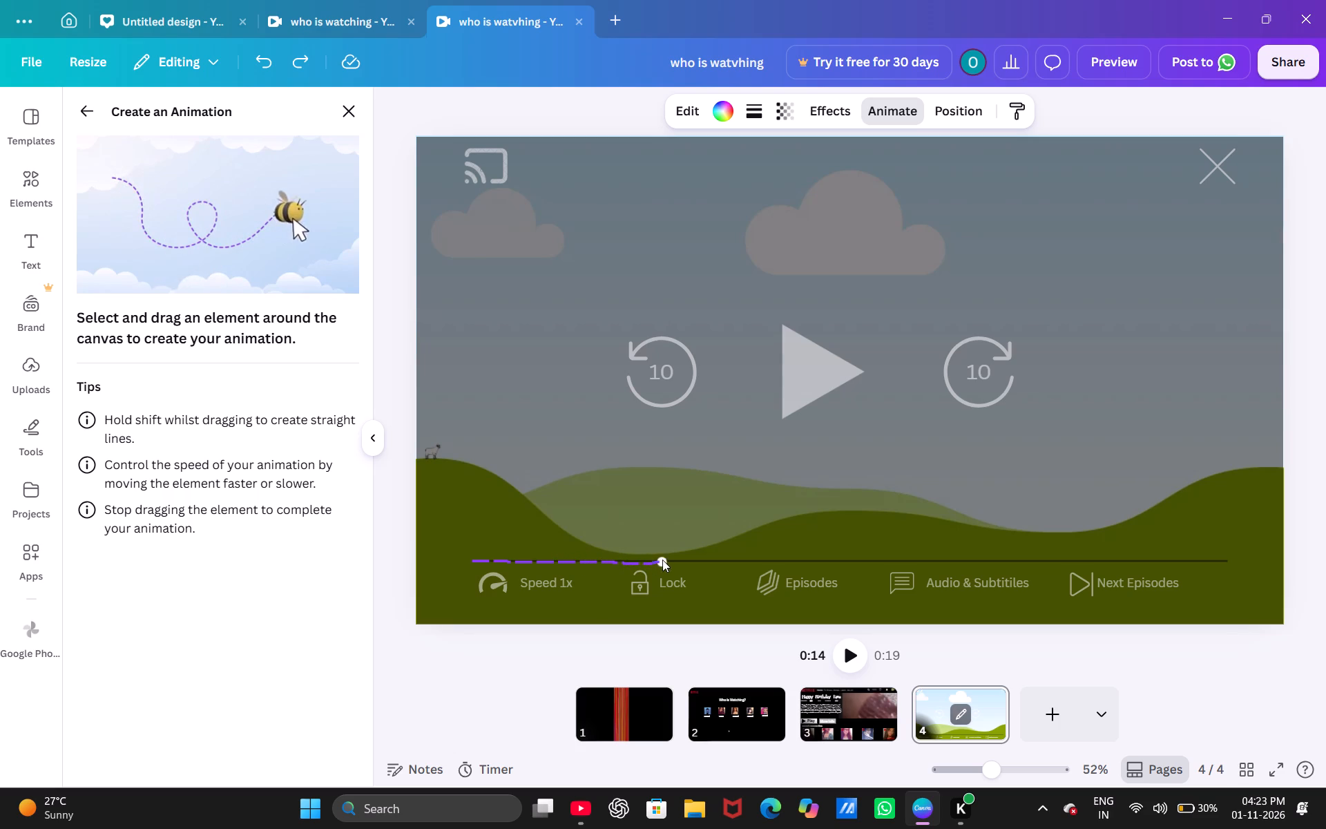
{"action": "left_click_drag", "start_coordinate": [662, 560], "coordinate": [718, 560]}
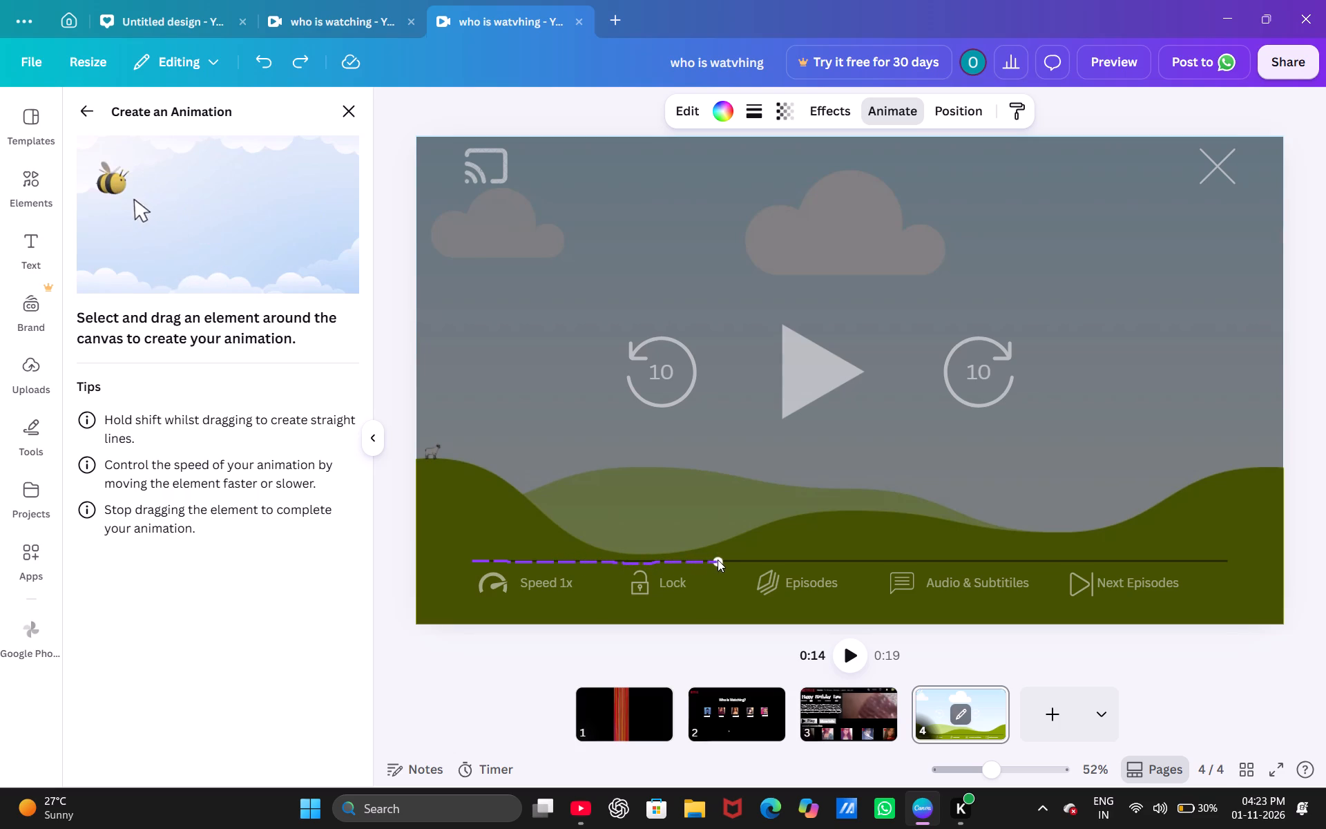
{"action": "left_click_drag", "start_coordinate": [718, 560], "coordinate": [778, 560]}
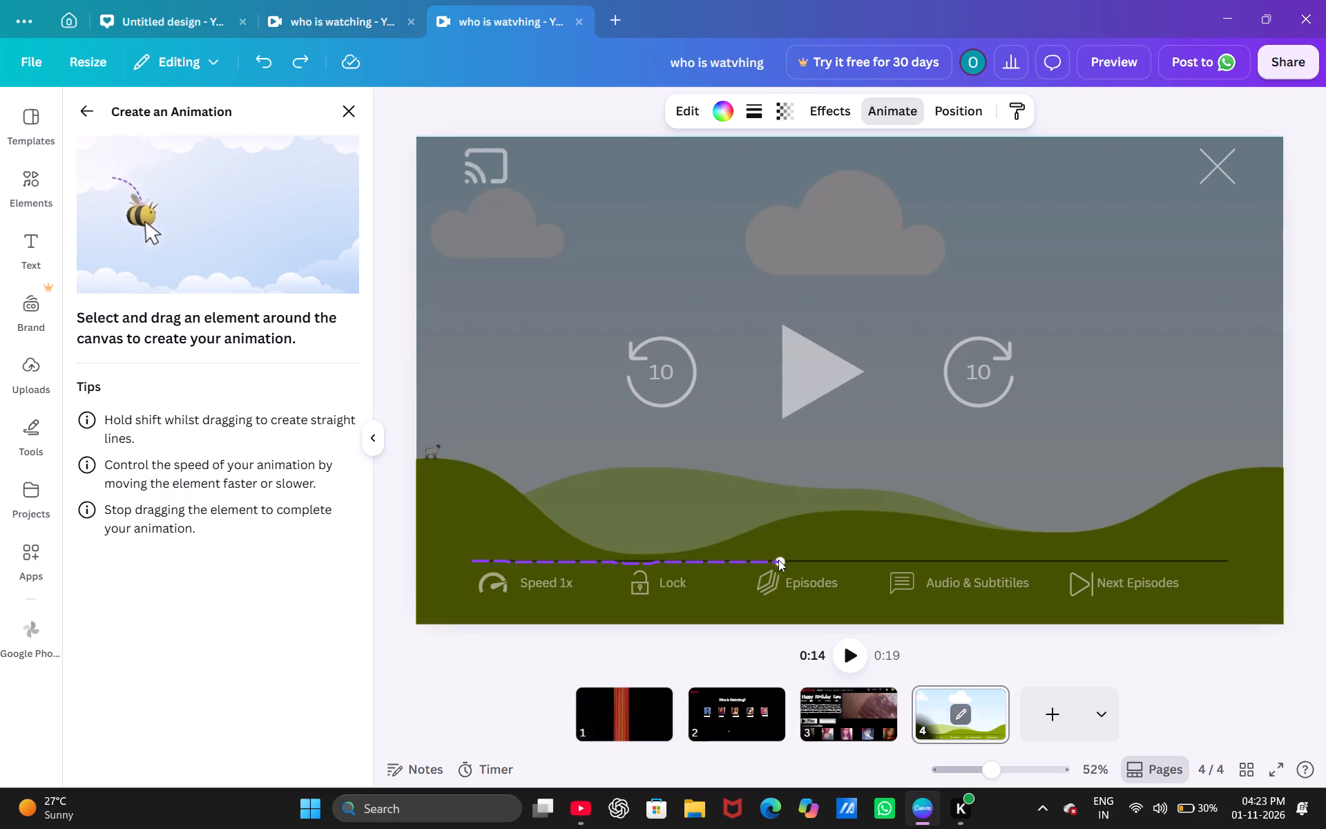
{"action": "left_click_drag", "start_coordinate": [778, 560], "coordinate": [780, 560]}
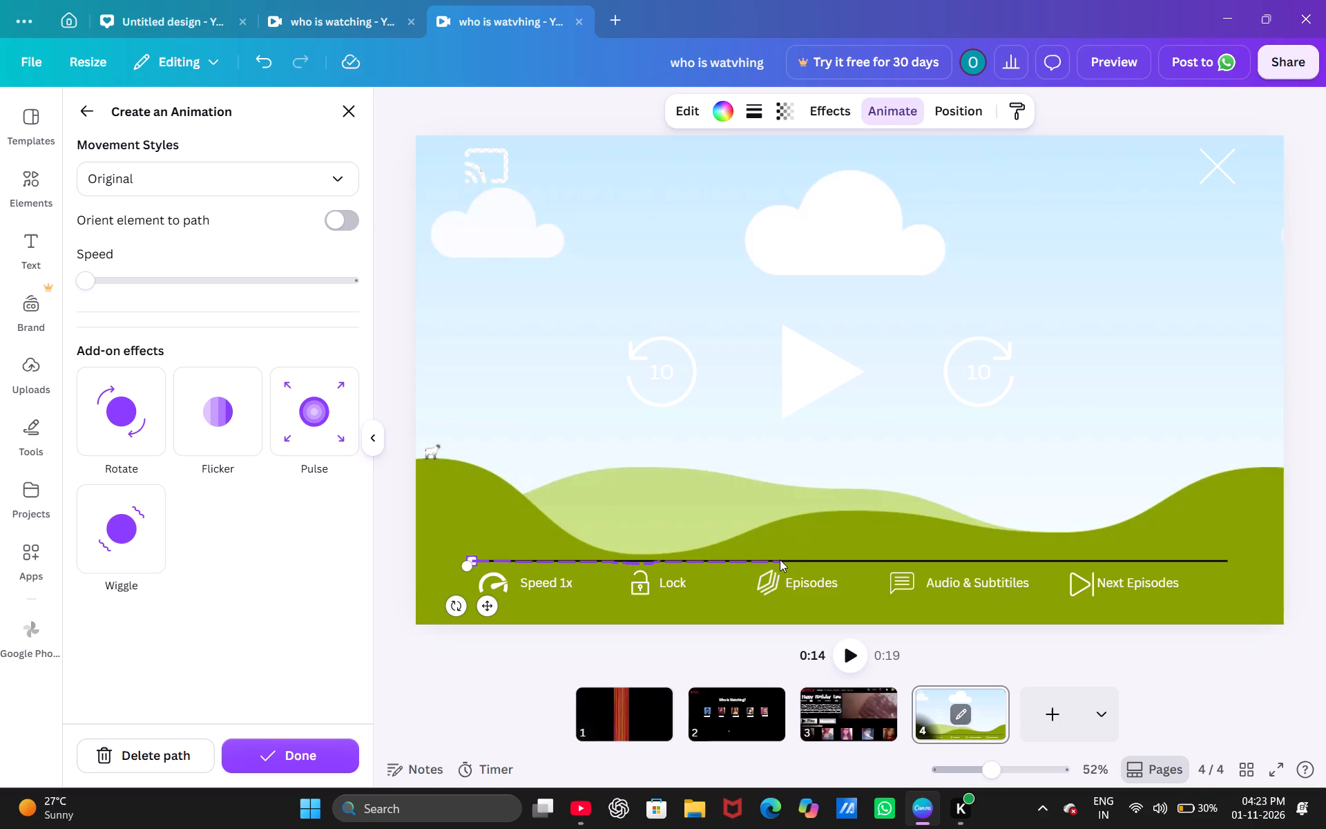
Play page 4 to preview the white dot's movement on the progress line, and stop the playback.
{"action": "key", "text": "space"}
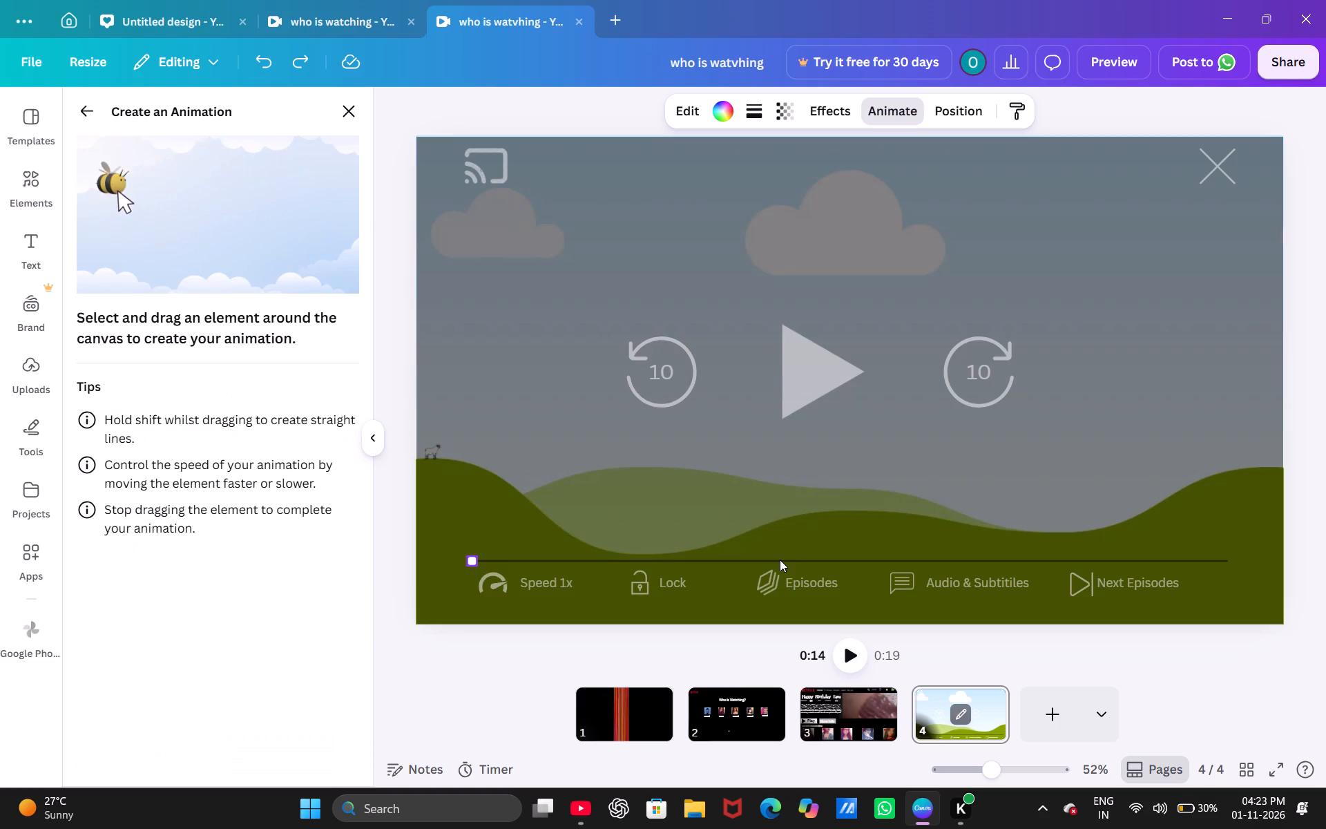
{"action": "key", "text": "space"}
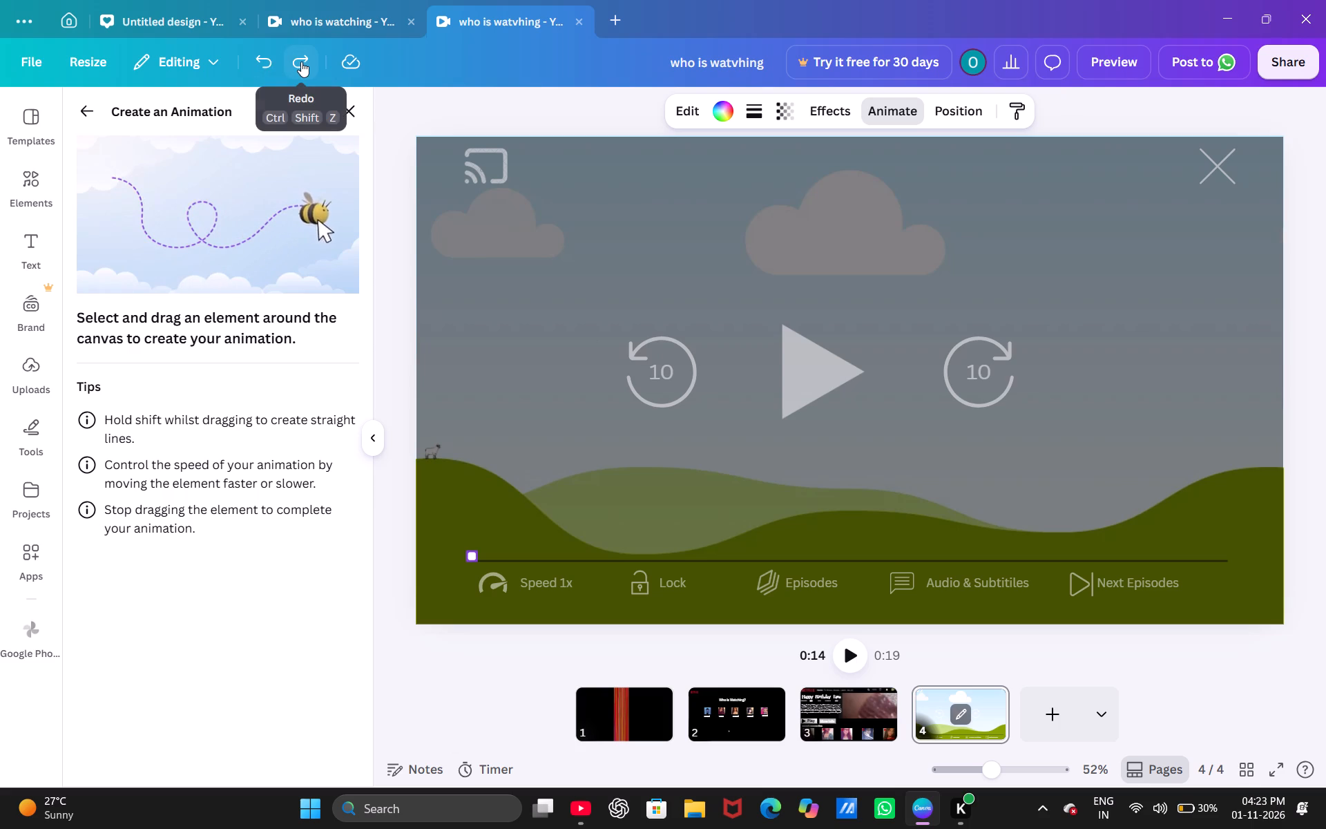
{"action": "left_click", "coordinate": [856, 661]}
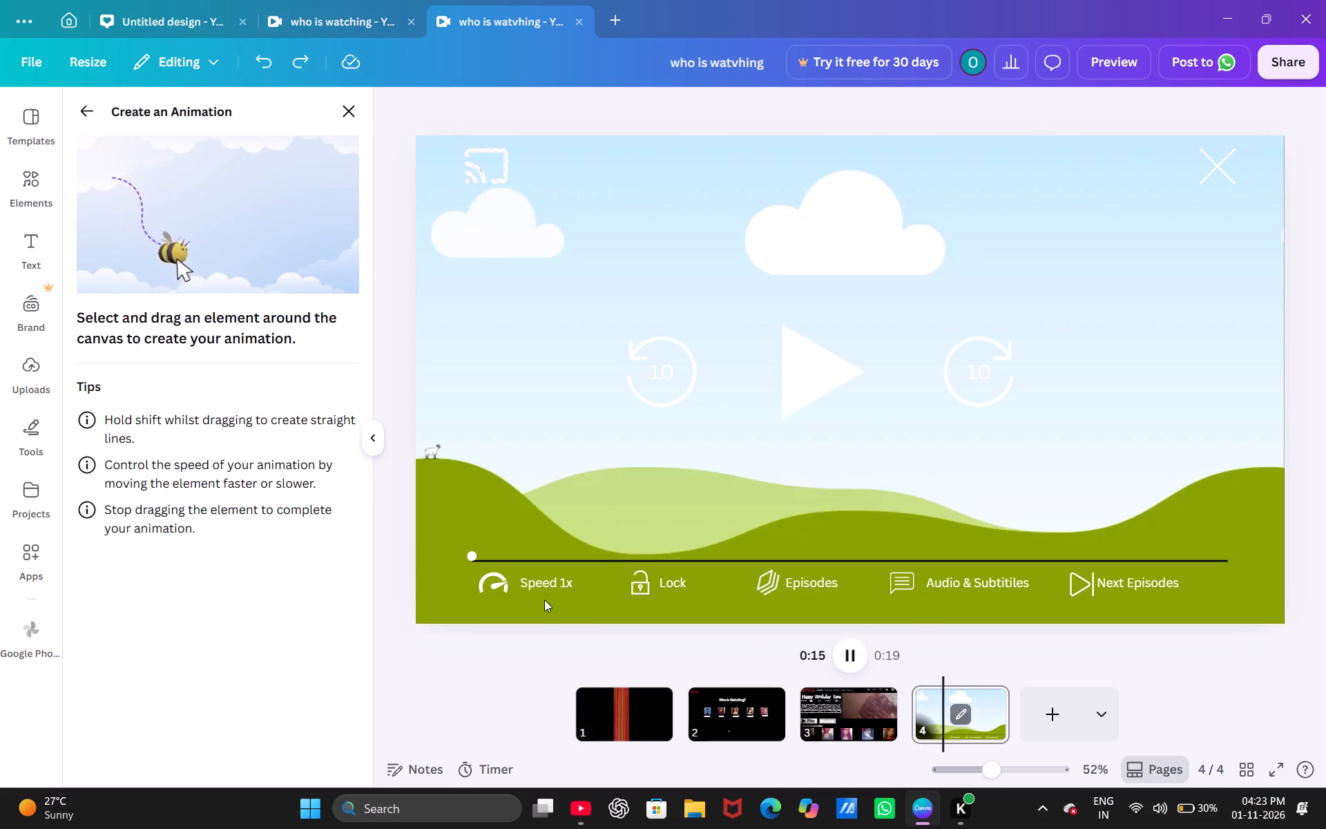
{"action": "left_click", "coordinate": [470, 553]}
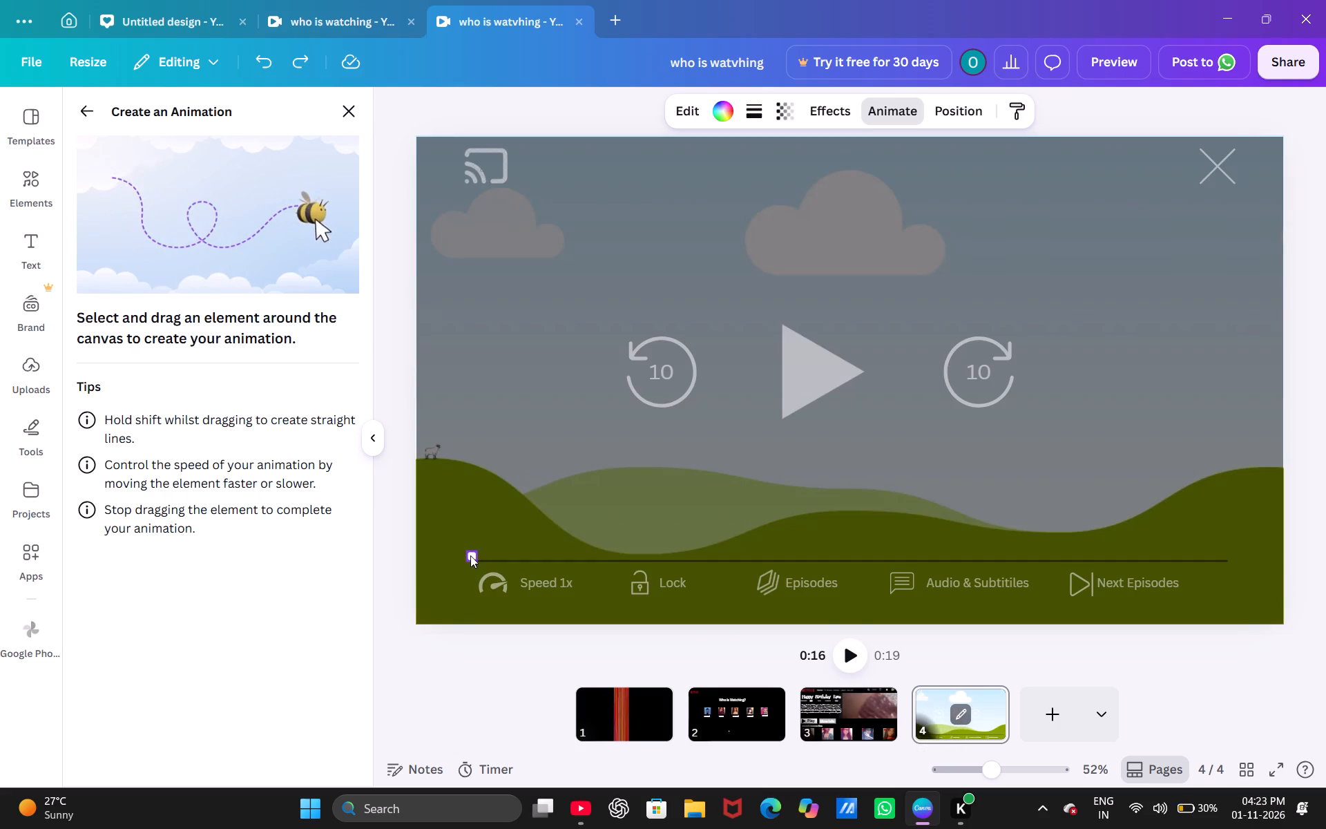
Undo the stray animation path on the dot, its last resizing and its placement on the progress line.
{"action": "left_click", "coordinate": [470, 555]}
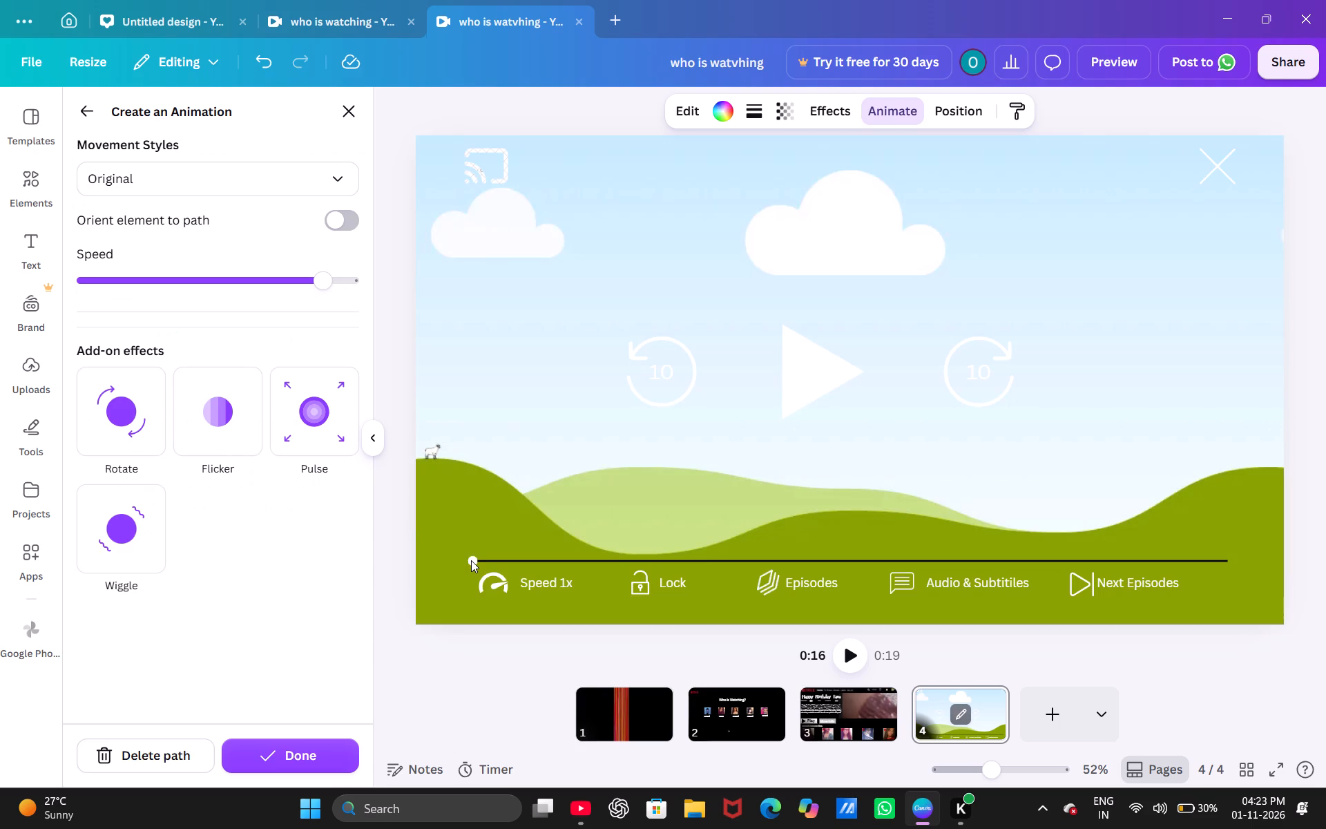
{"action": "left_click", "coordinate": [265, 64]}
{"action": "left_click", "coordinate": [265, 64]}
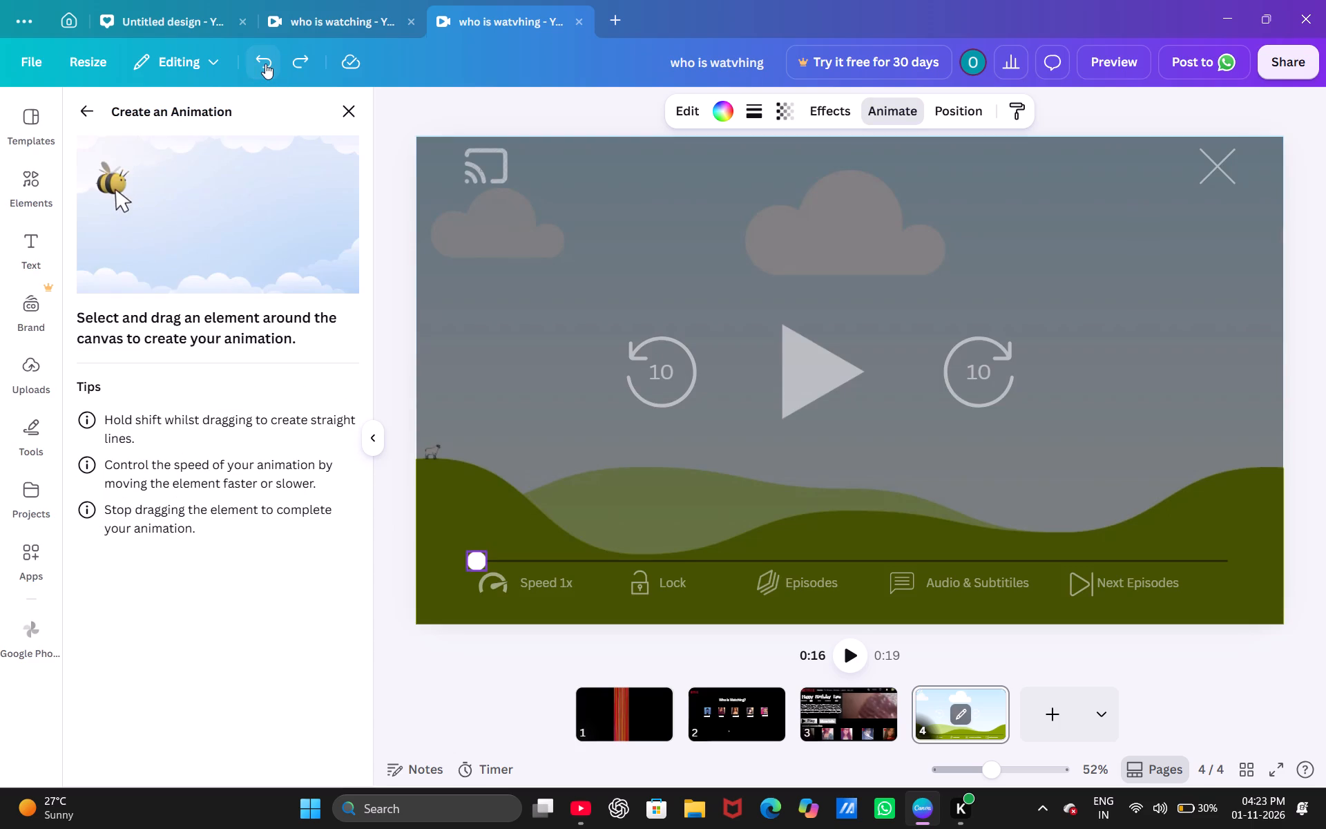
{"action": "left_click", "coordinate": [265, 64]}
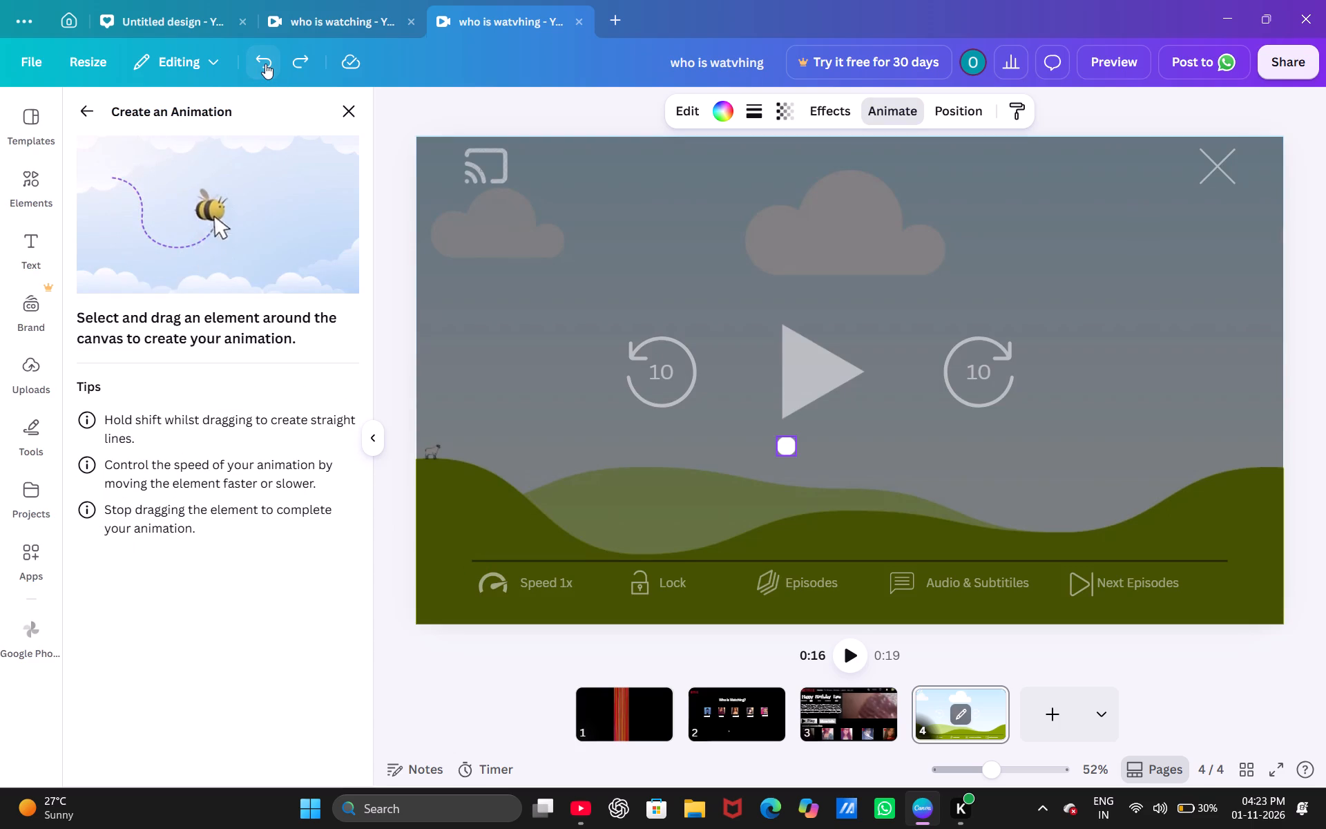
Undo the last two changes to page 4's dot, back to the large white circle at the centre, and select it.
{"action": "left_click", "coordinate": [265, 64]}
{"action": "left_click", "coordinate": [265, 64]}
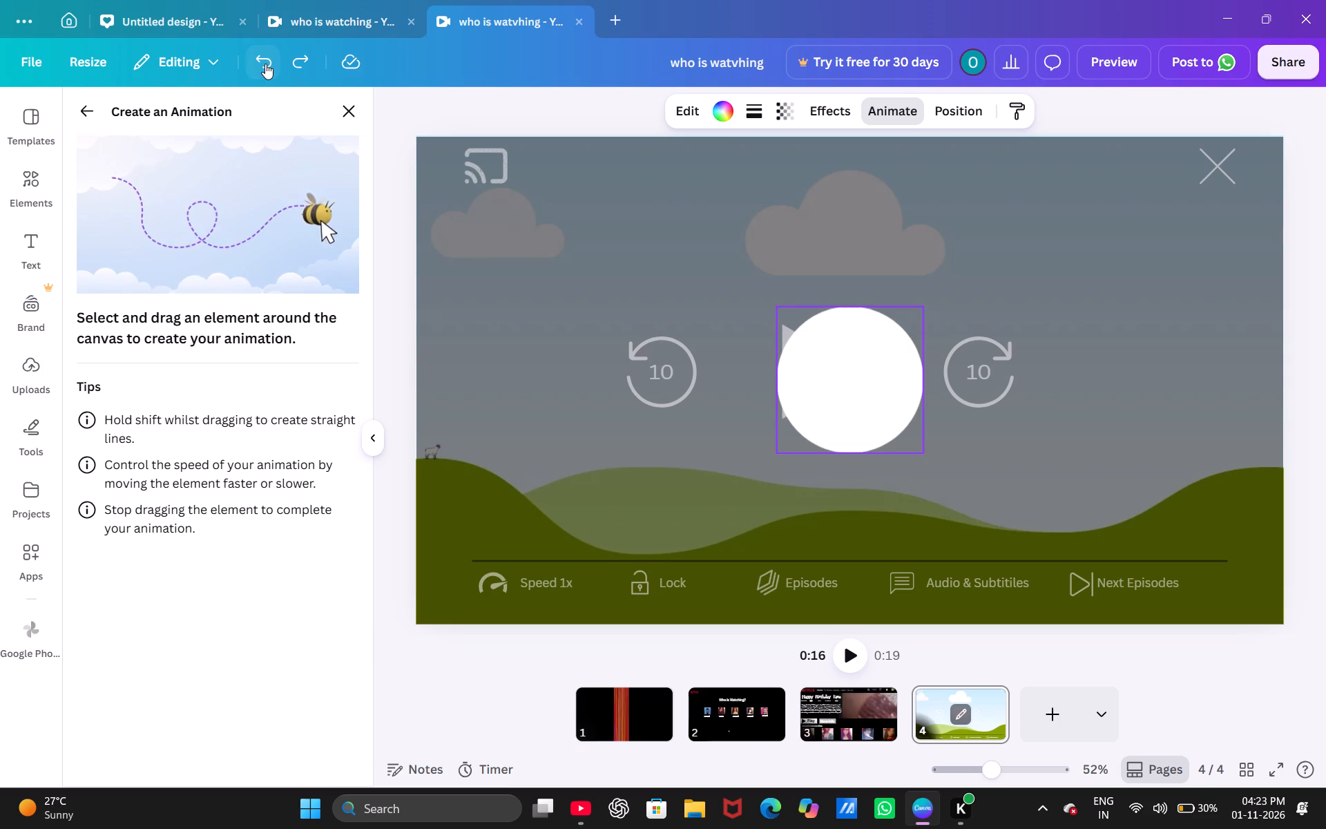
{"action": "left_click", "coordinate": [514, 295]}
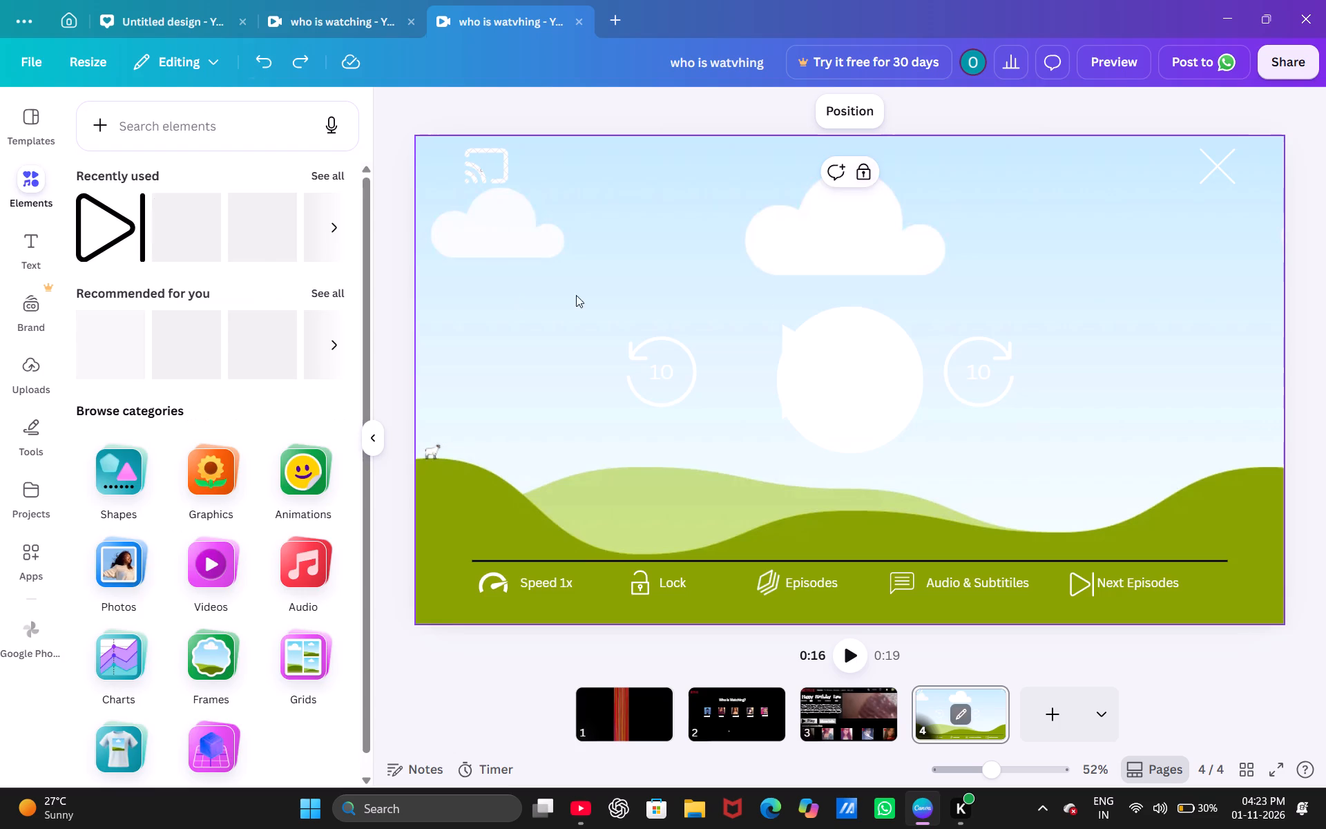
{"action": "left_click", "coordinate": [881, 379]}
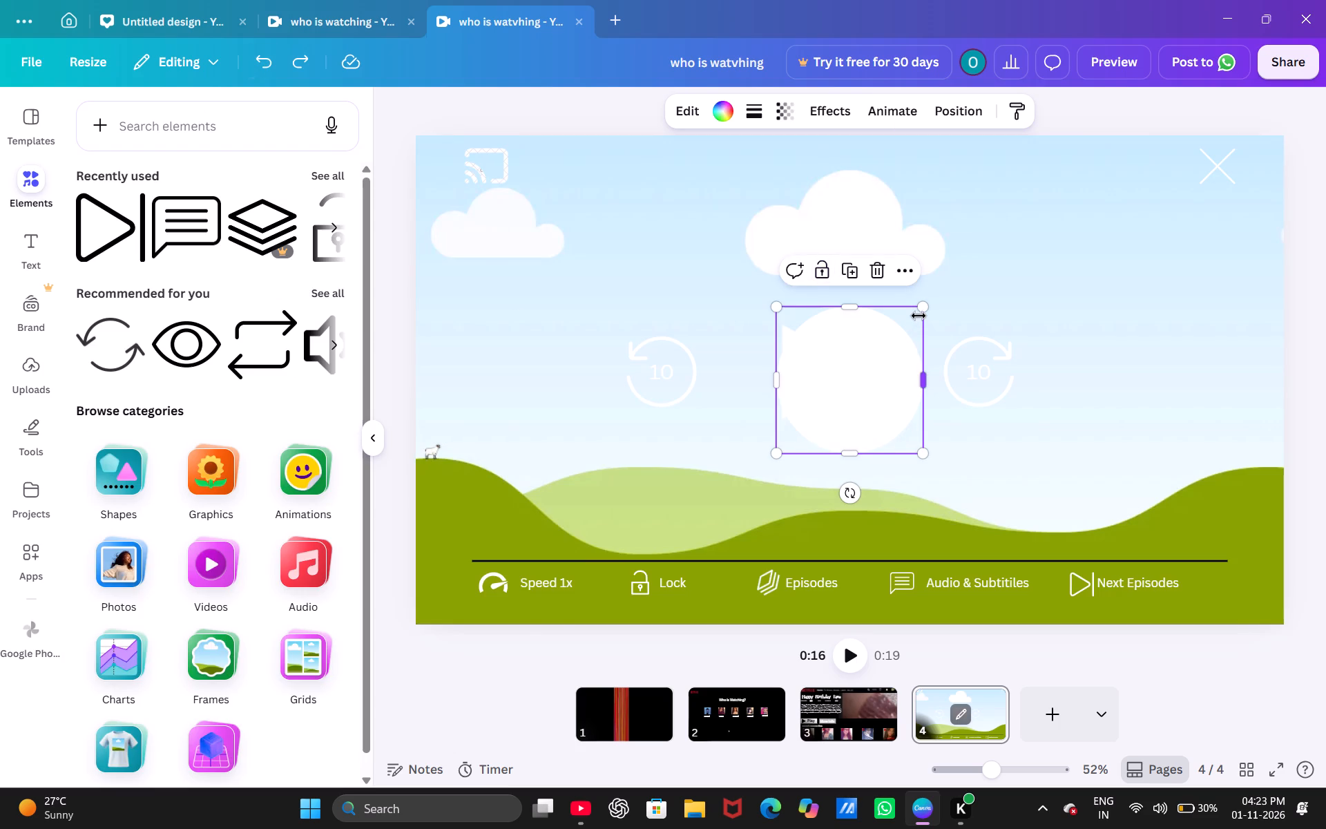
Redo all the undone changes to the white dot, including its resizing and placement at the start of the progress line.
{"action": "left_click", "coordinate": [302, 48]}
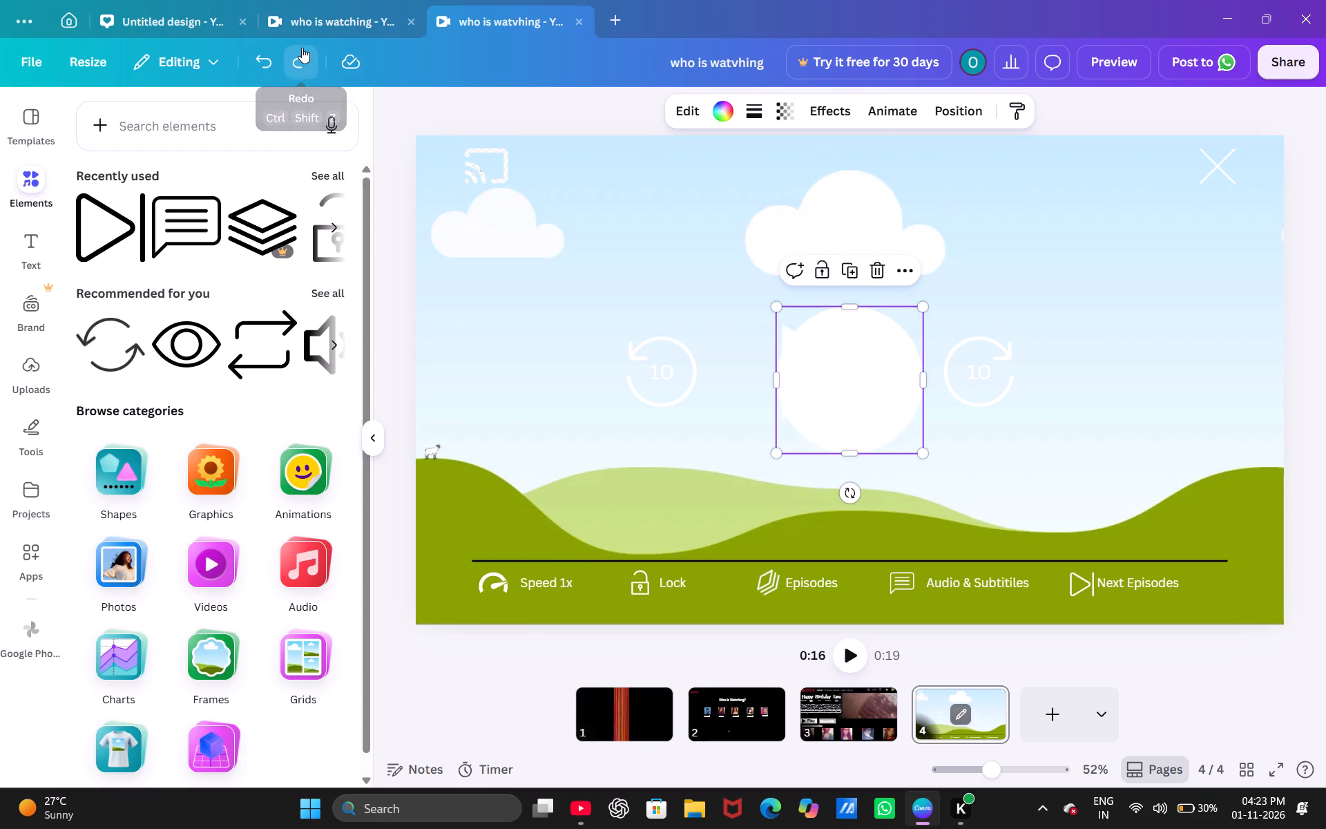
{"action": "left_click", "coordinate": [302, 48]}
{"action": "triple_click", "coordinate": [302, 48]}
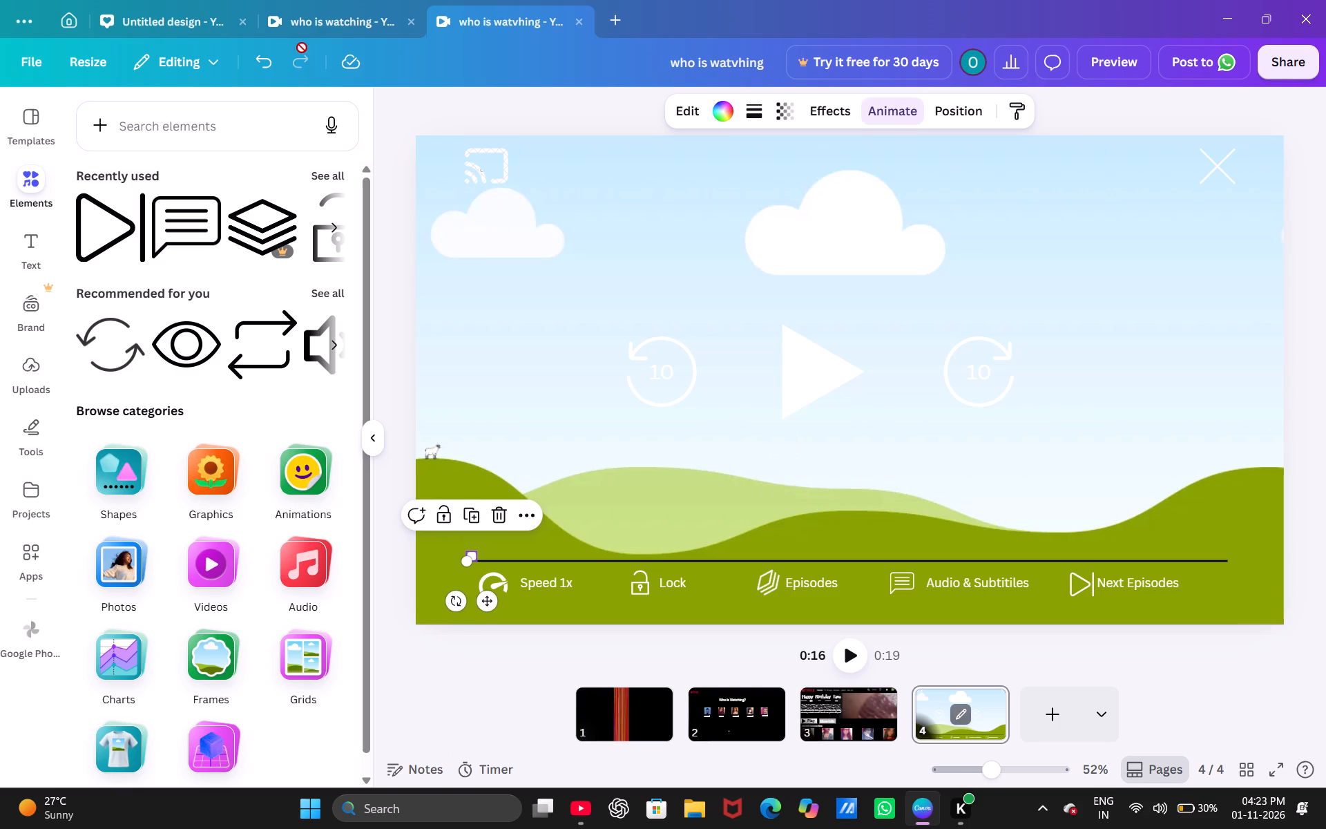
{"action": "left_click", "coordinate": [302, 48]}
{"action": "left_click", "coordinate": [302, 48]}
{"action": "left_click_drag", "start_coordinate": [302, 70], "coordinate": [583, 263]}
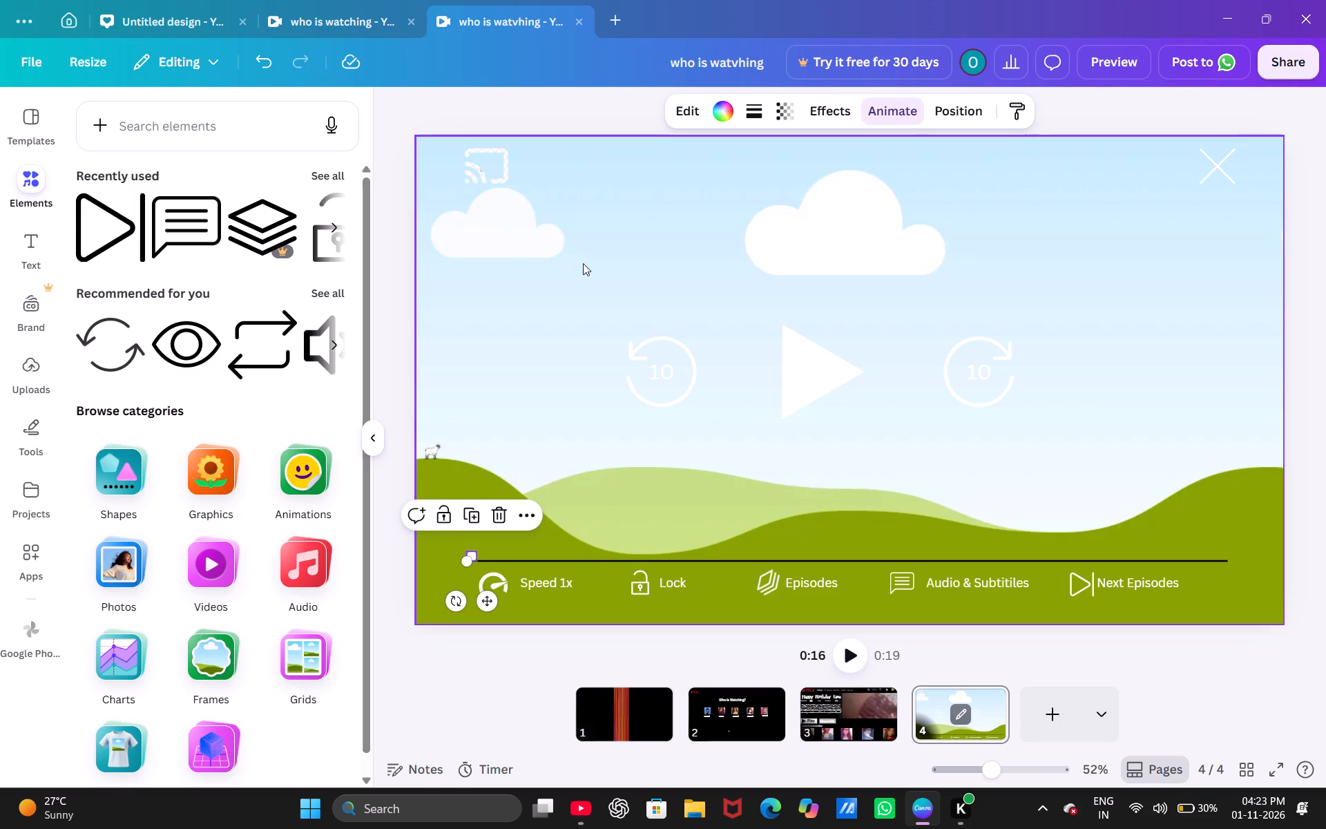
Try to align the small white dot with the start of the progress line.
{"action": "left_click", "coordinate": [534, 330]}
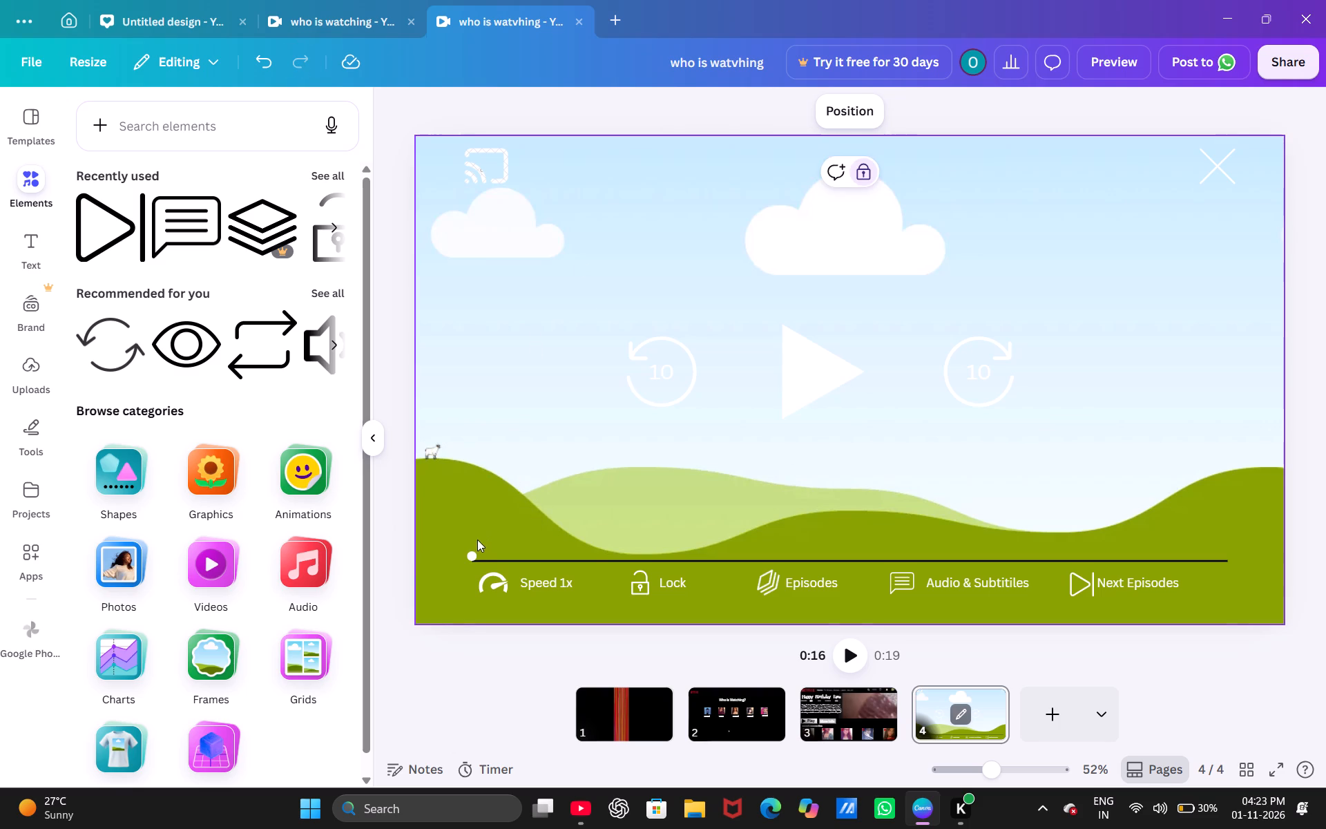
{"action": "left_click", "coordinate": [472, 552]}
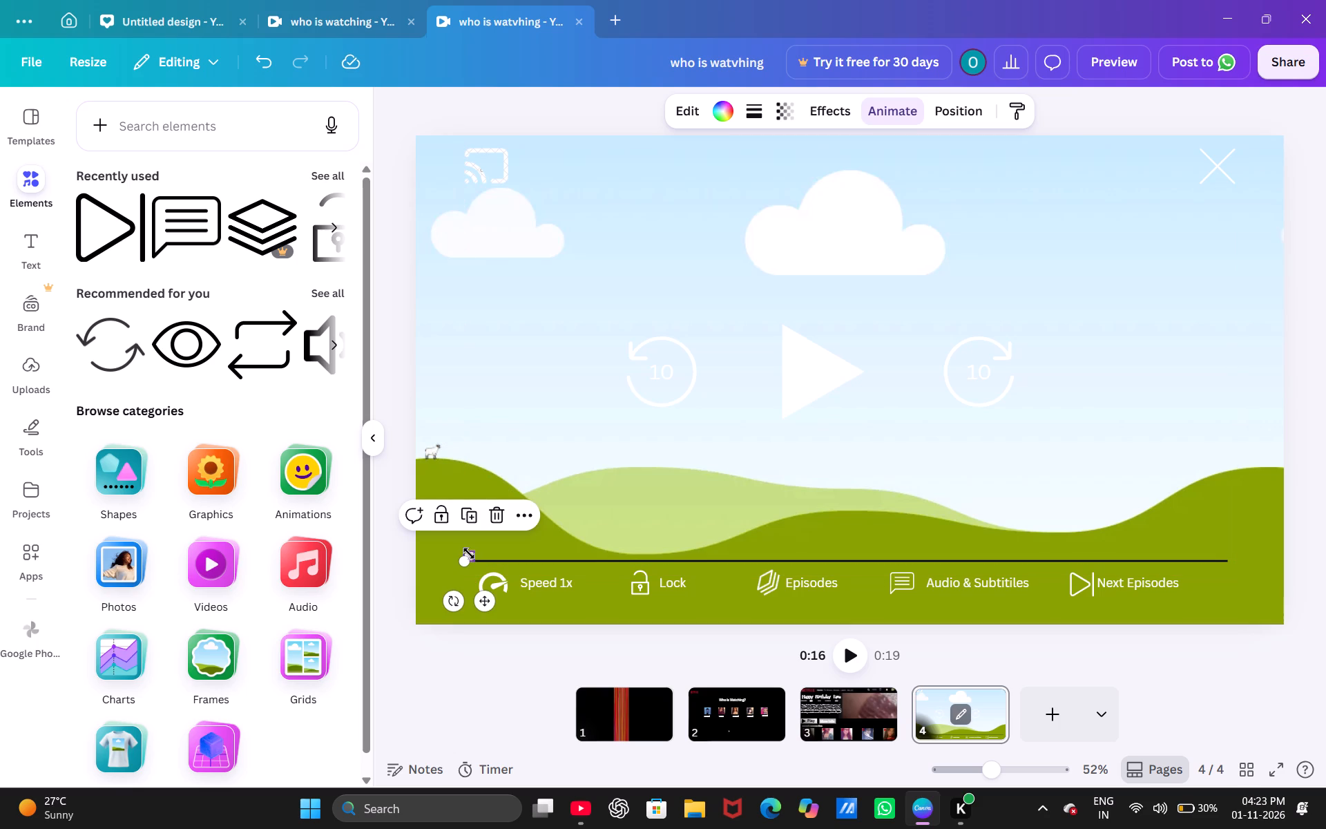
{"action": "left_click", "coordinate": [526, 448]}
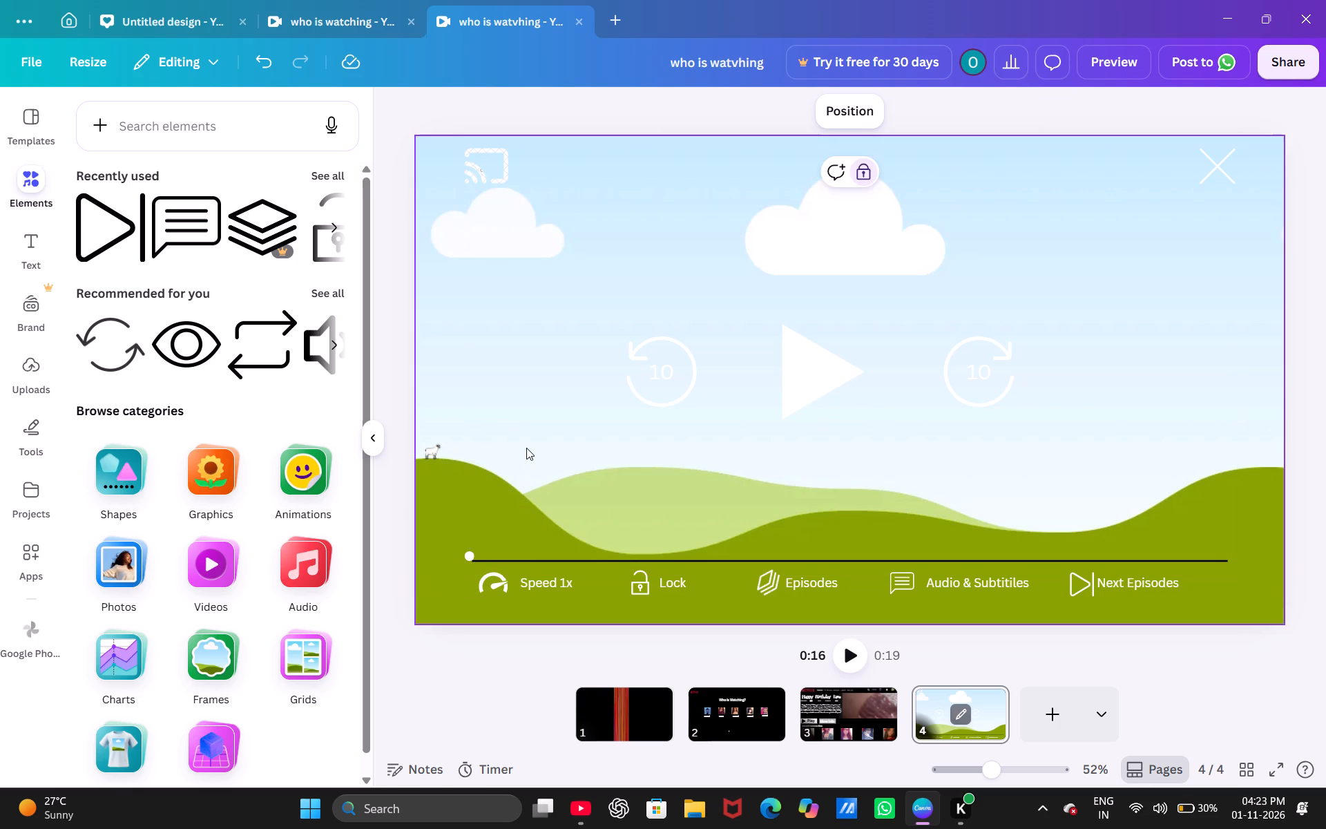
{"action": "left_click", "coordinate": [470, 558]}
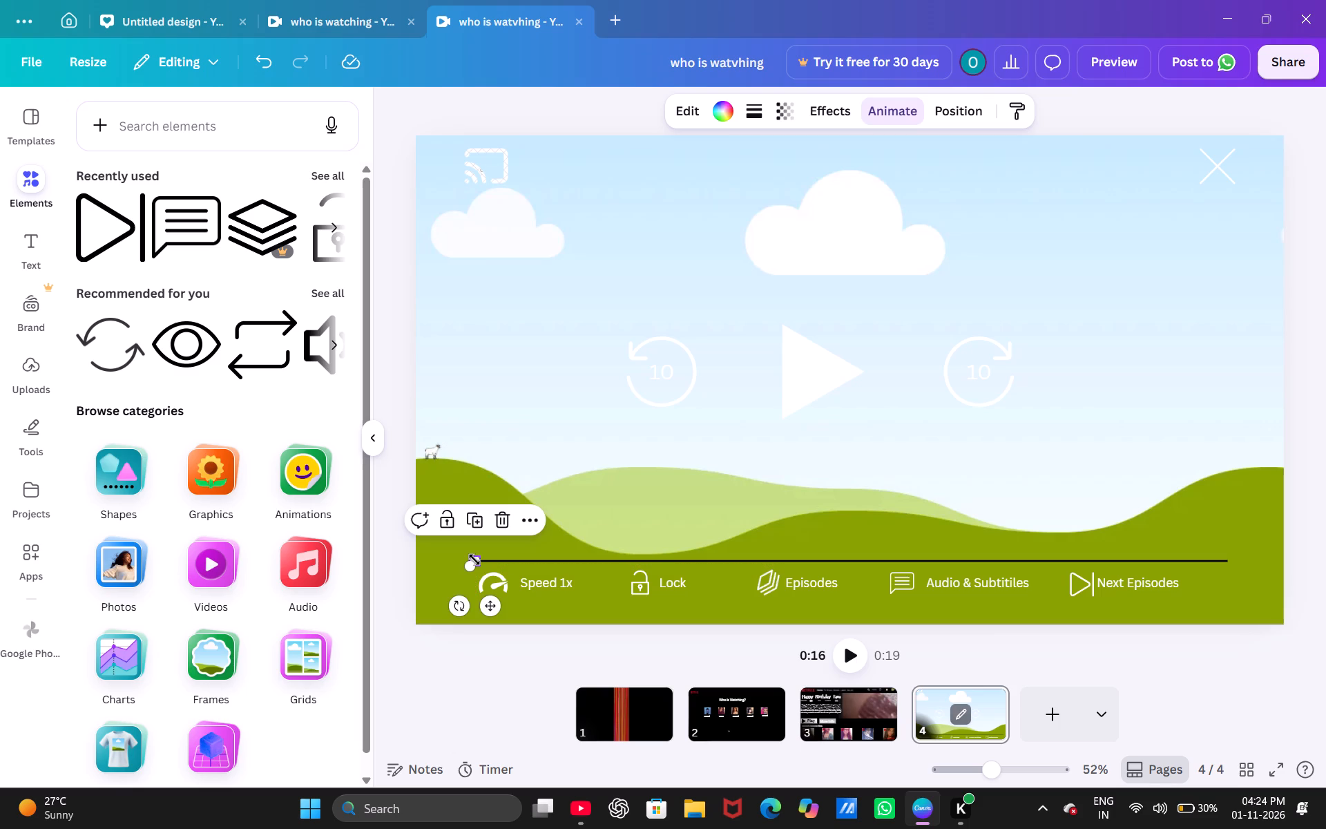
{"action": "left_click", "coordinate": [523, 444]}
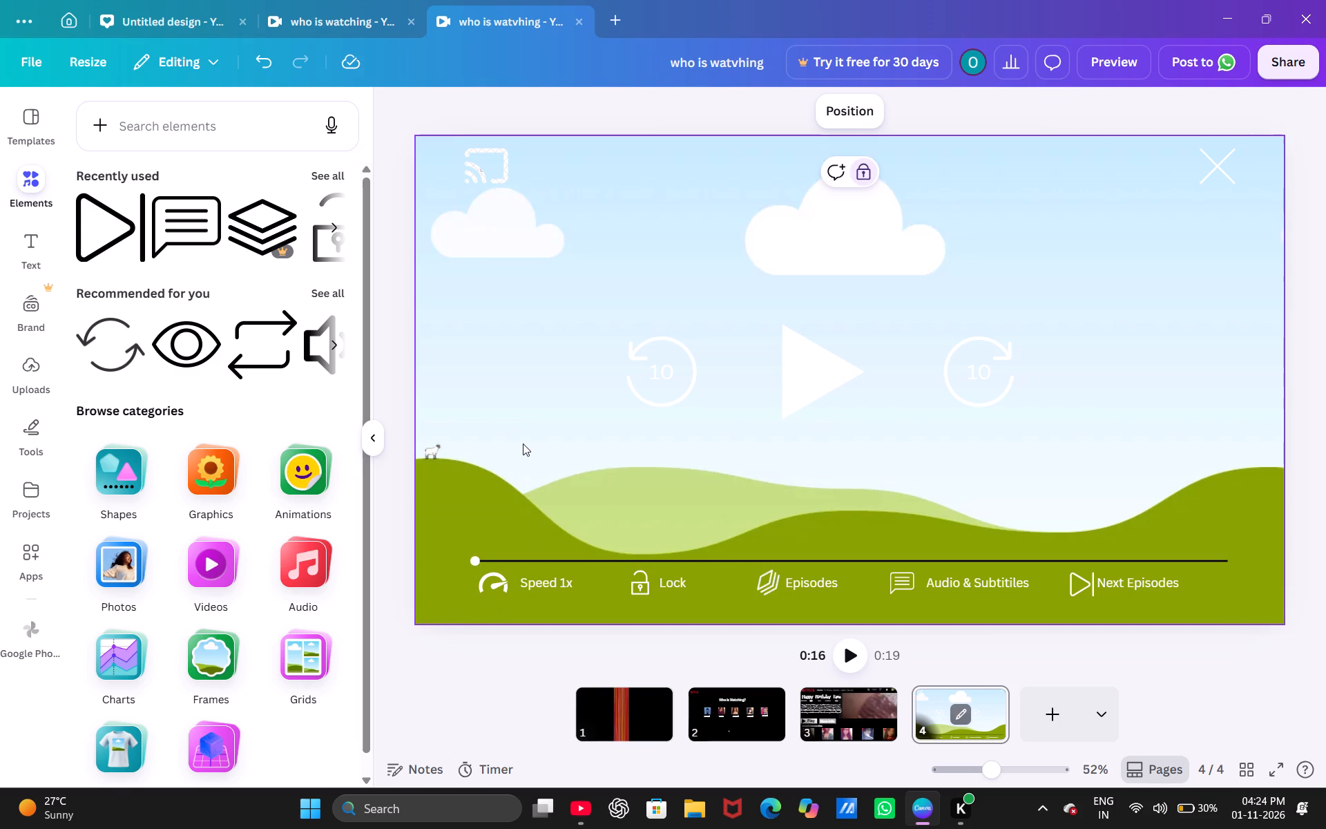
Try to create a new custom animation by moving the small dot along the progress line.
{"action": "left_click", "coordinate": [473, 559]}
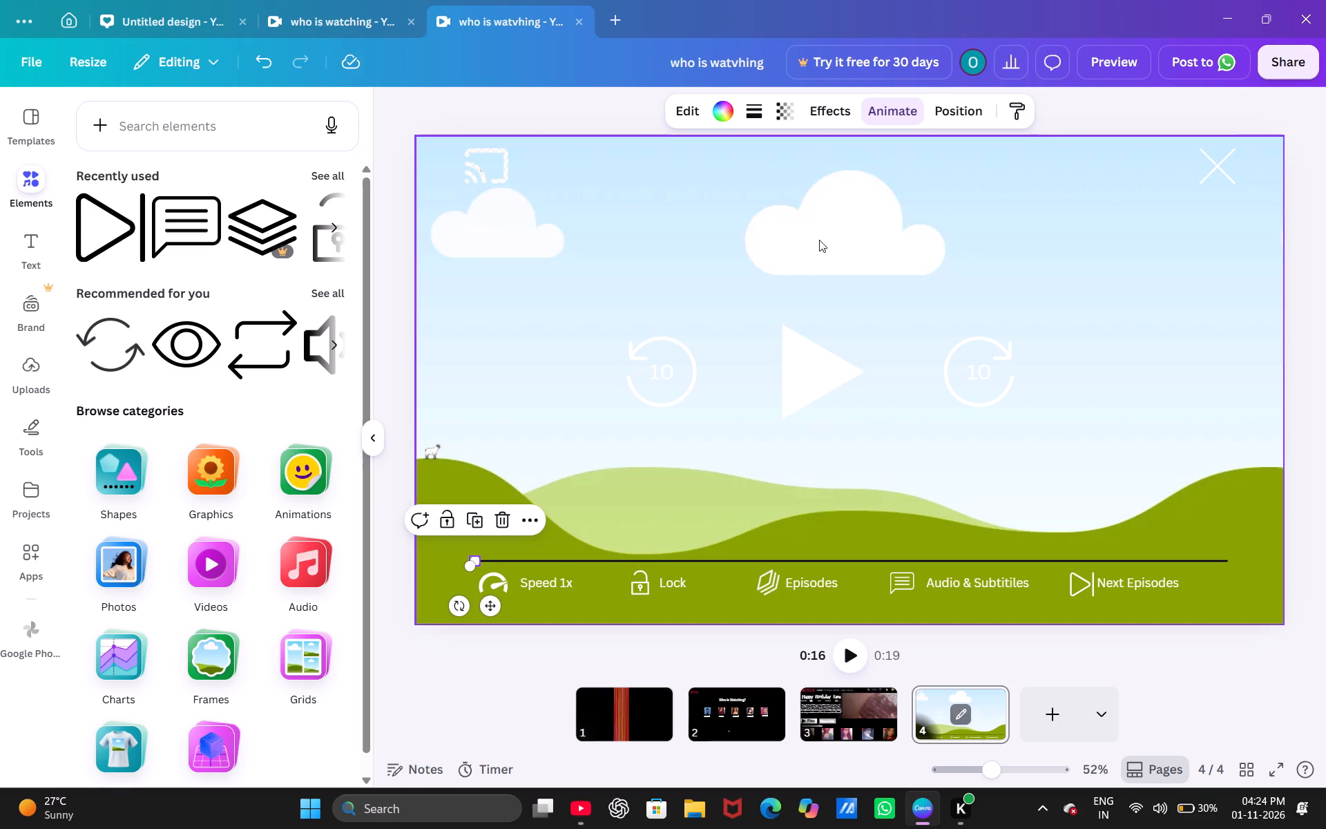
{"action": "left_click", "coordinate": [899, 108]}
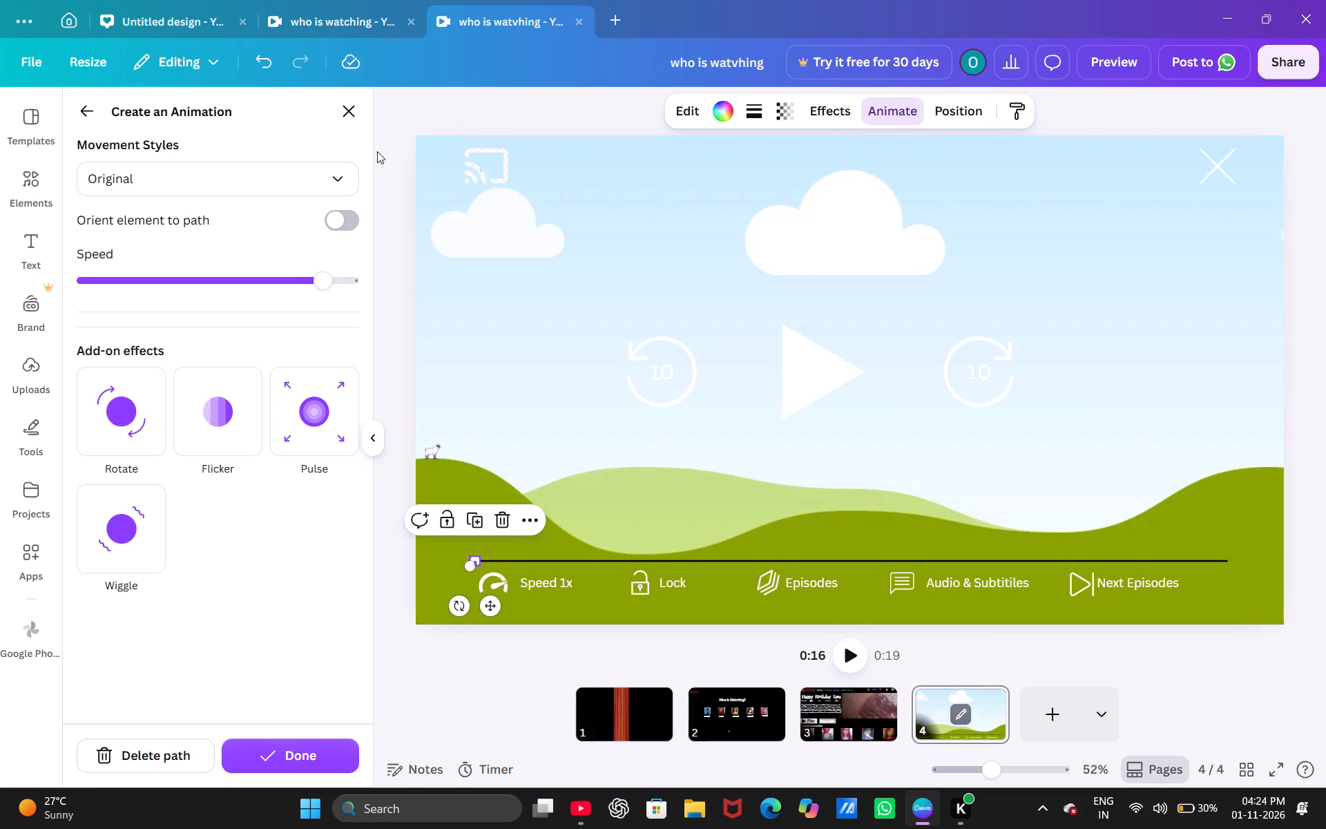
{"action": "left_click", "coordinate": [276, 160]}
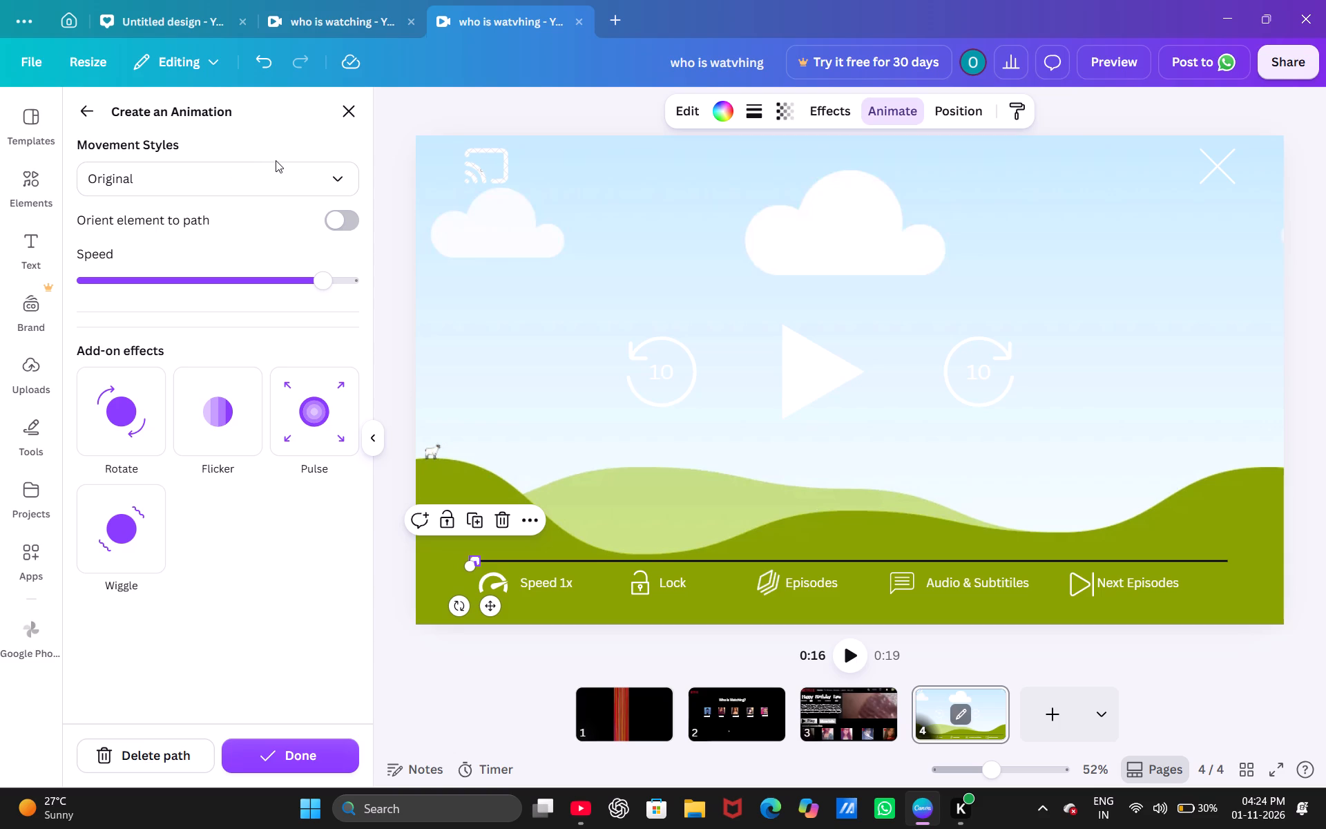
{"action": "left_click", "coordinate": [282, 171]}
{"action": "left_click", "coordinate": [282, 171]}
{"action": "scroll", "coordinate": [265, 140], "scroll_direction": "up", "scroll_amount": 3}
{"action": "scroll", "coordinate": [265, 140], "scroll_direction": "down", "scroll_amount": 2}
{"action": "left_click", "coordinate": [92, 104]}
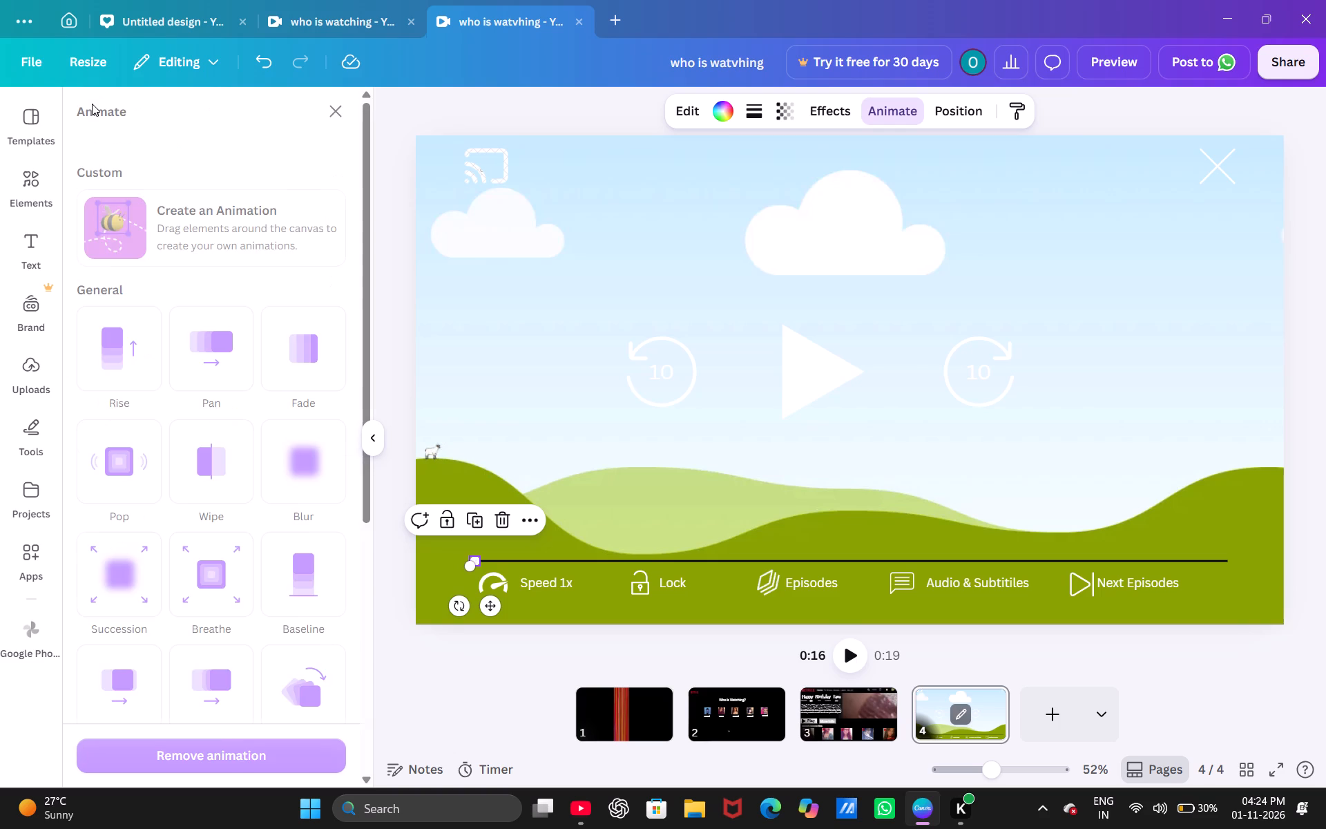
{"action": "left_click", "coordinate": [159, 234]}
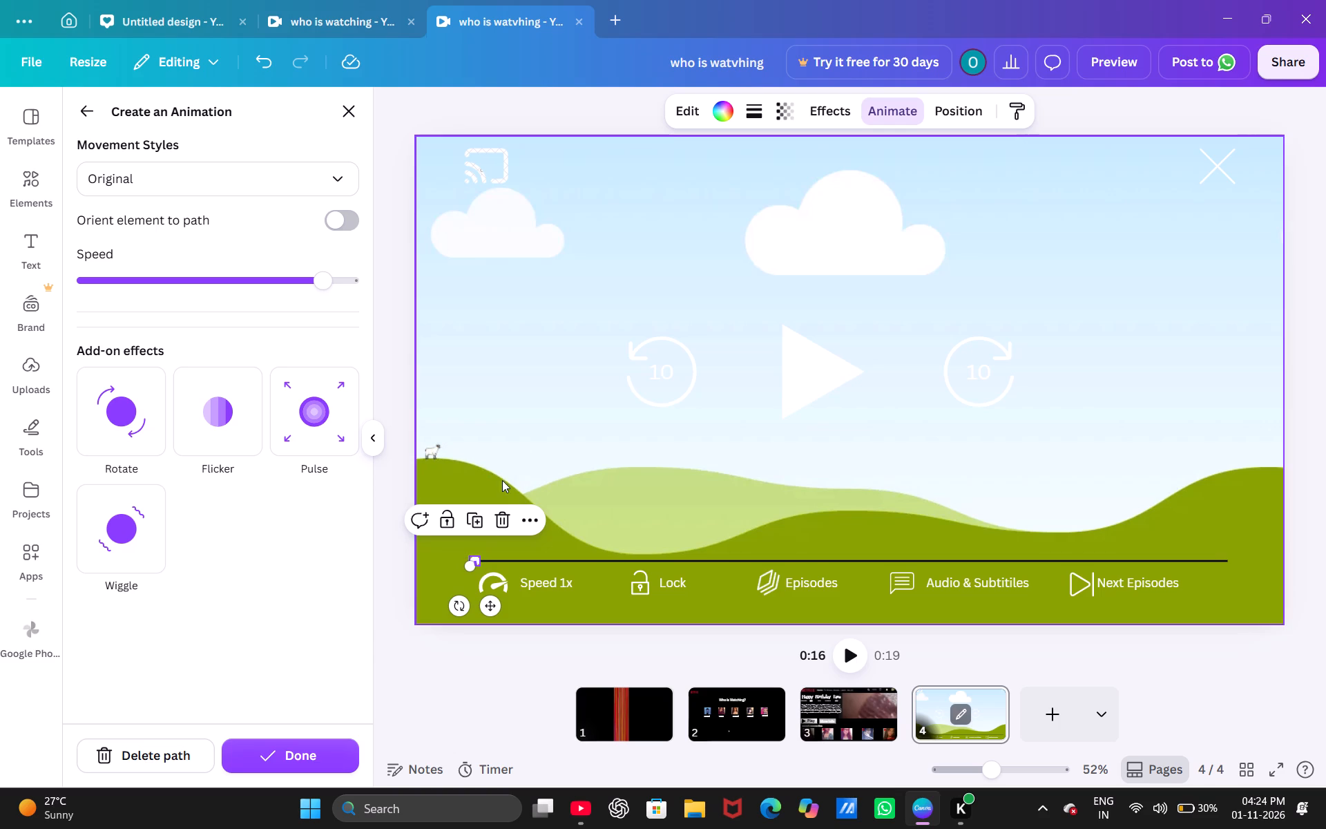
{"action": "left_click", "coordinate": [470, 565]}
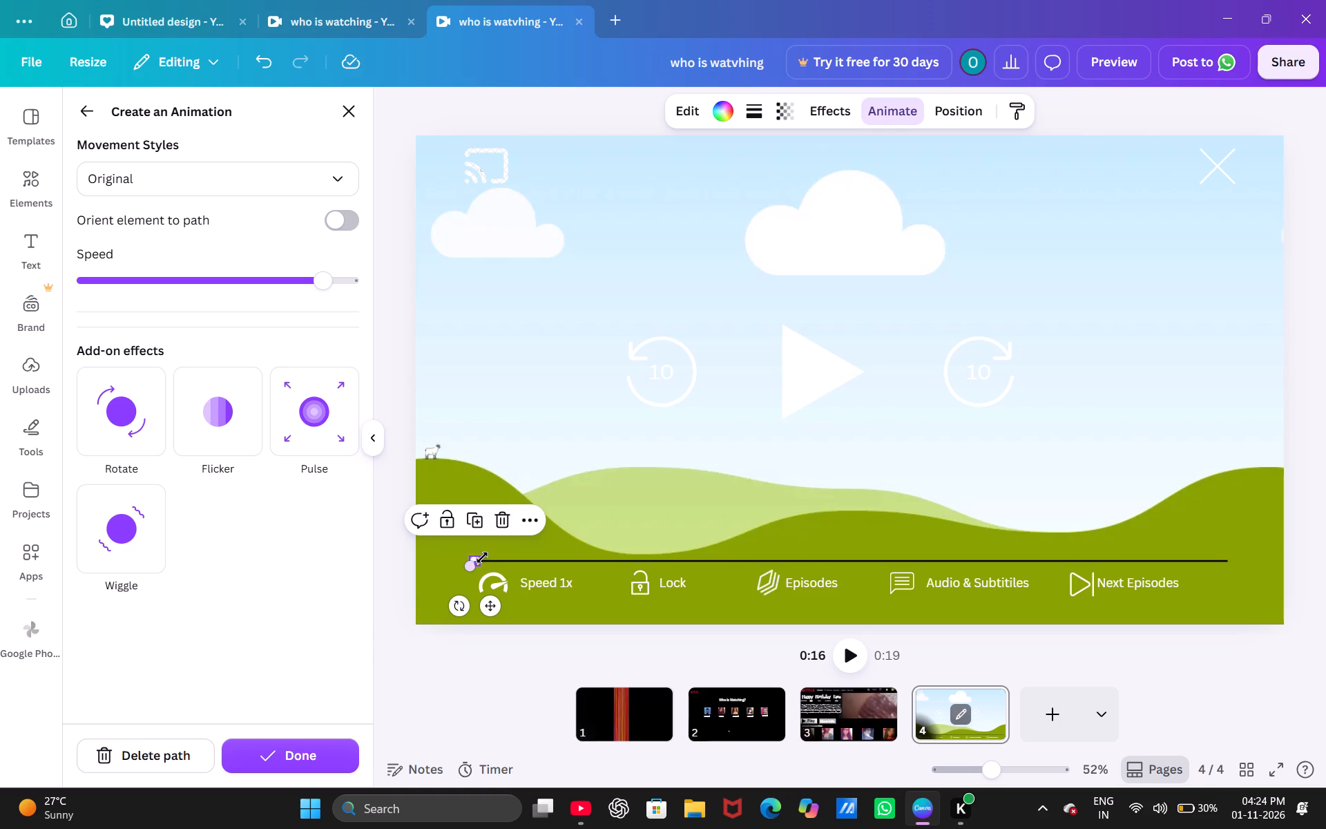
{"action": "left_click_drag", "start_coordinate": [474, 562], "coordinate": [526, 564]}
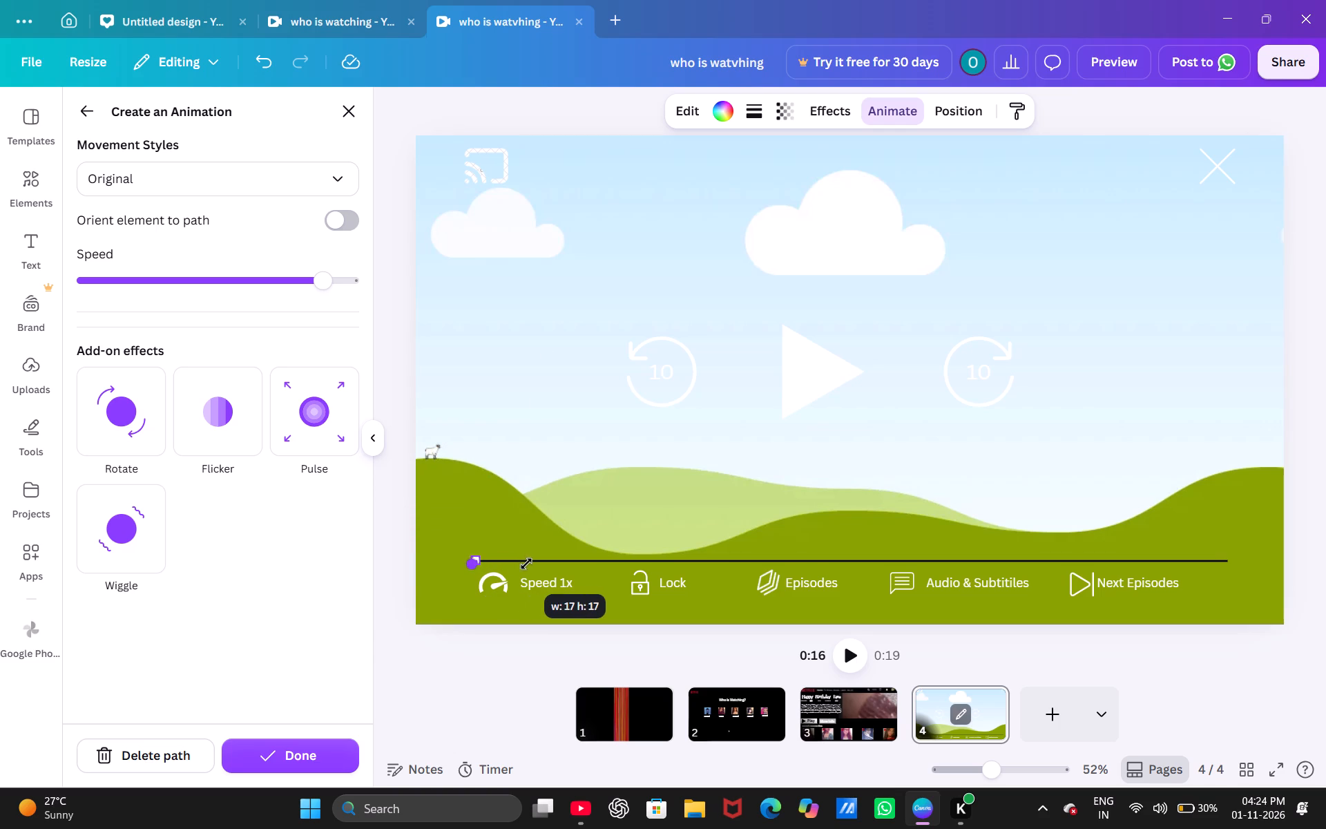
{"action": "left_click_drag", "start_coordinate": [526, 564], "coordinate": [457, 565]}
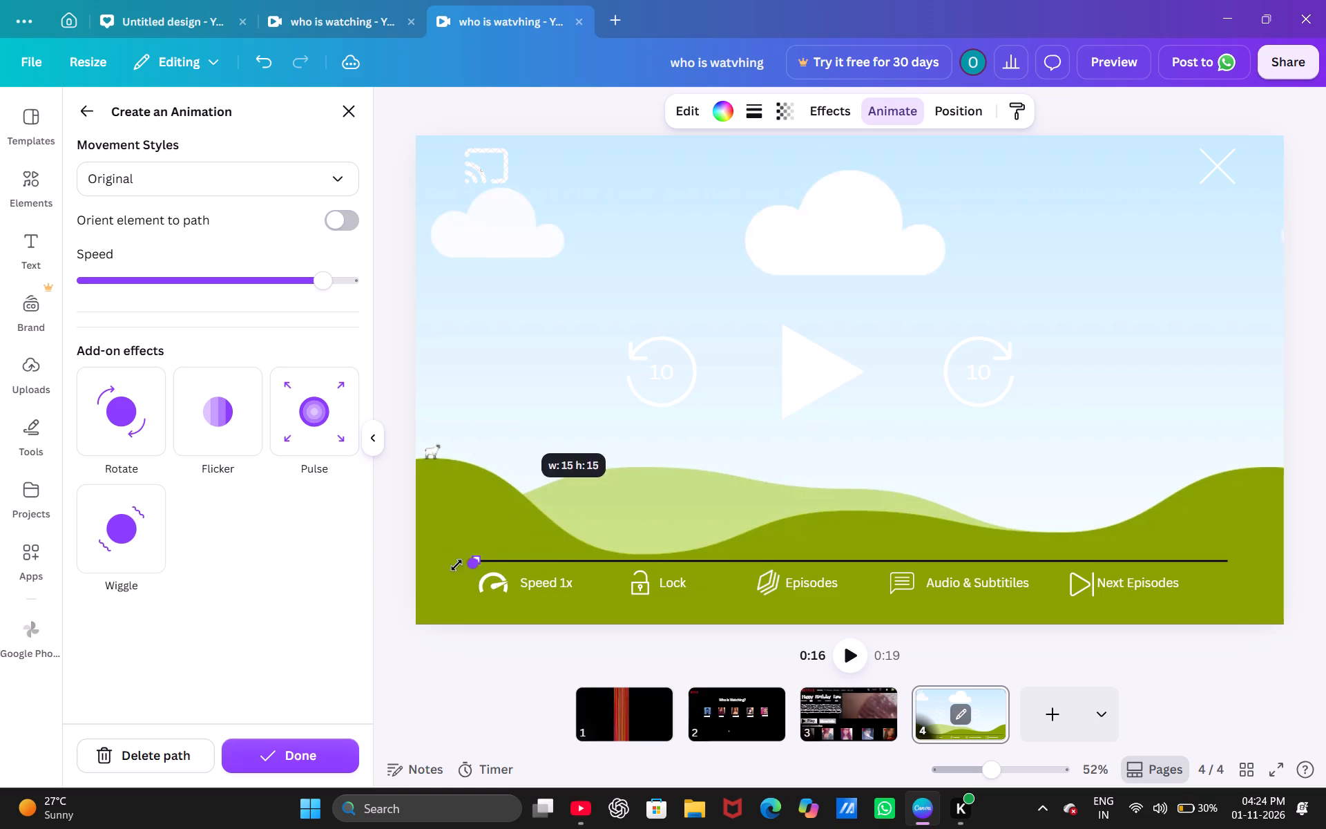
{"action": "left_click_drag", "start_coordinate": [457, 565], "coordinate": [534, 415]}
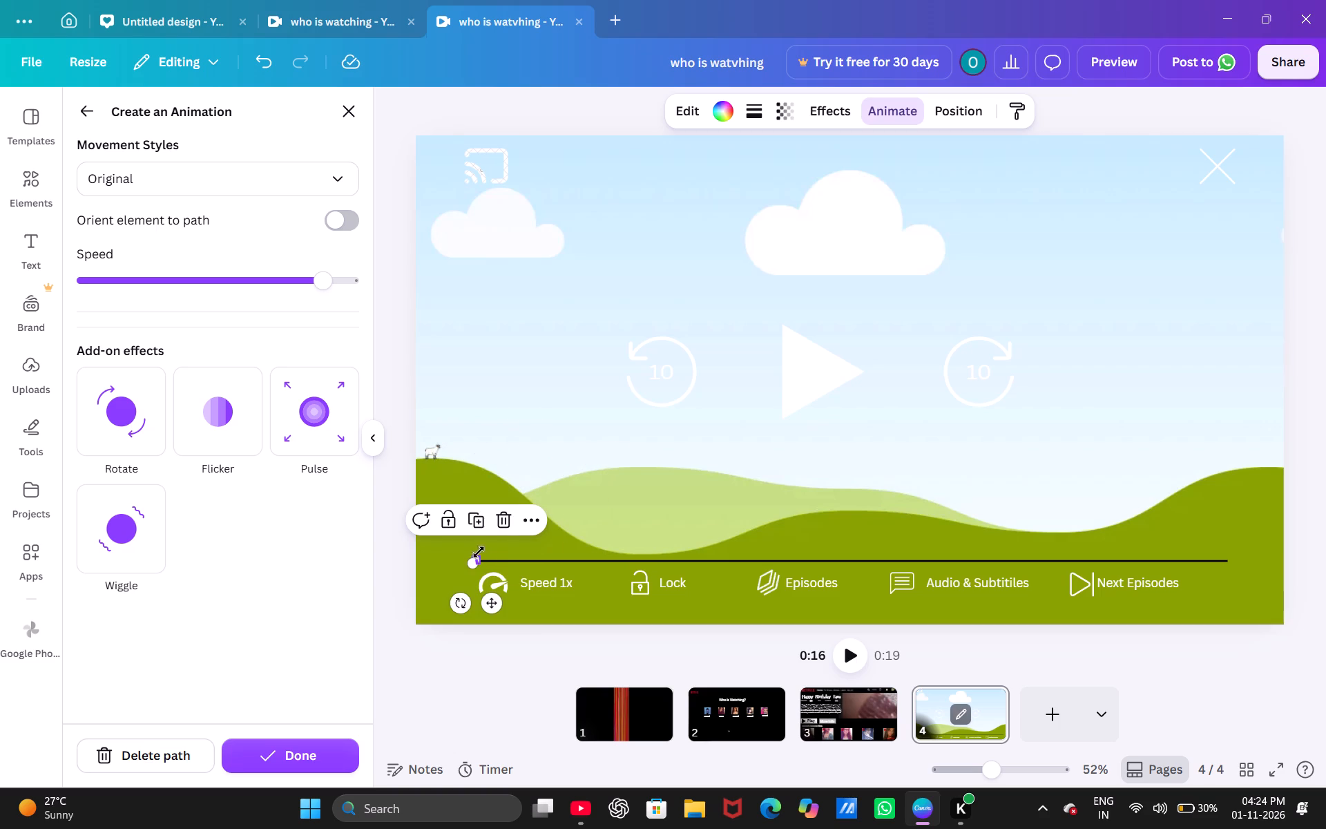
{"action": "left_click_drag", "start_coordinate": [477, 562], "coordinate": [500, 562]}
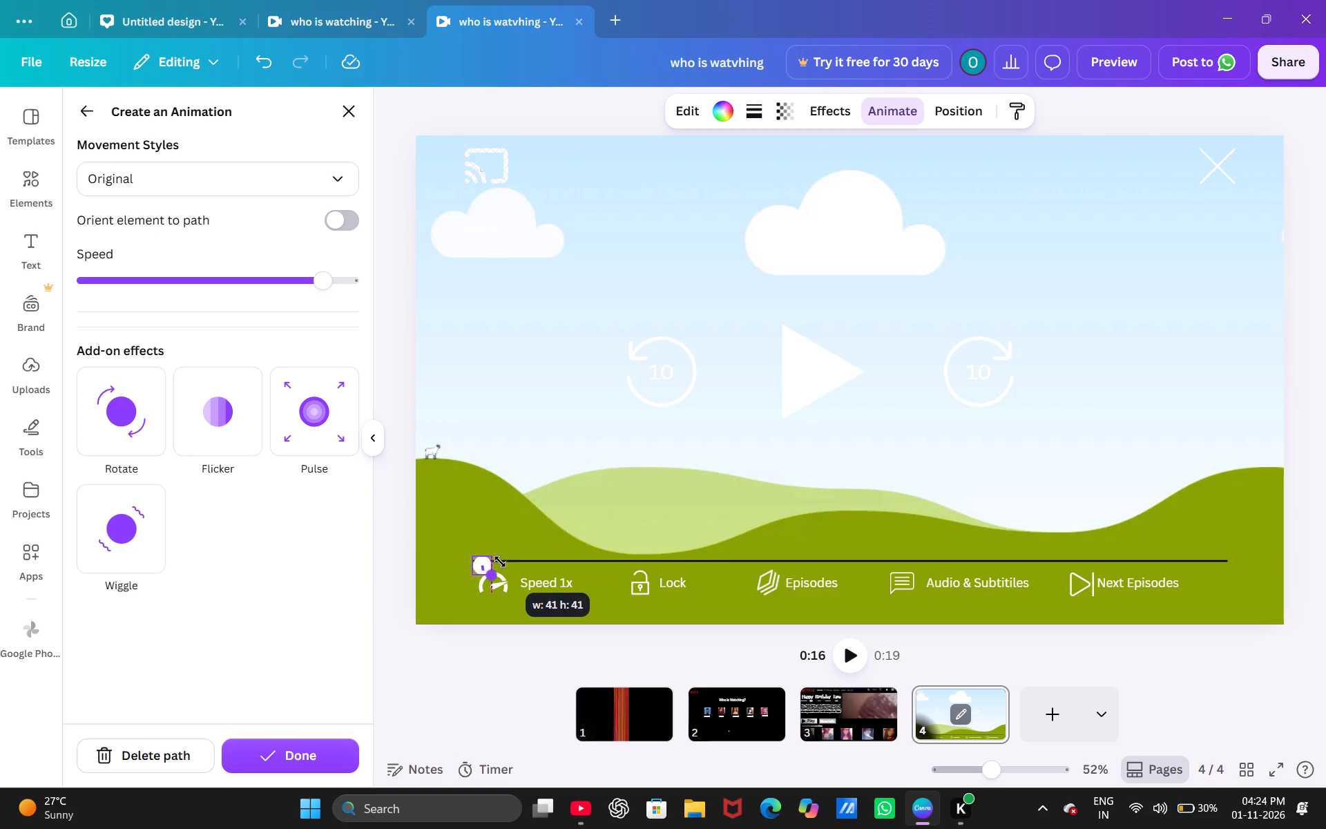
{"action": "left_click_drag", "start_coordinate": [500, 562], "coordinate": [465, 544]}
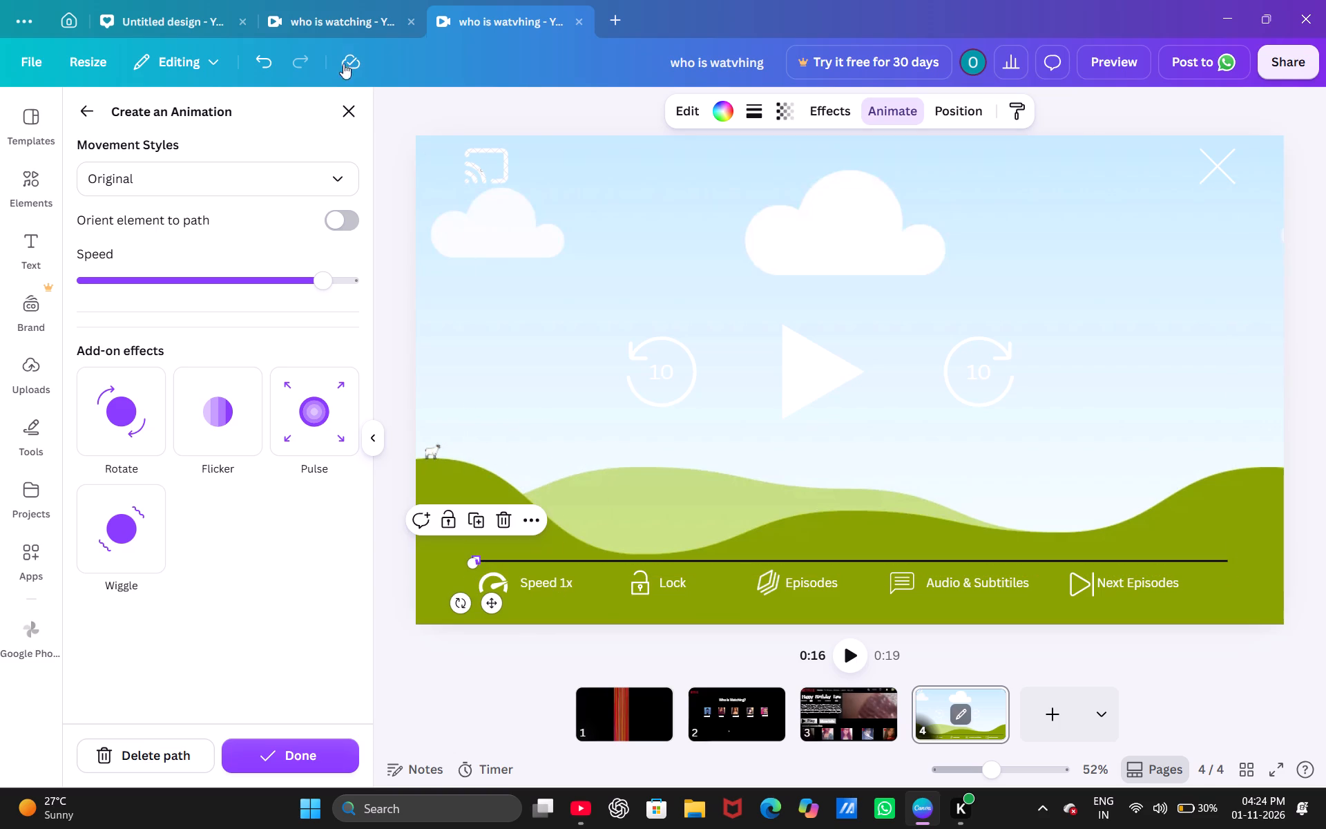
Undo the dot's recent resizings, moves and animation path, back to the larger dot at the progress line's start.
{"action": "left_click", "coordinate": [263, 65]}
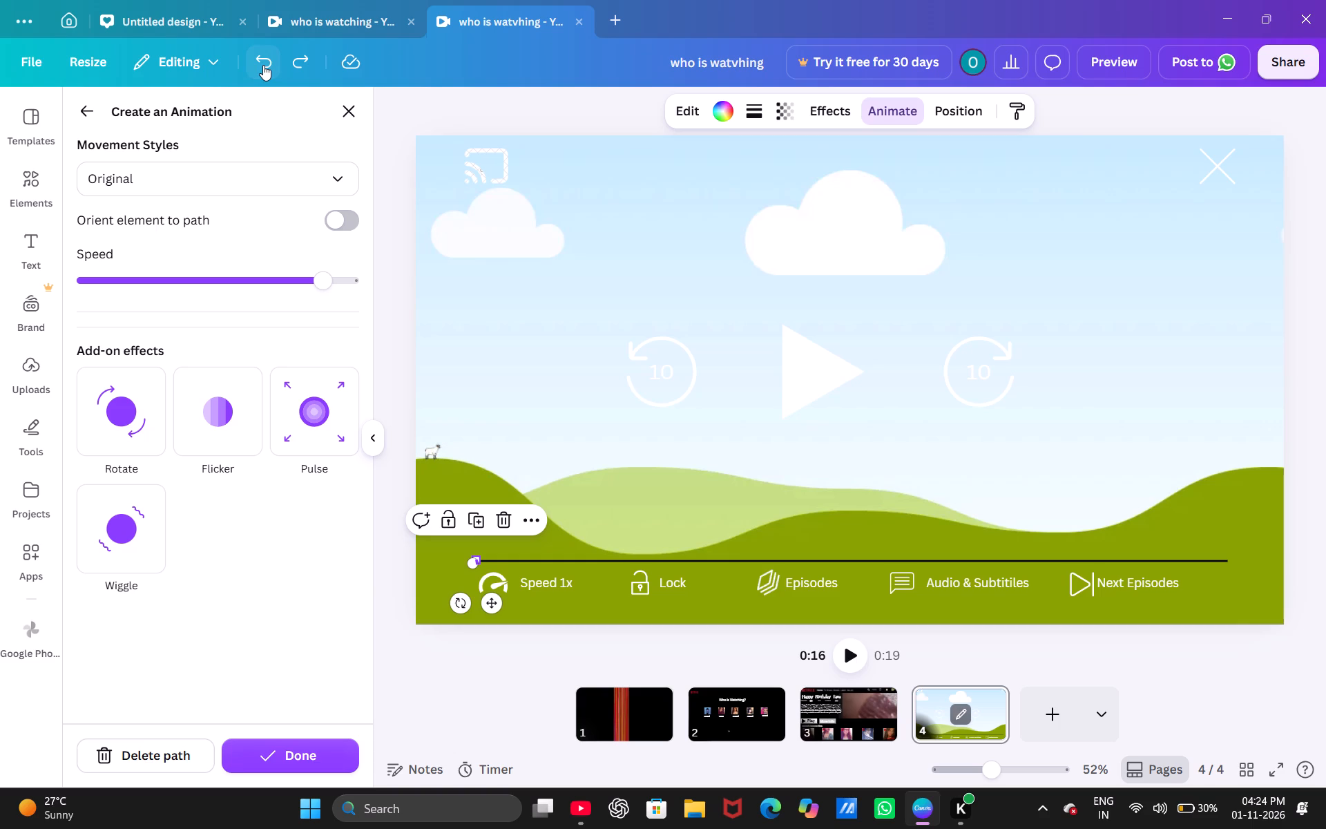
{"action": "left_click", "coordinate": [263, 65]}
{"action": "left_click", "coordinate": [263, 65]}
{"action": "left_click", "coordinate": [263, 65]}
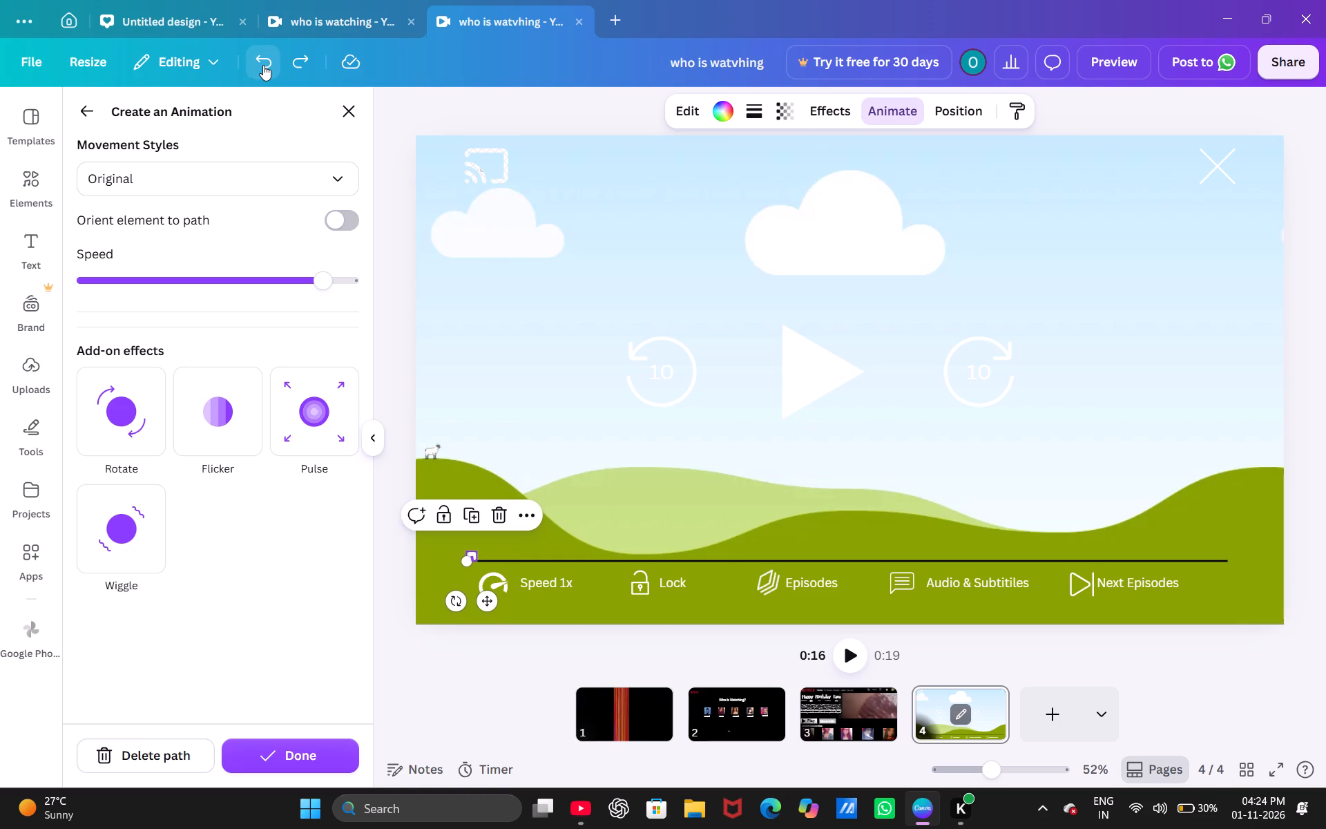
{"action": "double_click", "coordinate": [263, 65]}
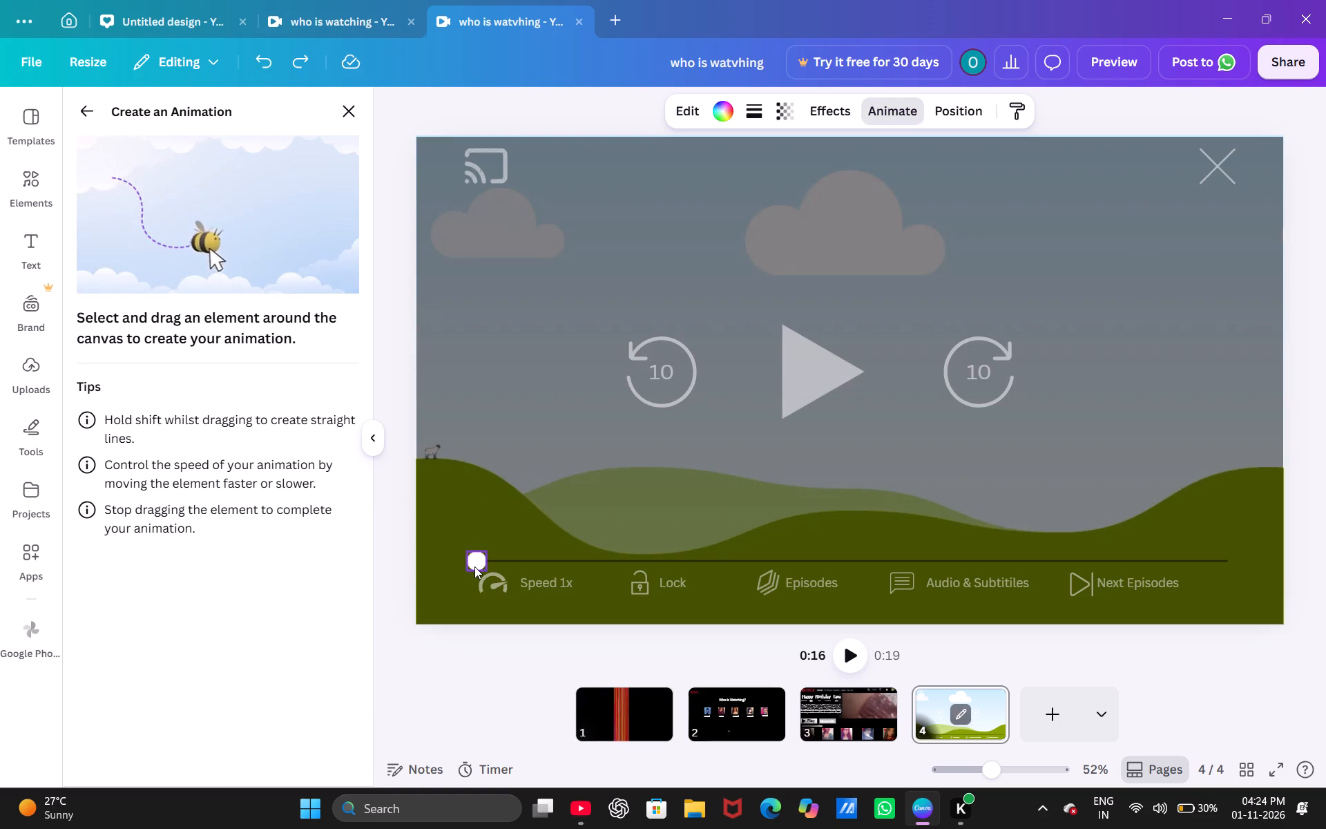
Record the dot's animation path along the progress line from its start to just past "Episodes", and leave the animation settings.
{"action": "left_click_drag", "start_coordinate": [475, 558], "coordinate": [496, 558]}
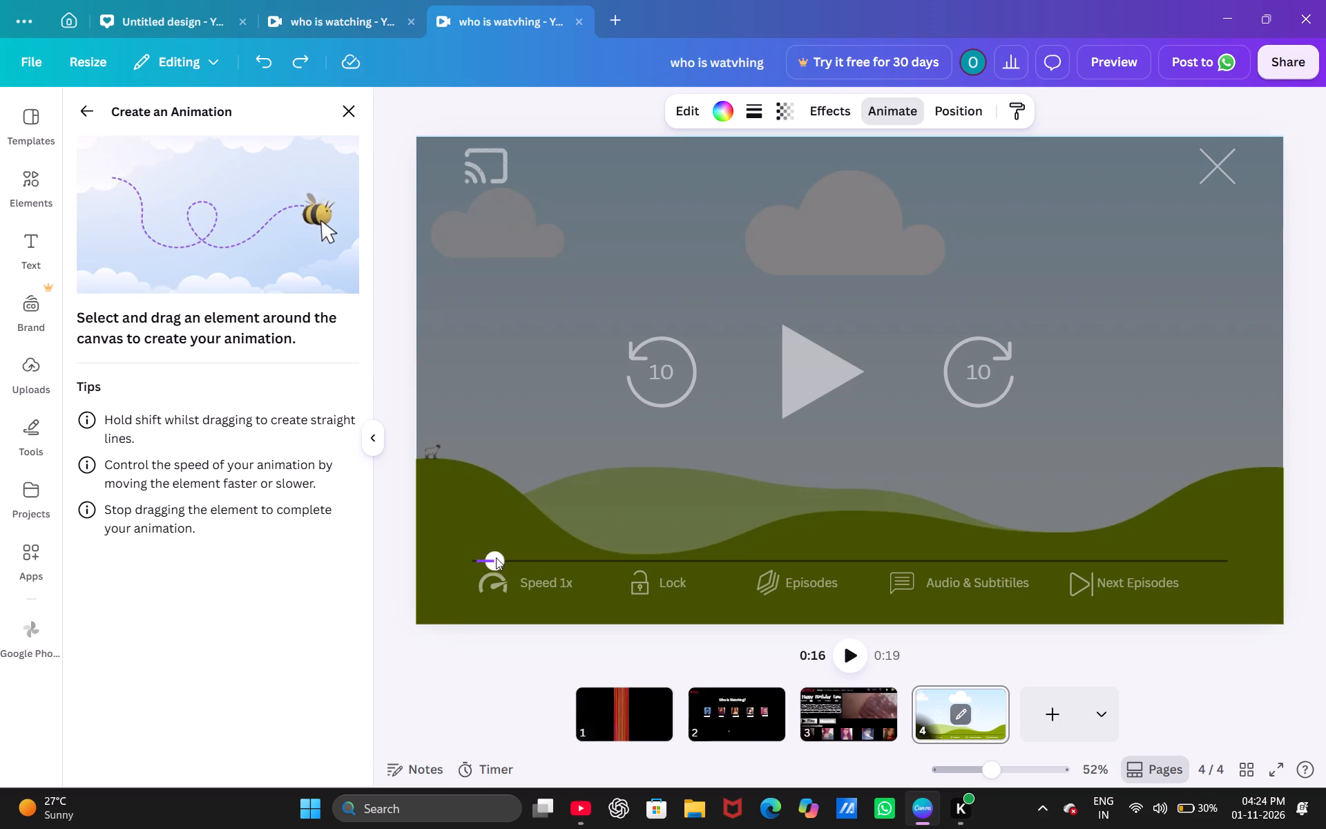
{"action": "left_click_drag", "start_coordinate": [496, 558], "coordinate": [594, 558]}
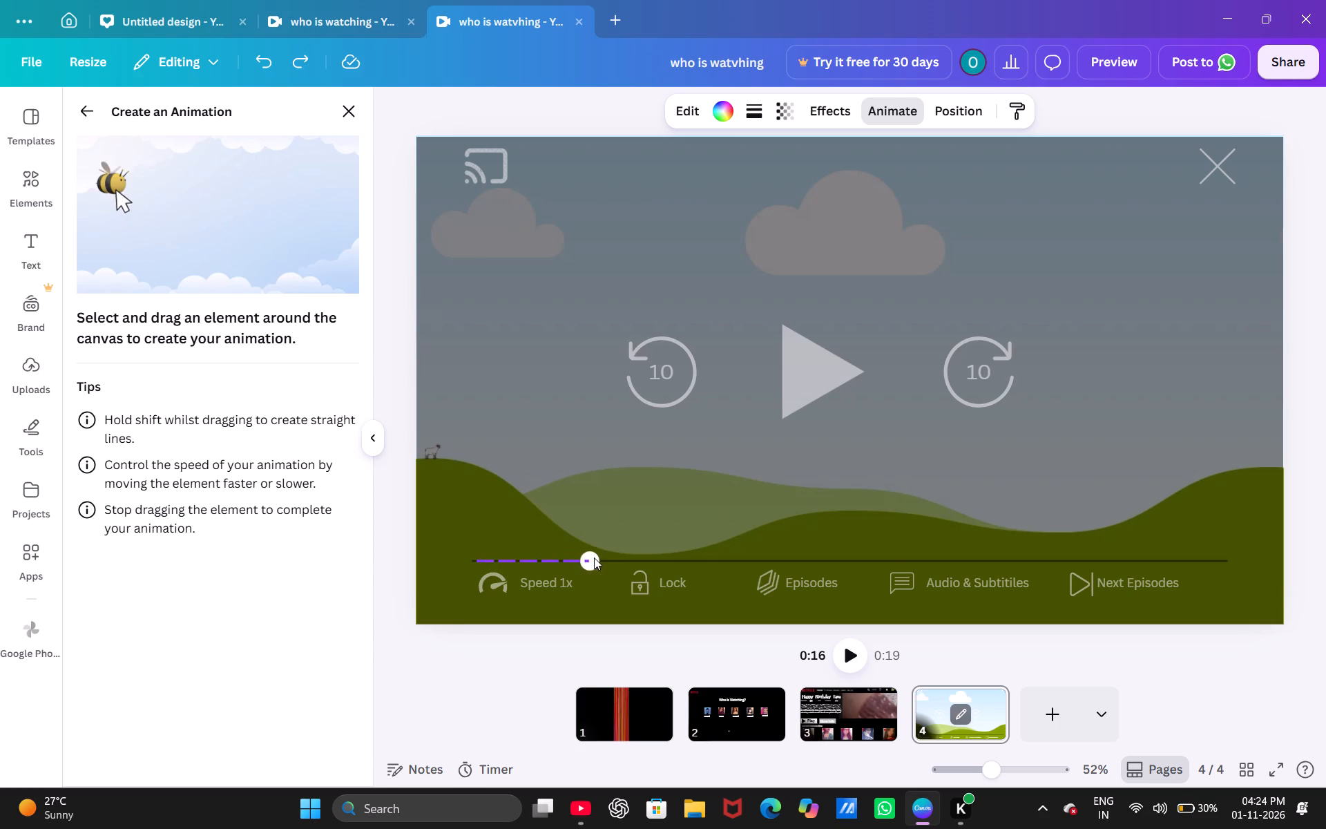
{"action": "left_click_drag", "start_coordinate": [594, 558], "coordinate": [706, 557]}
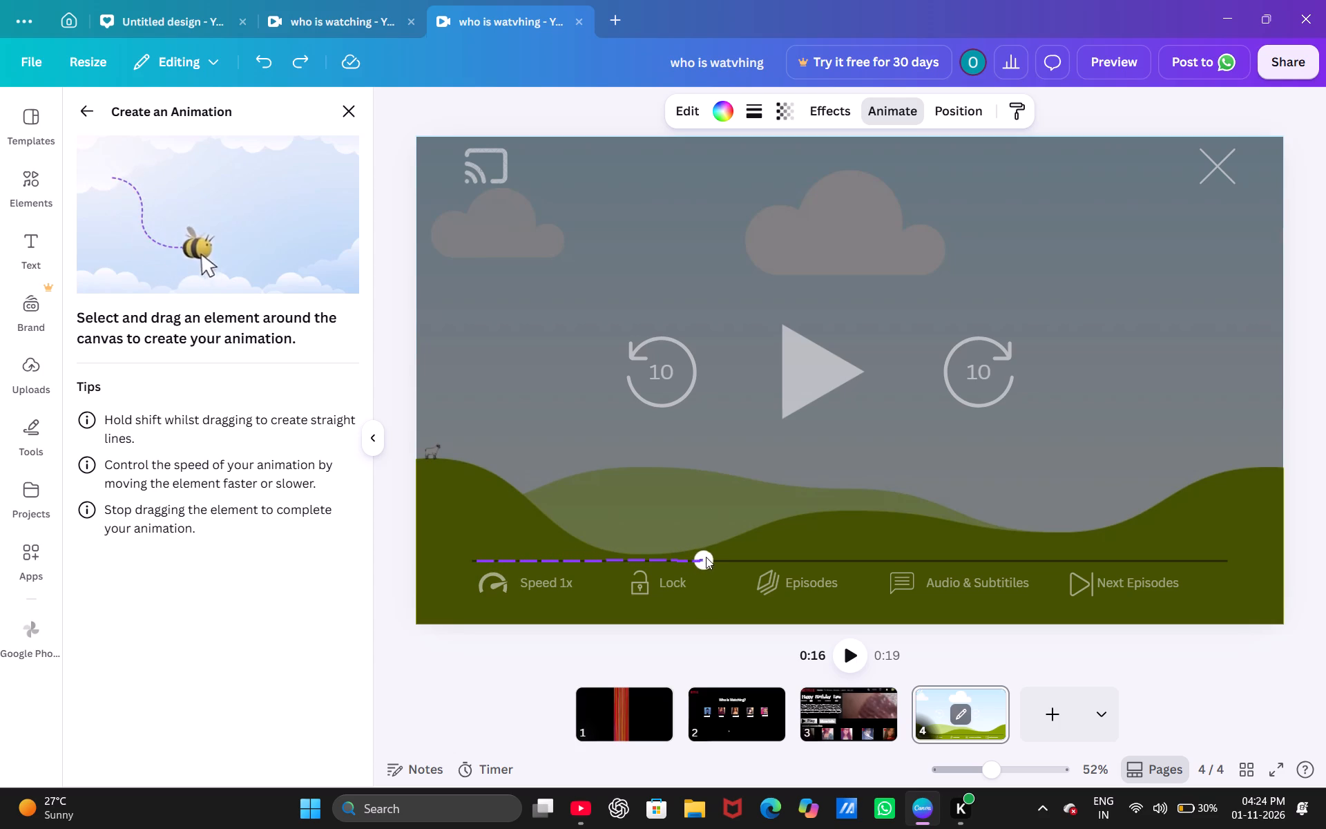
{"action": "left_click_drag", "start_coordinate": [706, 557], "coordinate": [809, 556]}
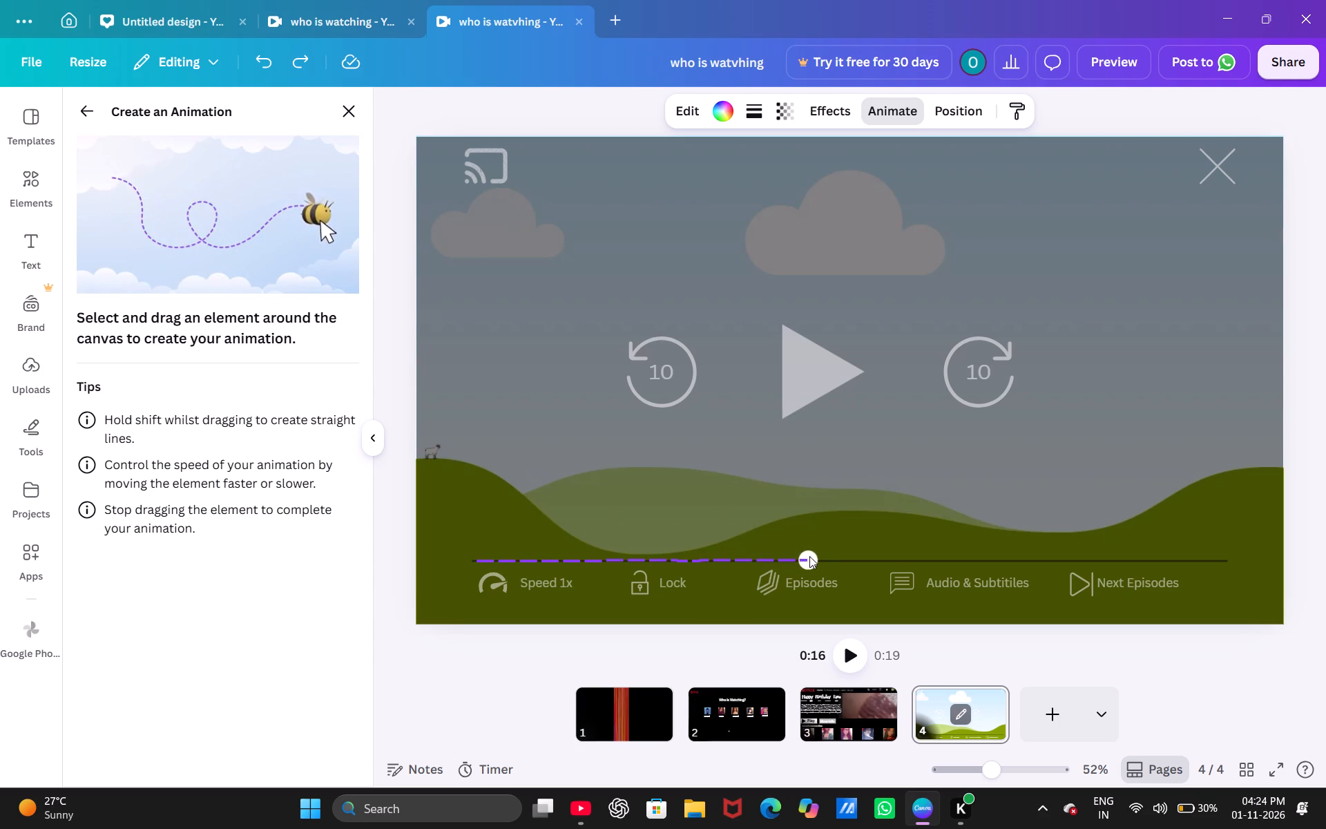
{"action": "left_click_drag", "start_coordinate": [809, 556], "coordinate": [848, 557]}
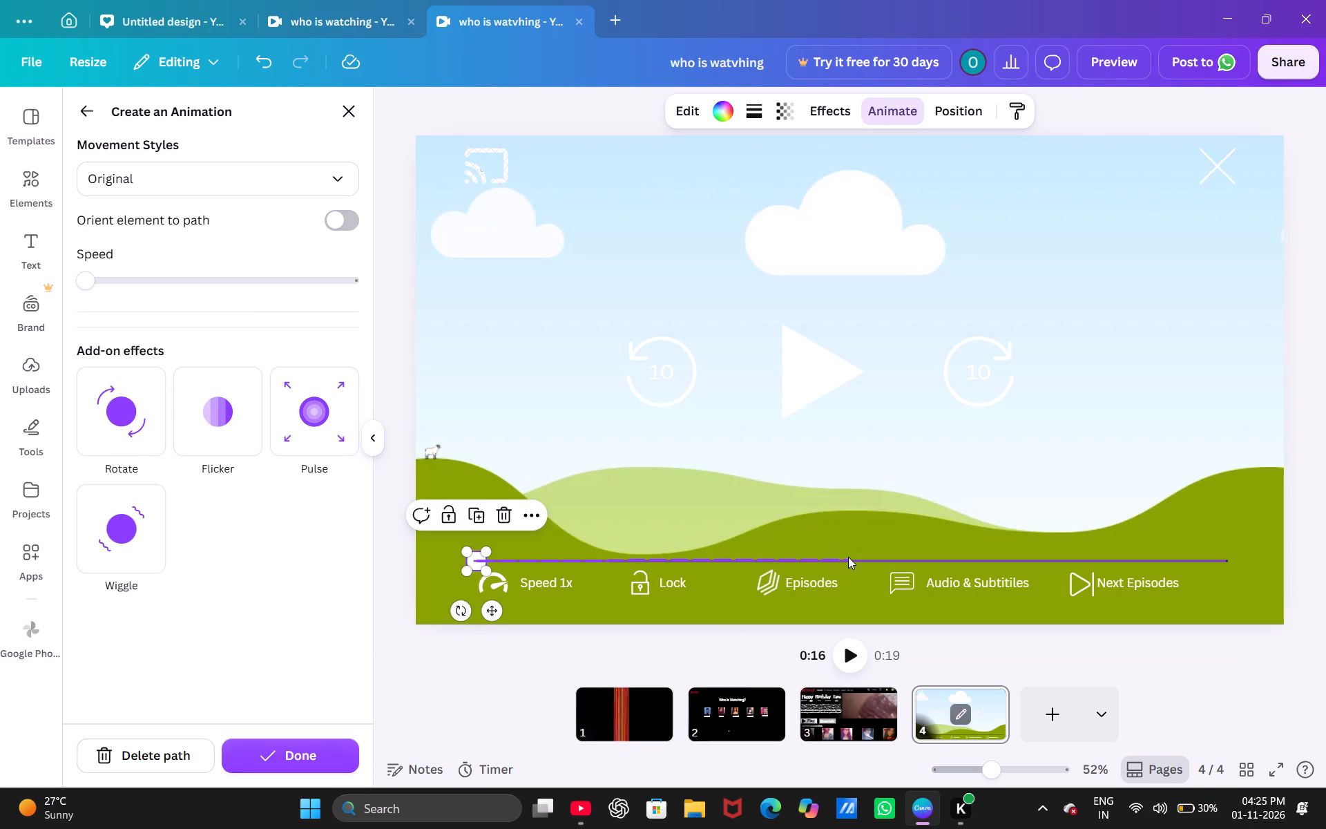
{"action": "left_click", "coordinate": [794, 266]}
{"action": "left_click", "coordinate": [794, 266]}
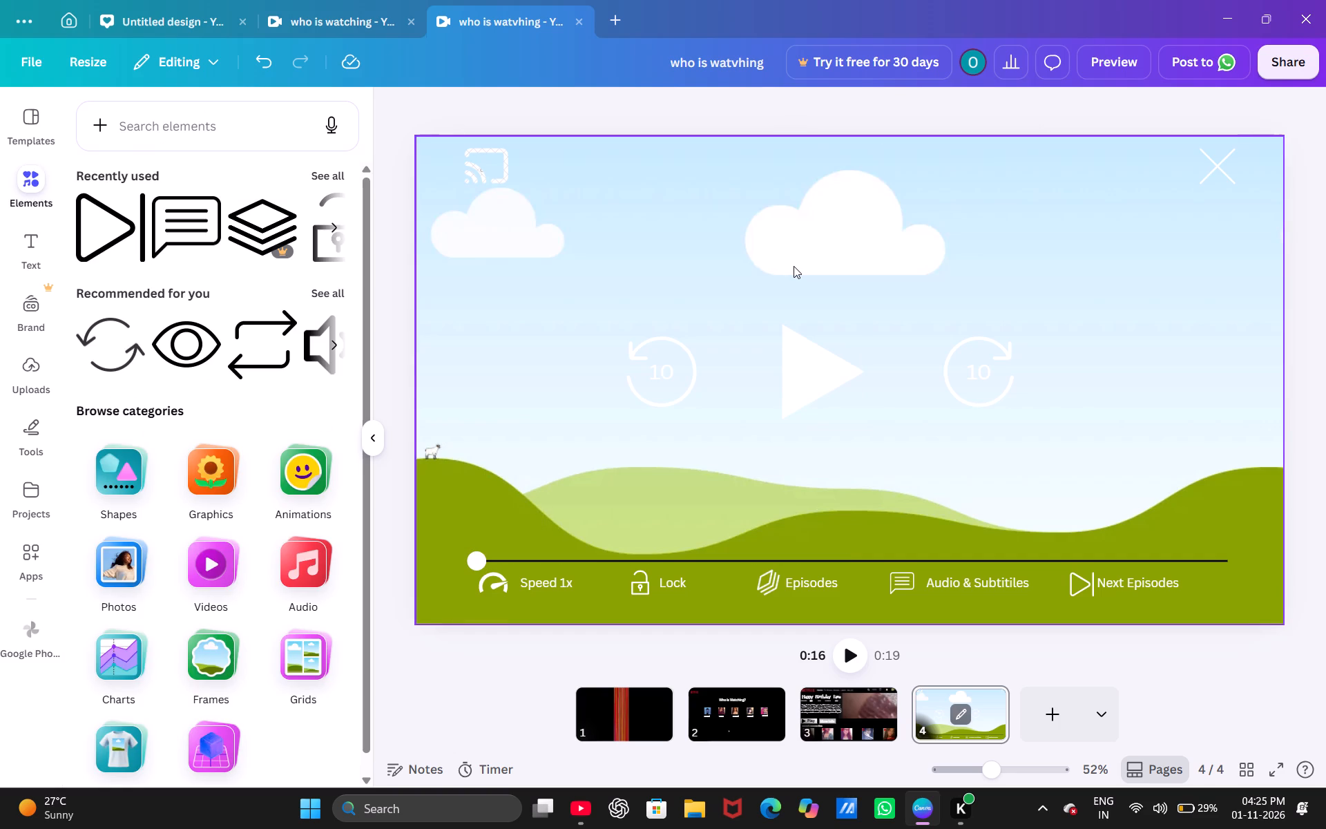
Unlock the sky-and-hills background frame on page 4.
{"action": "left_click", "coordinate": [809, 242]}
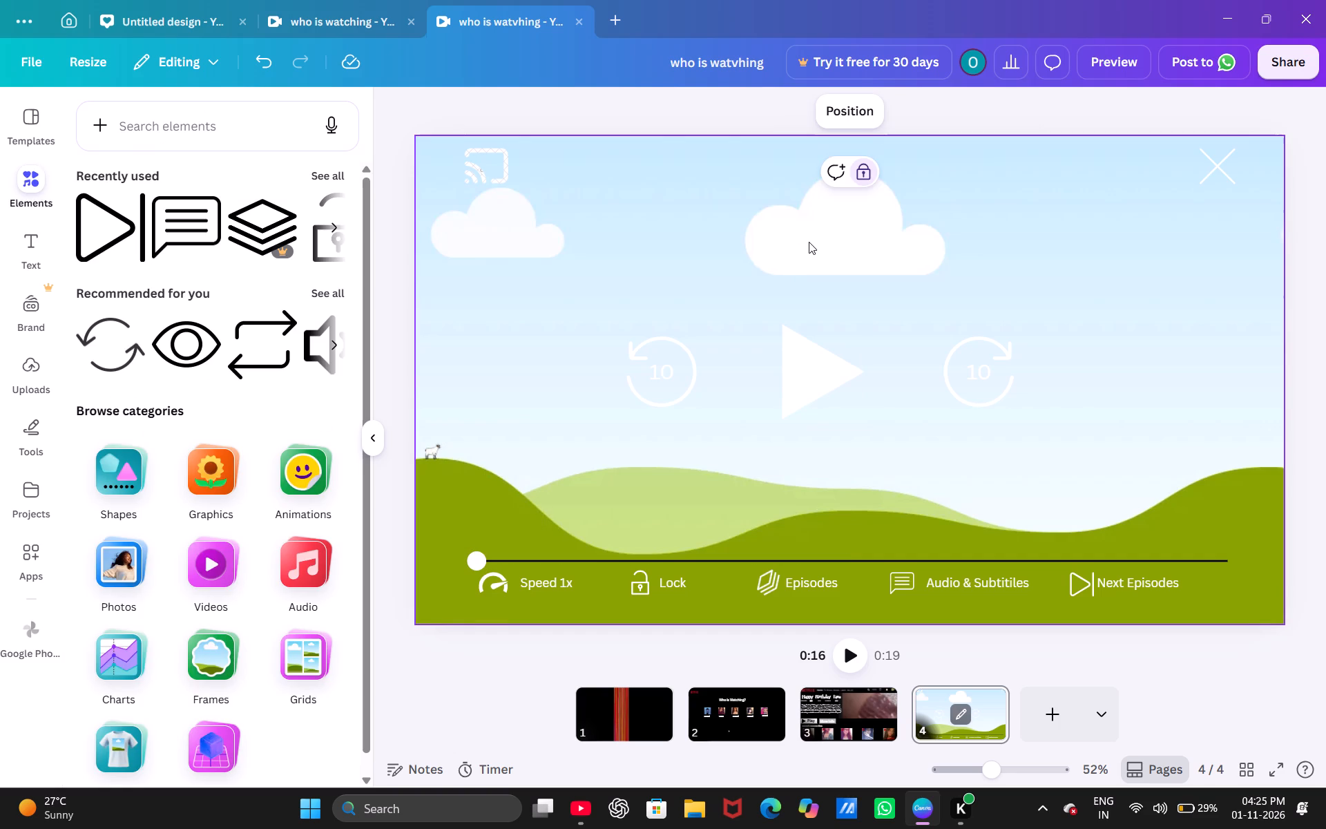
{"action": "left_click", "coordinate": [858, 168]}
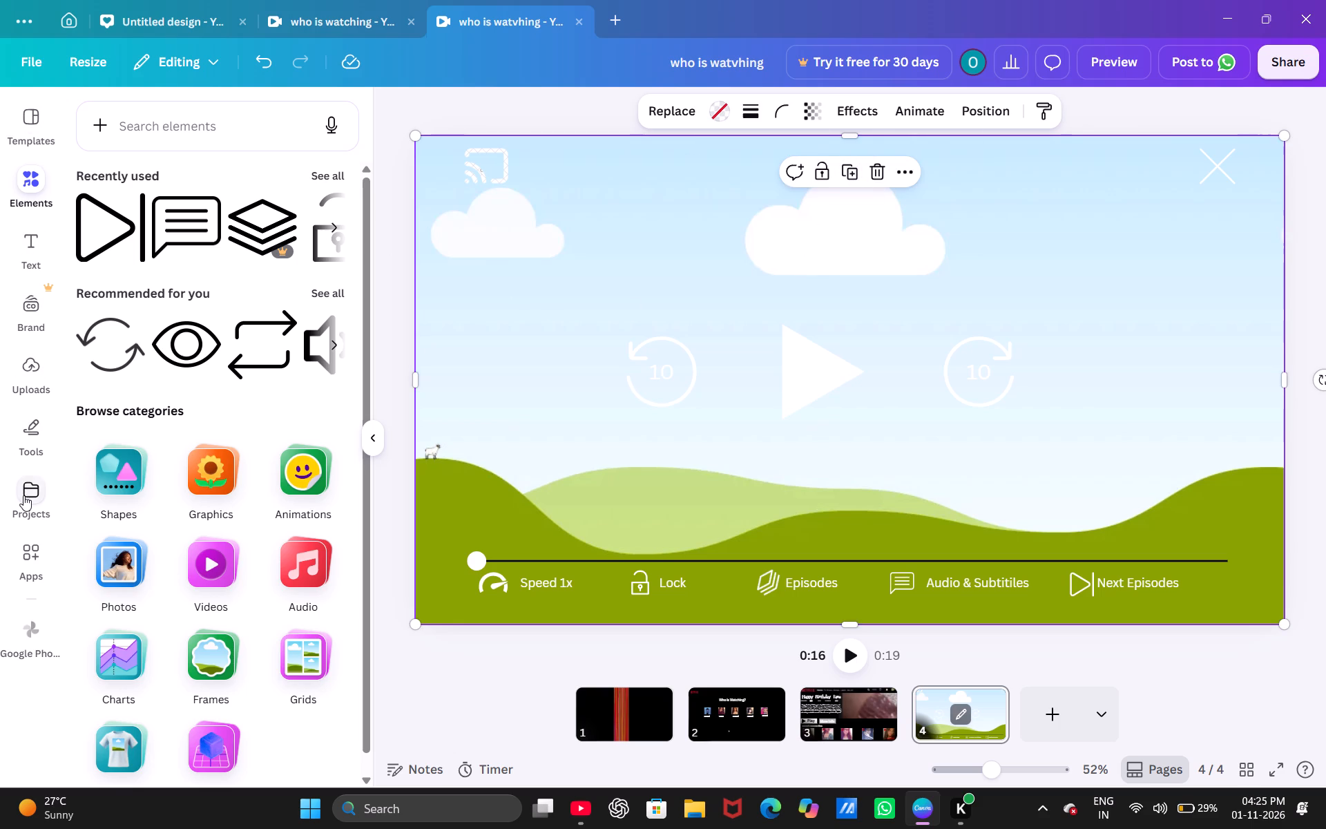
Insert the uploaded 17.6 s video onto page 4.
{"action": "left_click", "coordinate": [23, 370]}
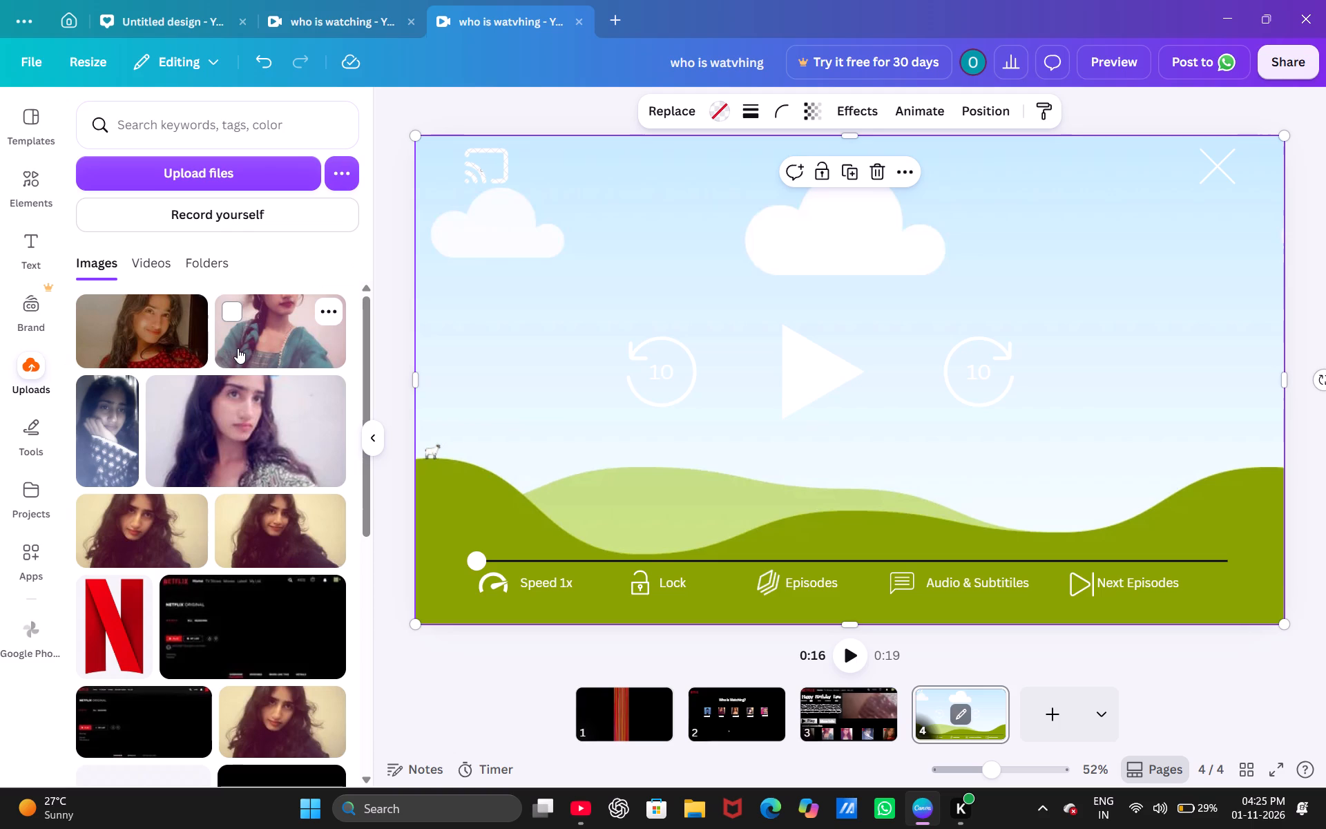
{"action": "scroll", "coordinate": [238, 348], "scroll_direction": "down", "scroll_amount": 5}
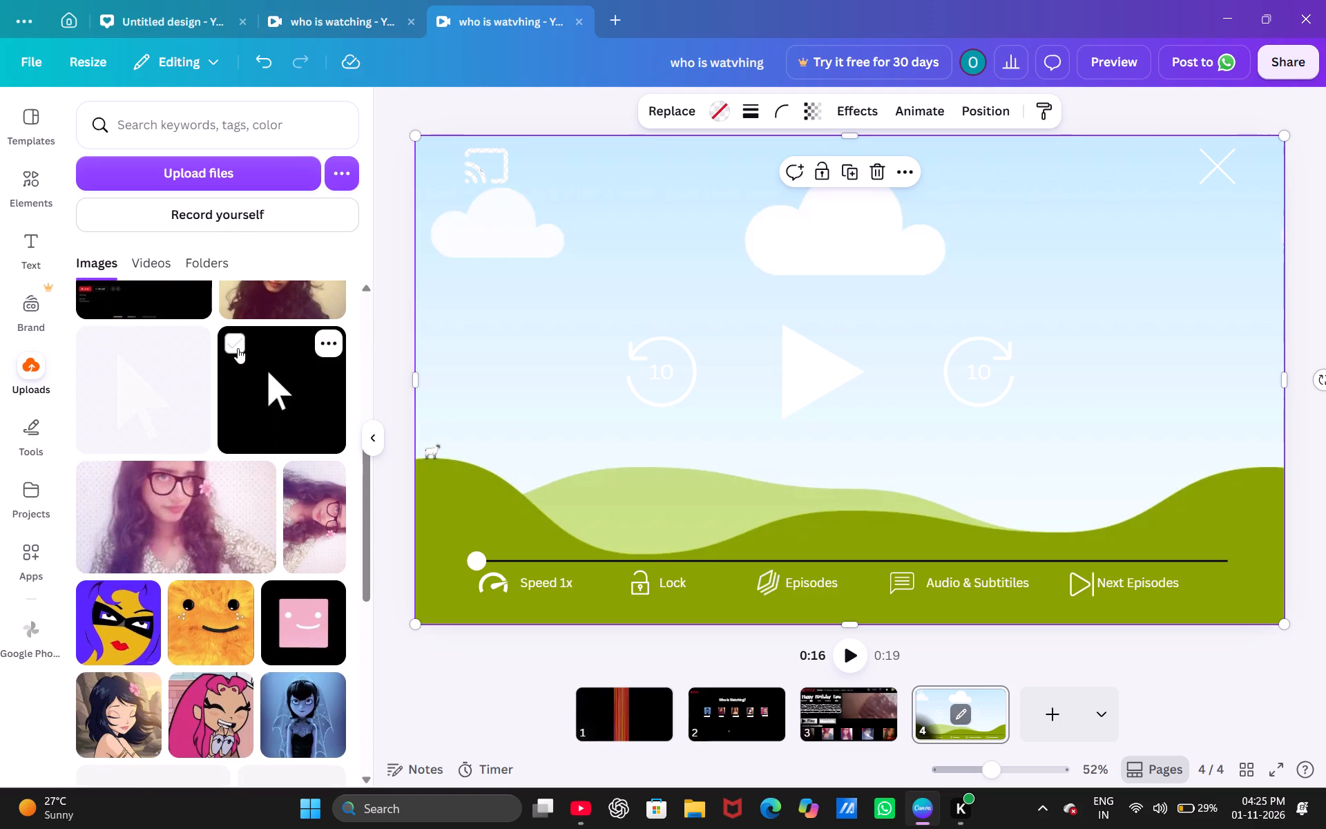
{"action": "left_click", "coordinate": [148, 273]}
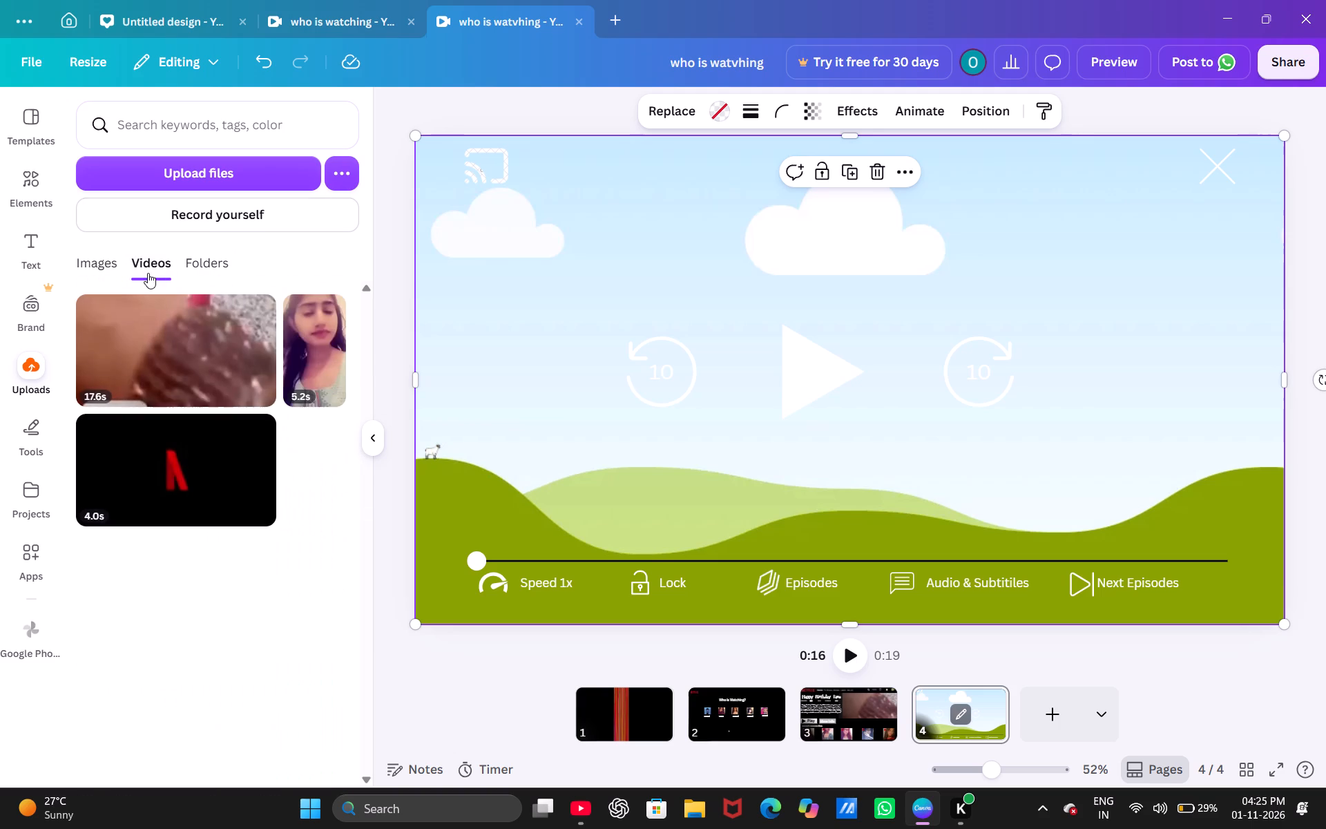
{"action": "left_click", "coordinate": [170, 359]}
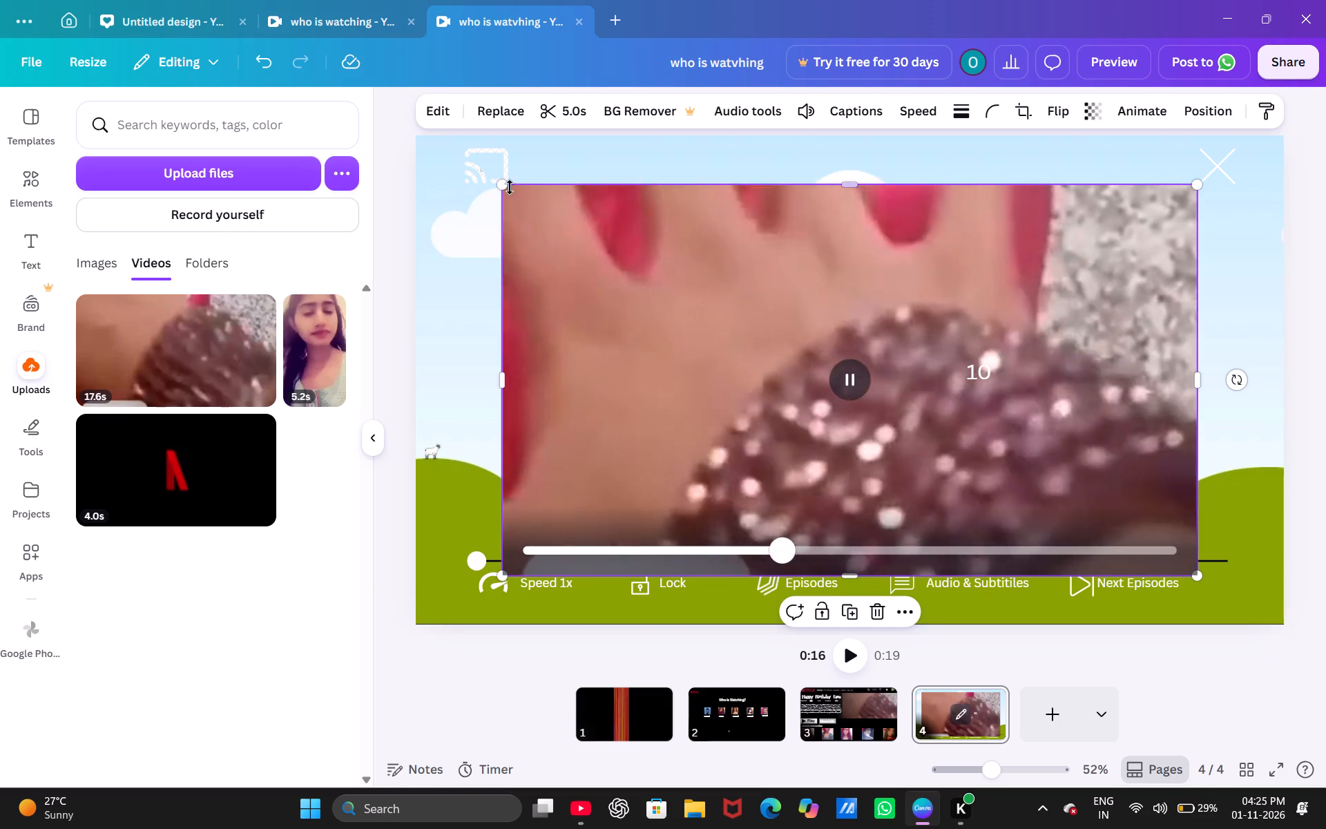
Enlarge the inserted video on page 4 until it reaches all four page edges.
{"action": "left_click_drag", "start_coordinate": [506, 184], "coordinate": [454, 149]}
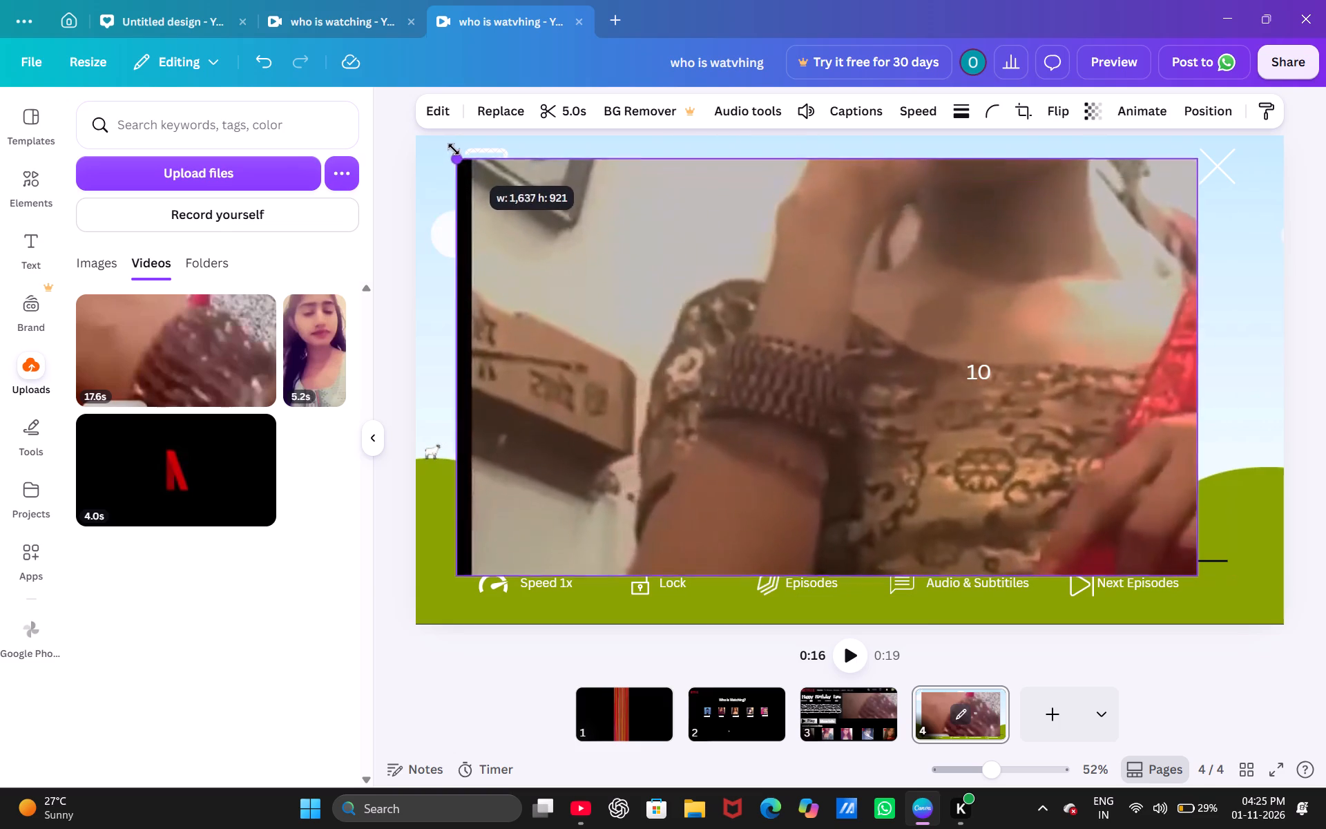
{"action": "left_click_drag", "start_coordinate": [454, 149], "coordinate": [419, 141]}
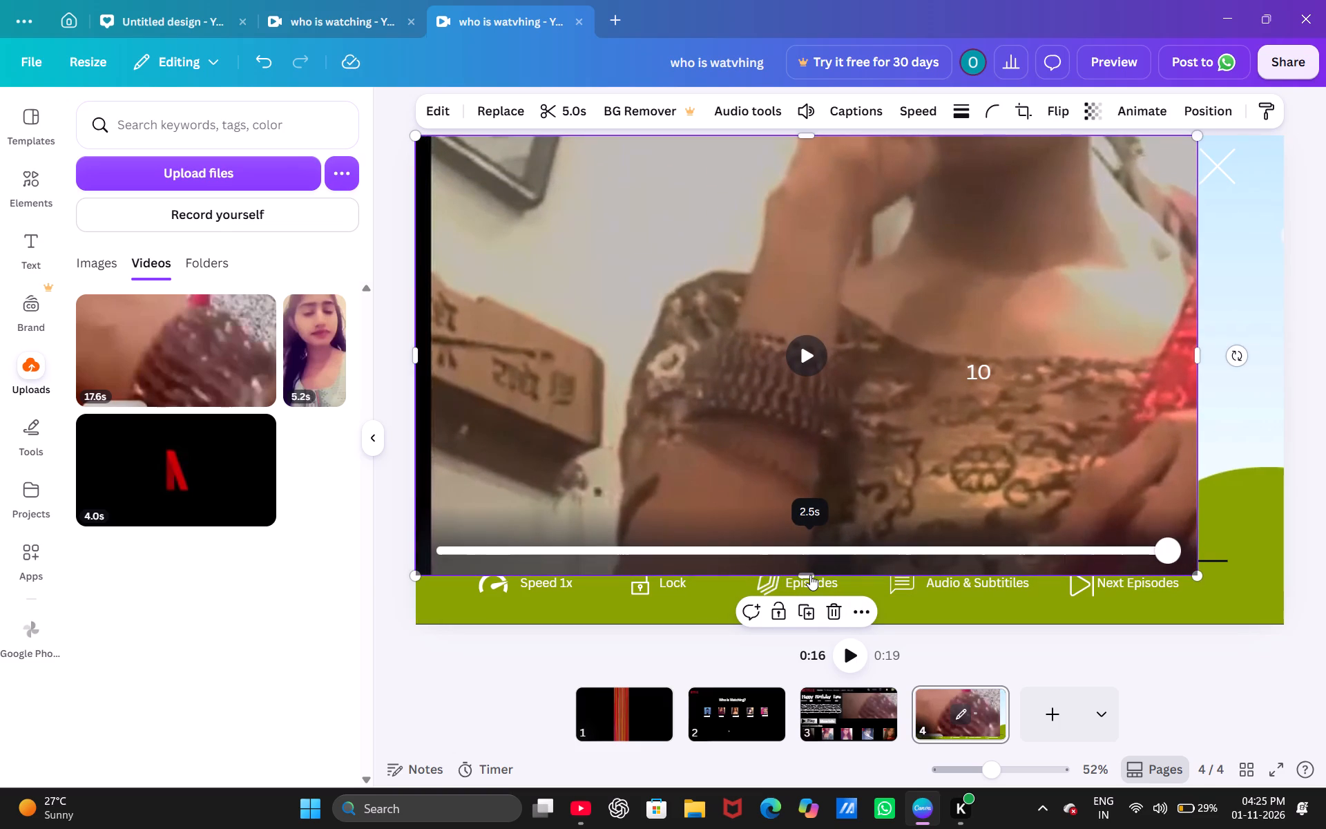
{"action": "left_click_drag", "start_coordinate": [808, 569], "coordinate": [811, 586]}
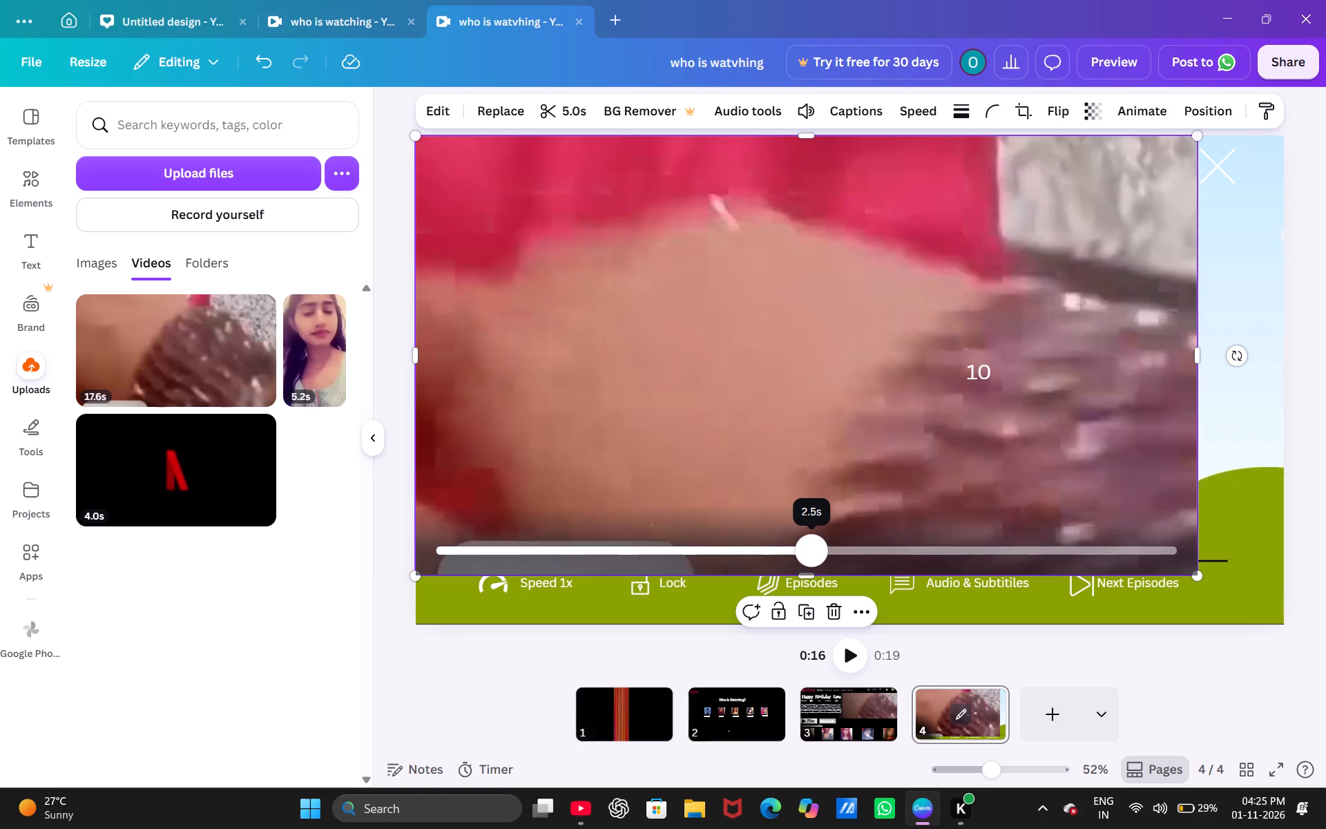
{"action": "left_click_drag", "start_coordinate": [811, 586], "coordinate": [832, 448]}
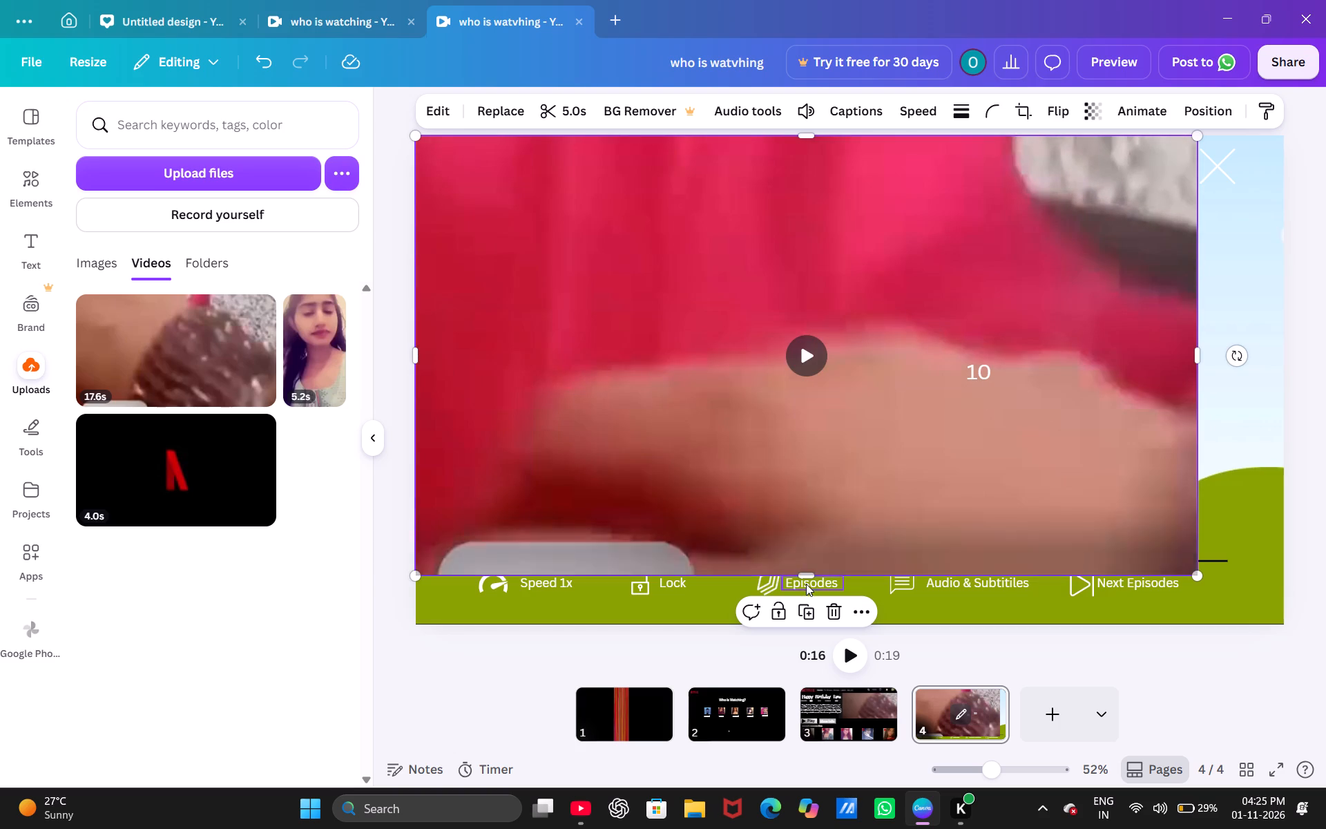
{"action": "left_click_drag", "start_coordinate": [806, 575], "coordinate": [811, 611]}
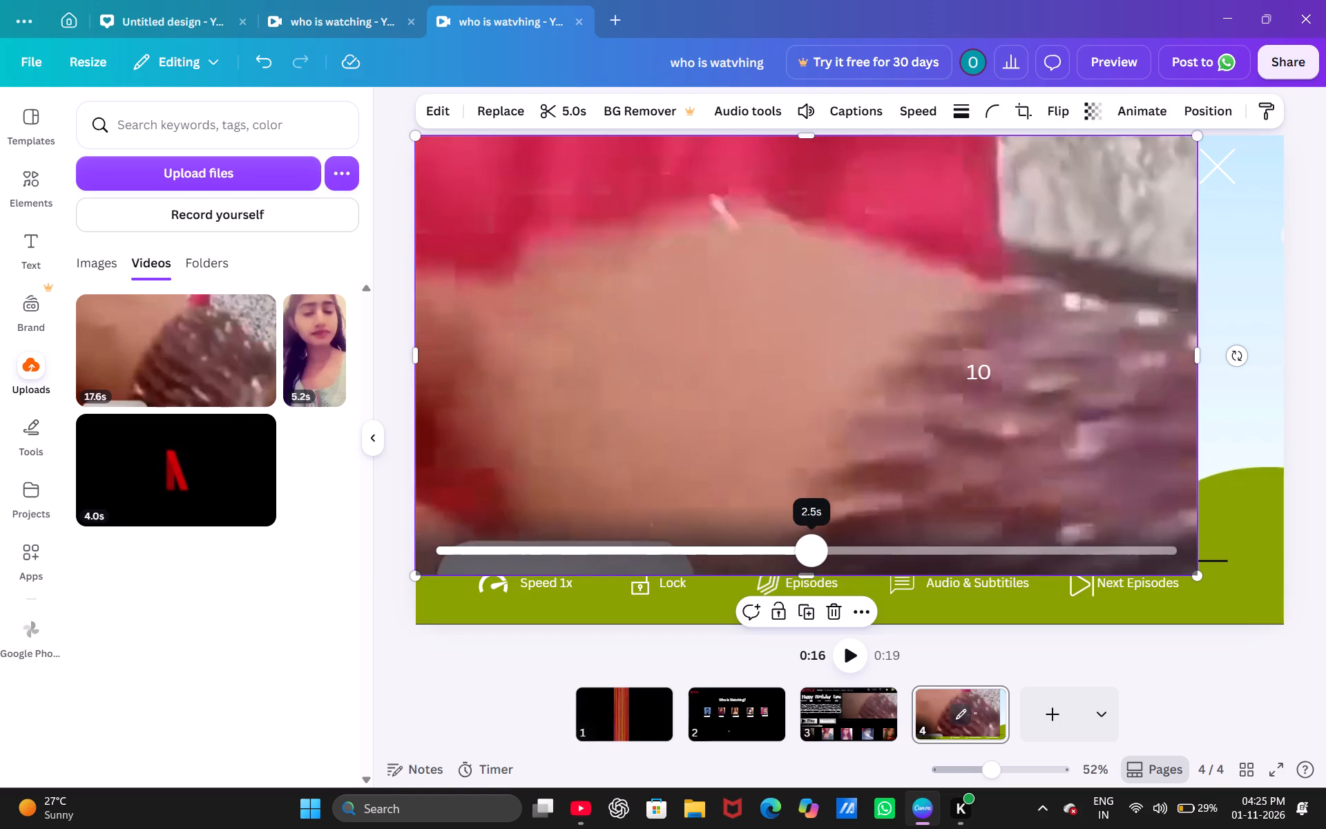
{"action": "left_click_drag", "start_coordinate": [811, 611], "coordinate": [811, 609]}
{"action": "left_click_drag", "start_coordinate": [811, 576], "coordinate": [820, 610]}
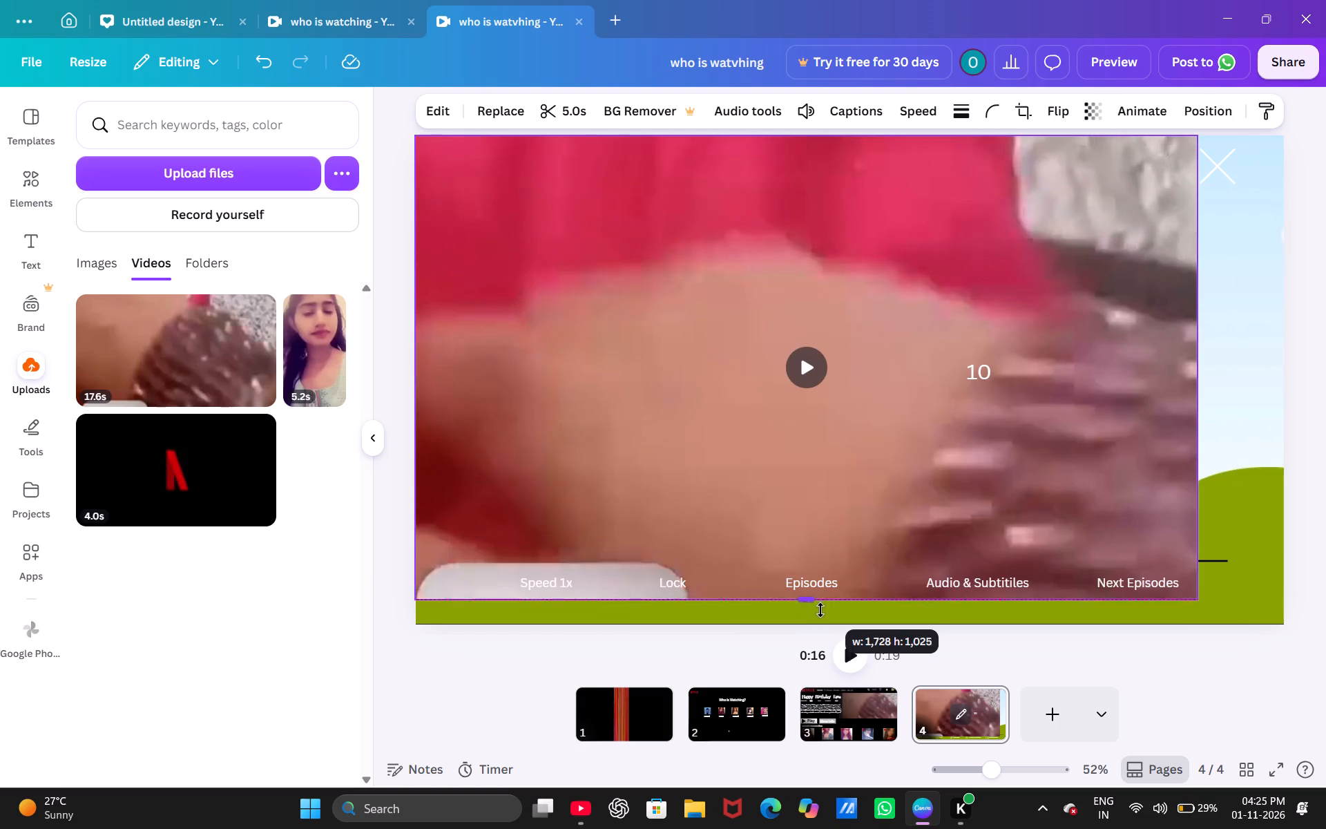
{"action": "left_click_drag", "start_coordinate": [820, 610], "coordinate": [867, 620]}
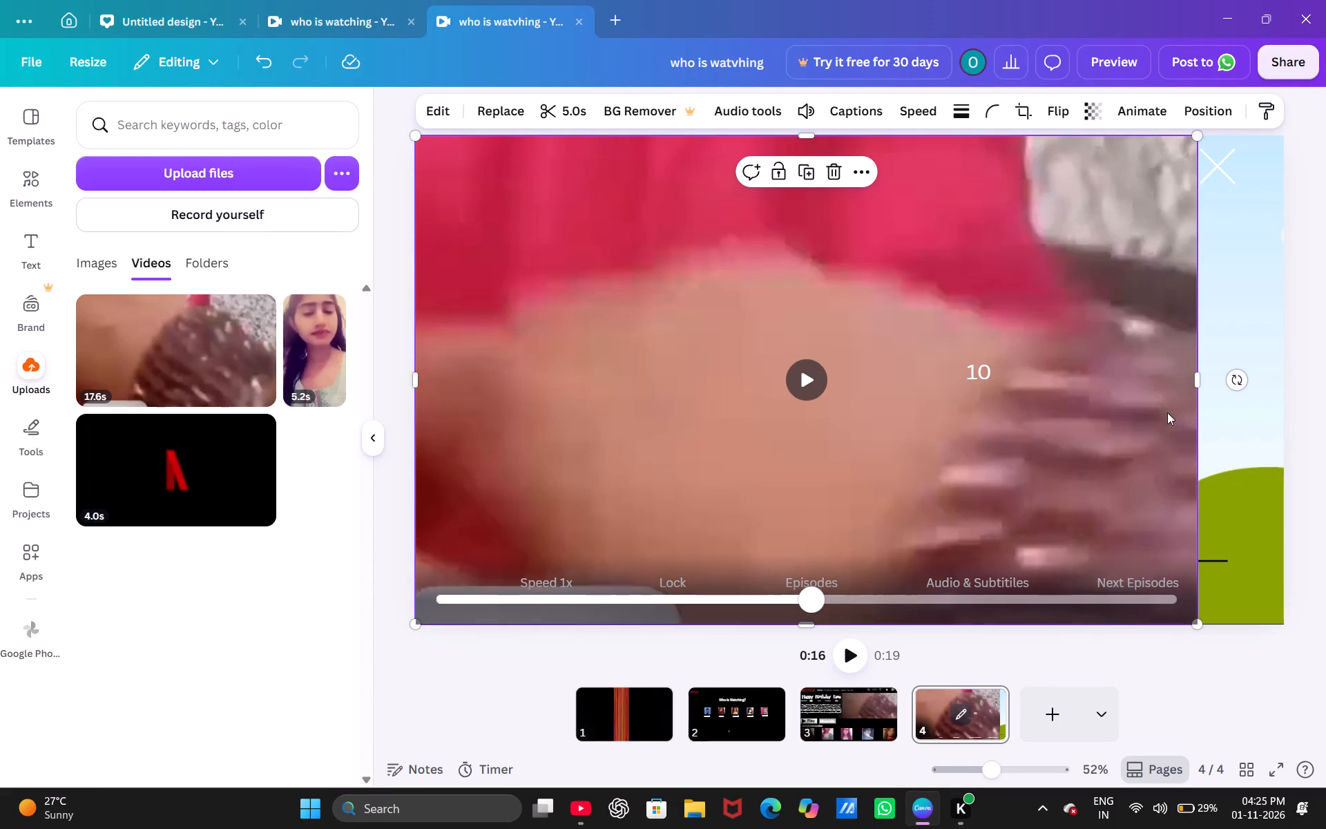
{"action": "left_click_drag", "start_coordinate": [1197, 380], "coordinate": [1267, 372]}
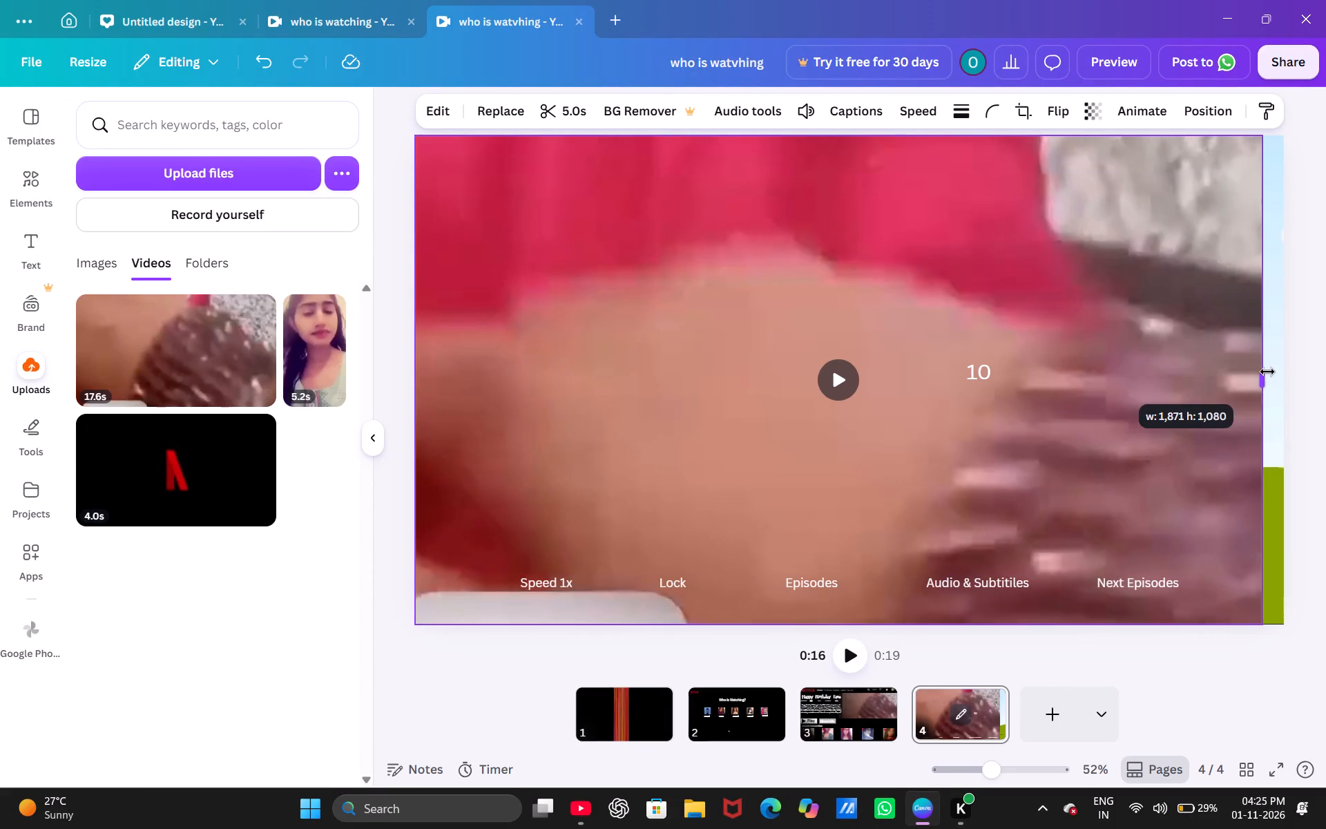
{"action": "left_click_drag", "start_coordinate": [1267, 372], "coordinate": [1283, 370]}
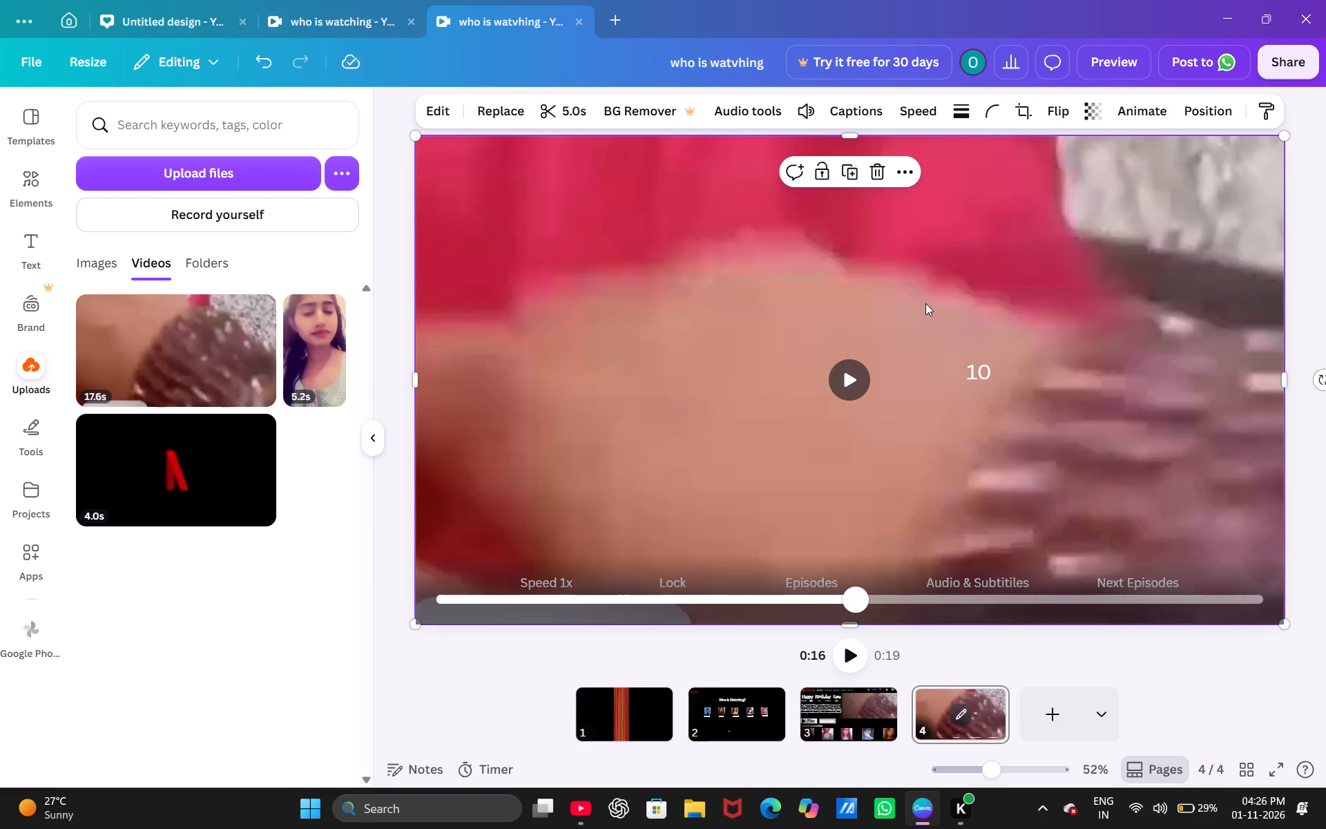
Play back page 4 to check how the full-page video looks behind the player controls.
{"action": "key", "text": "space"}
{"action": "left_click", "coordinate": [848, 383]}
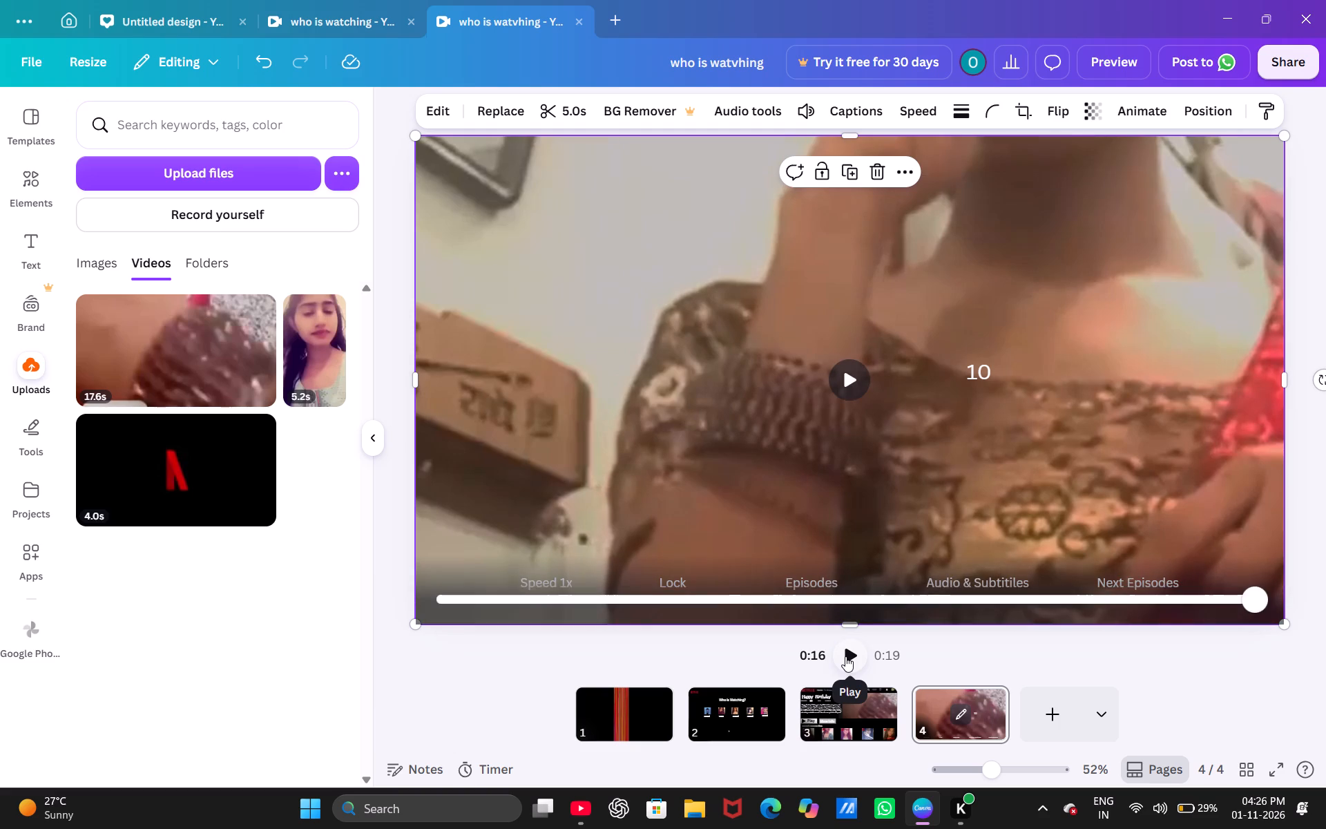
{"action": "left_click", "coordinate": [845, 656]}
{"action": "left_click", "coordinate": [845, 656]}
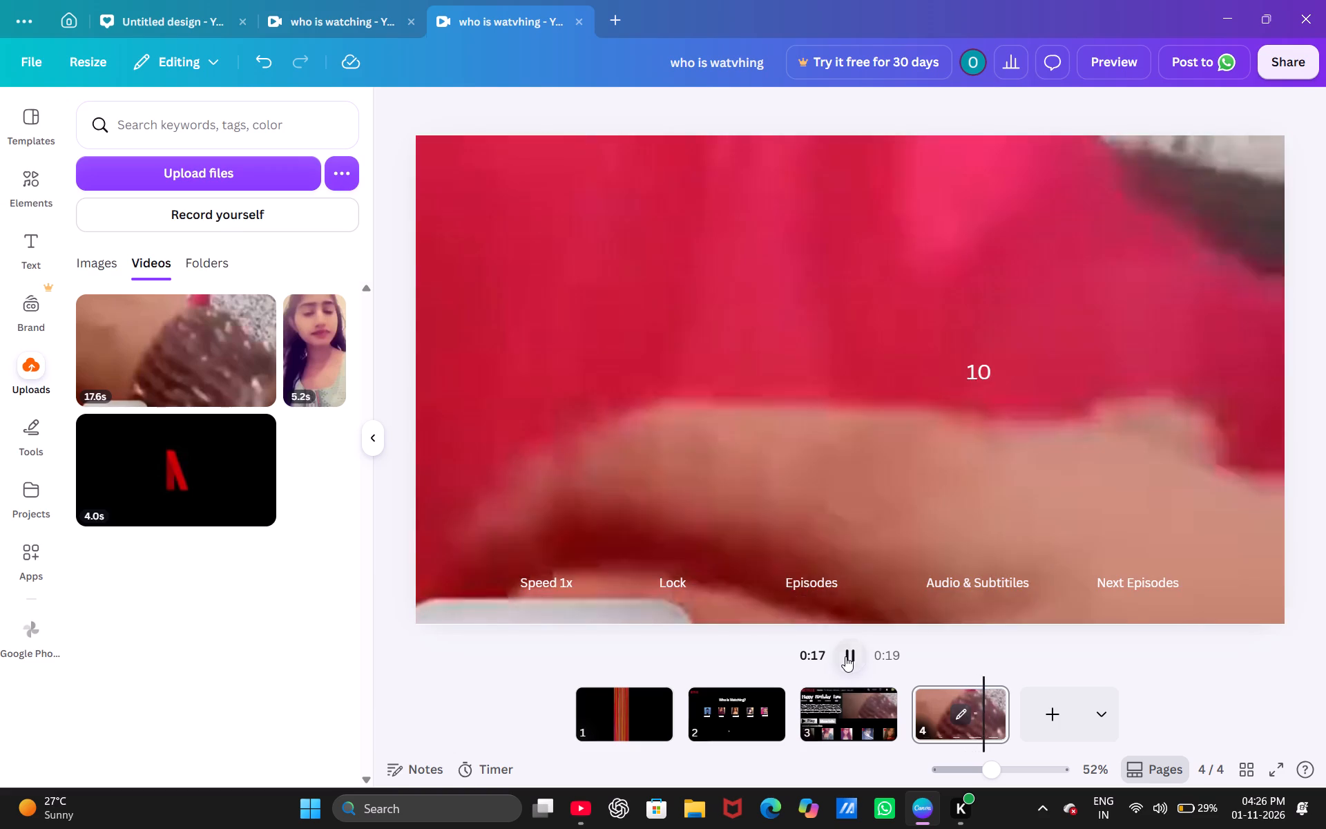
{"action": "left_click", "coordinate": [845, 656]}
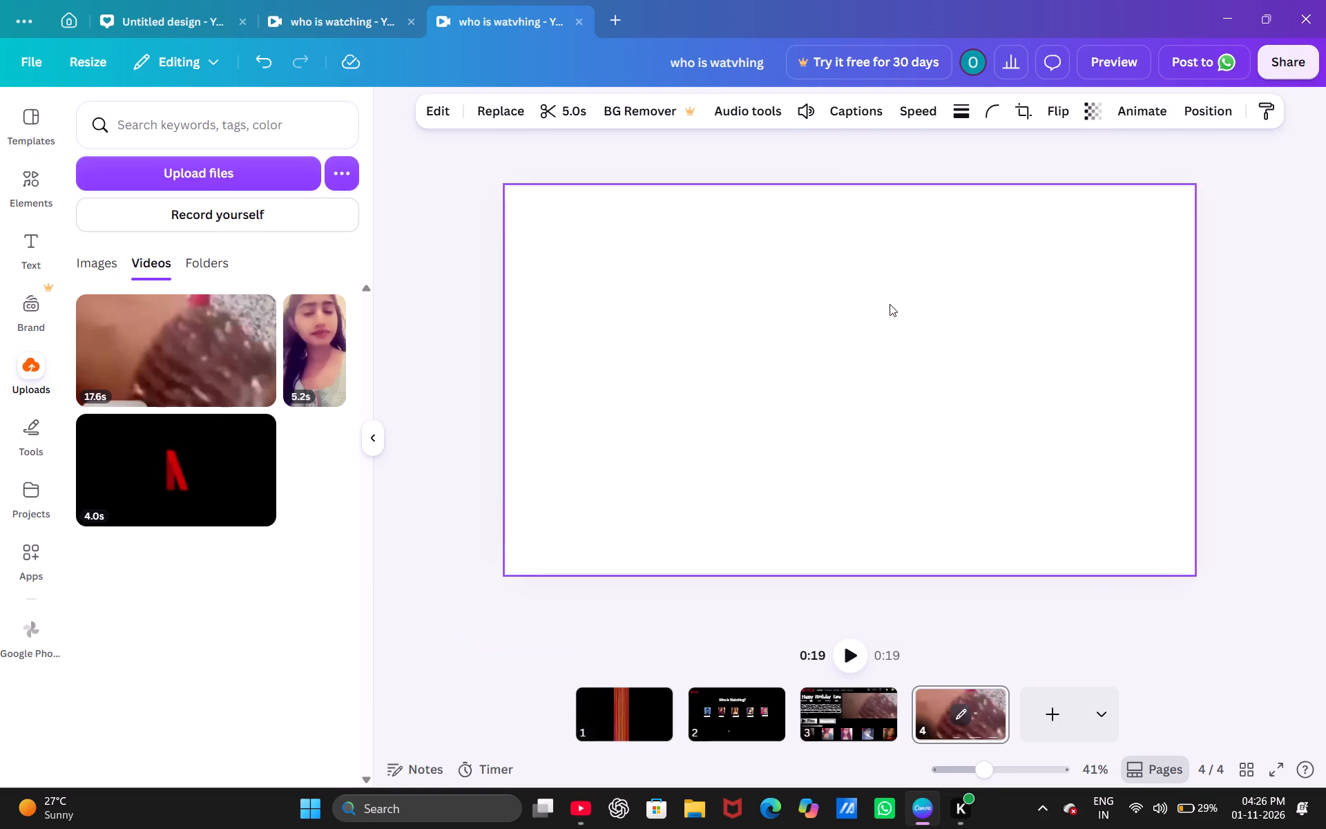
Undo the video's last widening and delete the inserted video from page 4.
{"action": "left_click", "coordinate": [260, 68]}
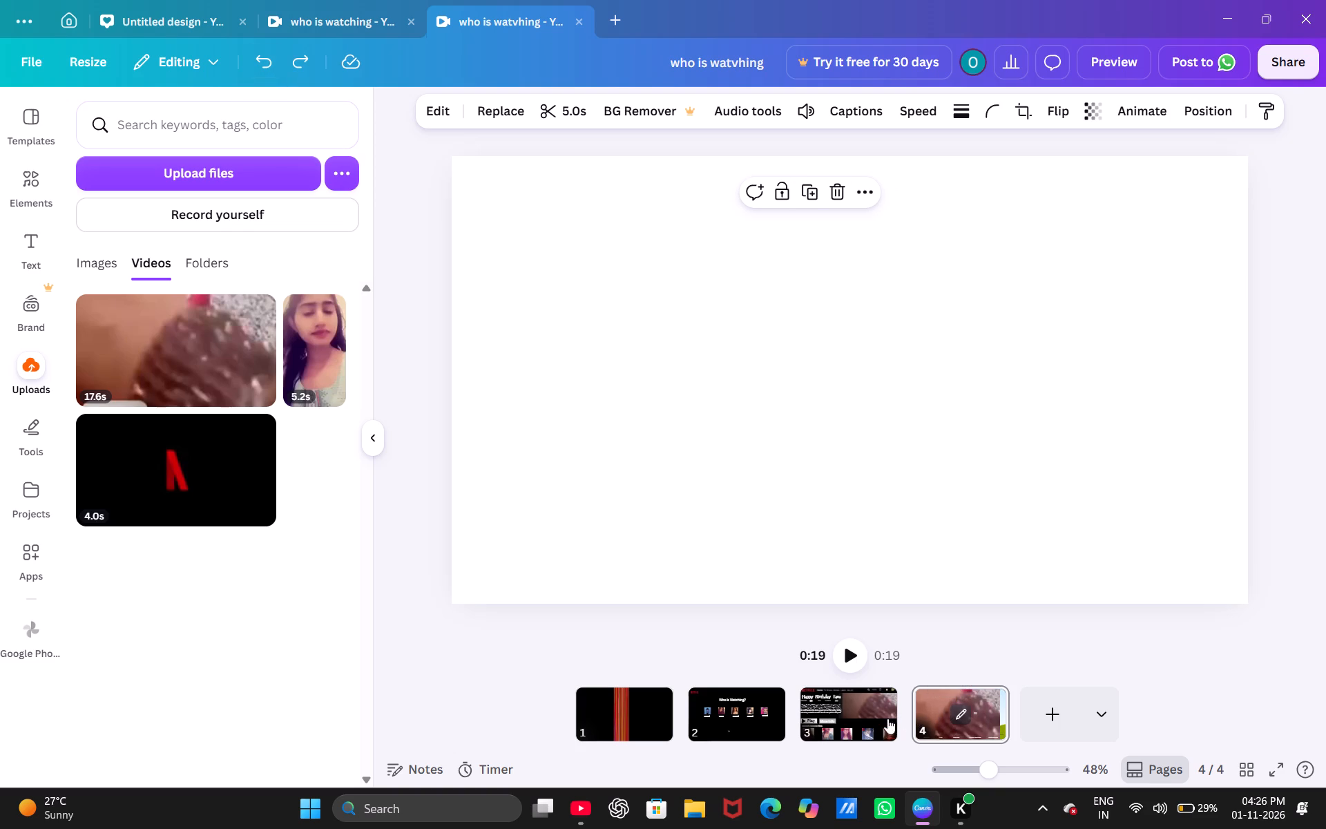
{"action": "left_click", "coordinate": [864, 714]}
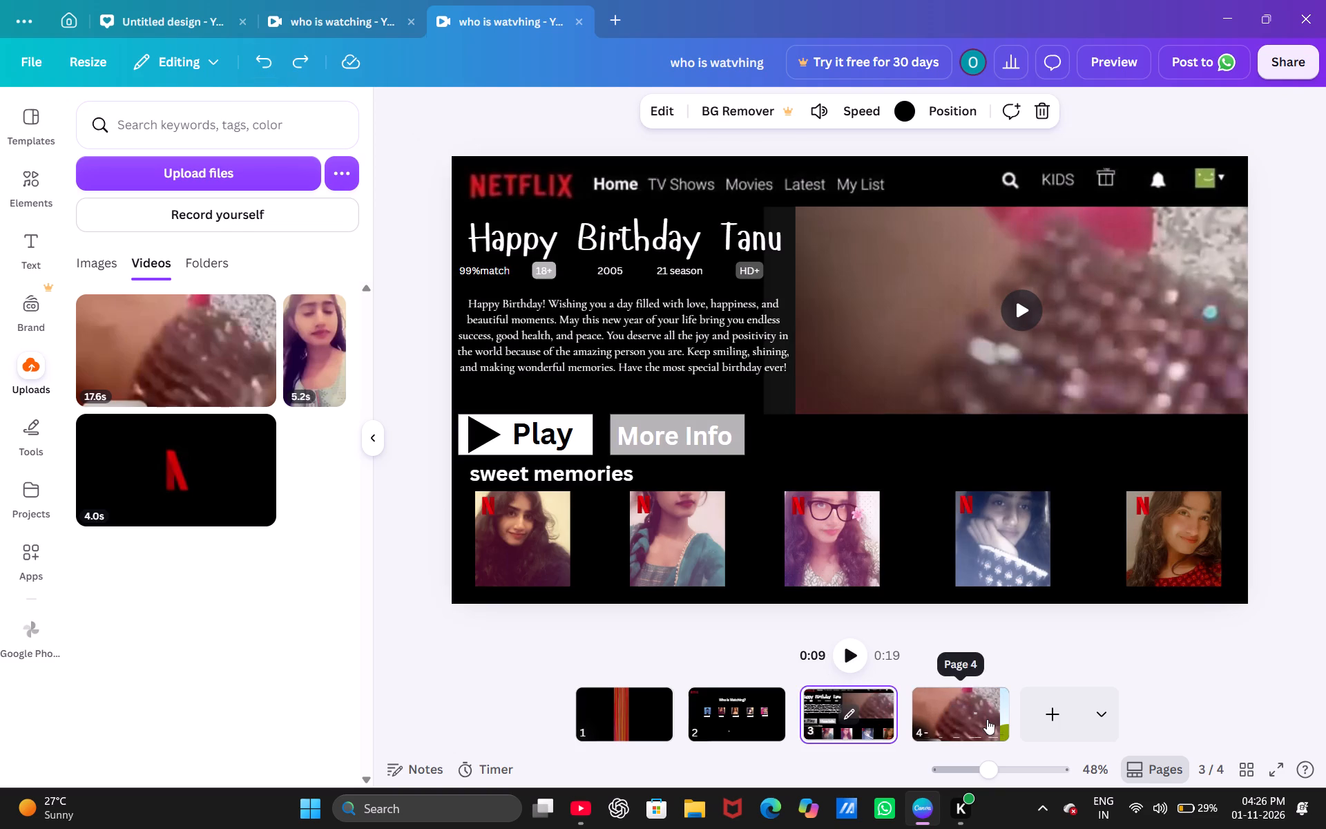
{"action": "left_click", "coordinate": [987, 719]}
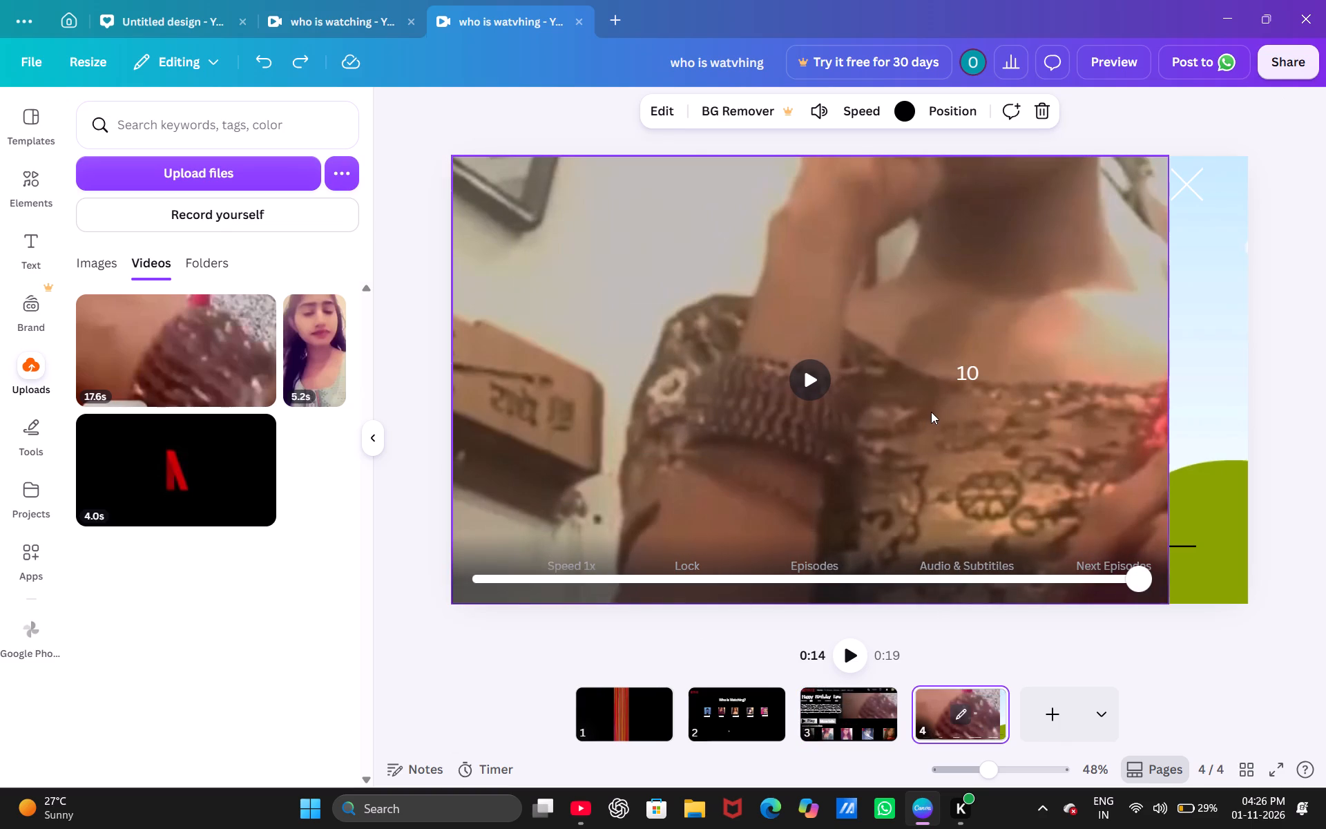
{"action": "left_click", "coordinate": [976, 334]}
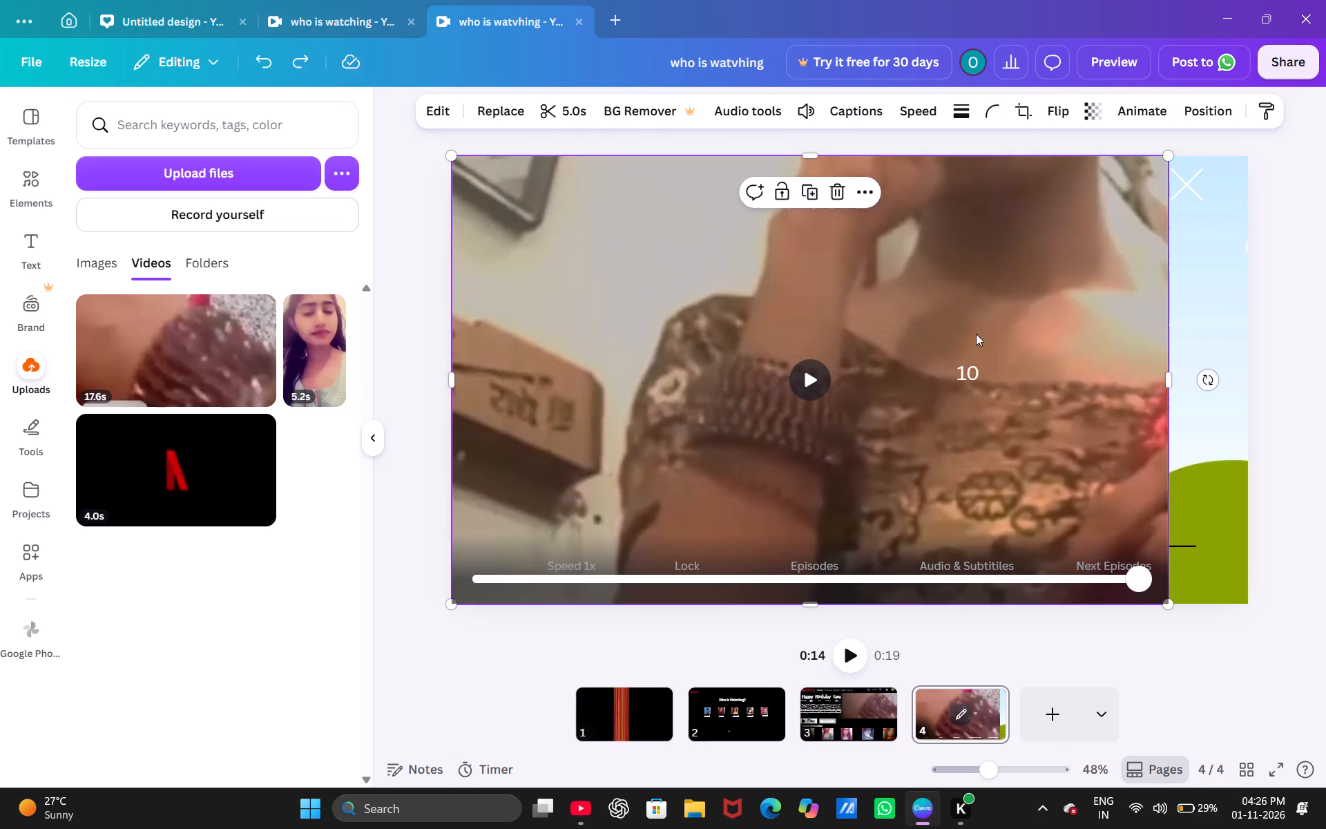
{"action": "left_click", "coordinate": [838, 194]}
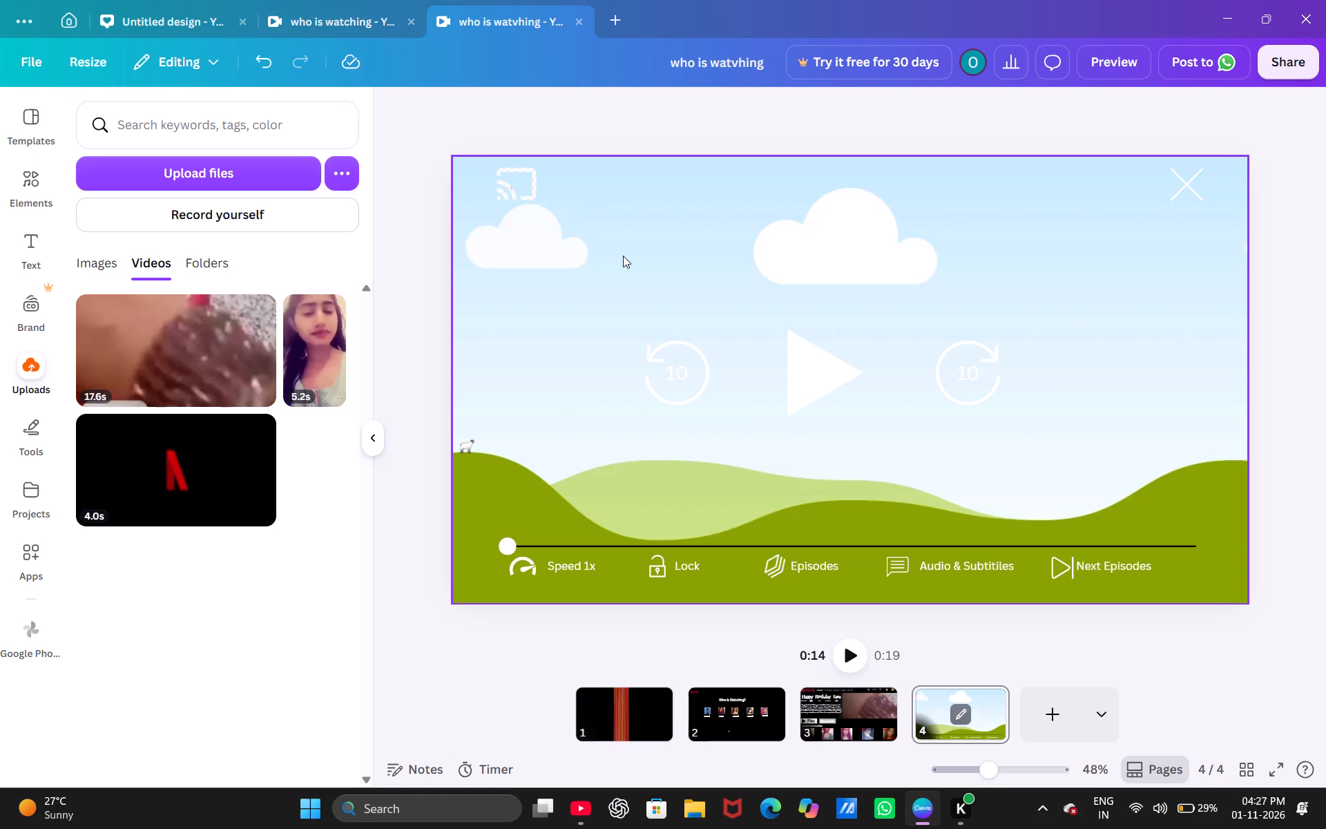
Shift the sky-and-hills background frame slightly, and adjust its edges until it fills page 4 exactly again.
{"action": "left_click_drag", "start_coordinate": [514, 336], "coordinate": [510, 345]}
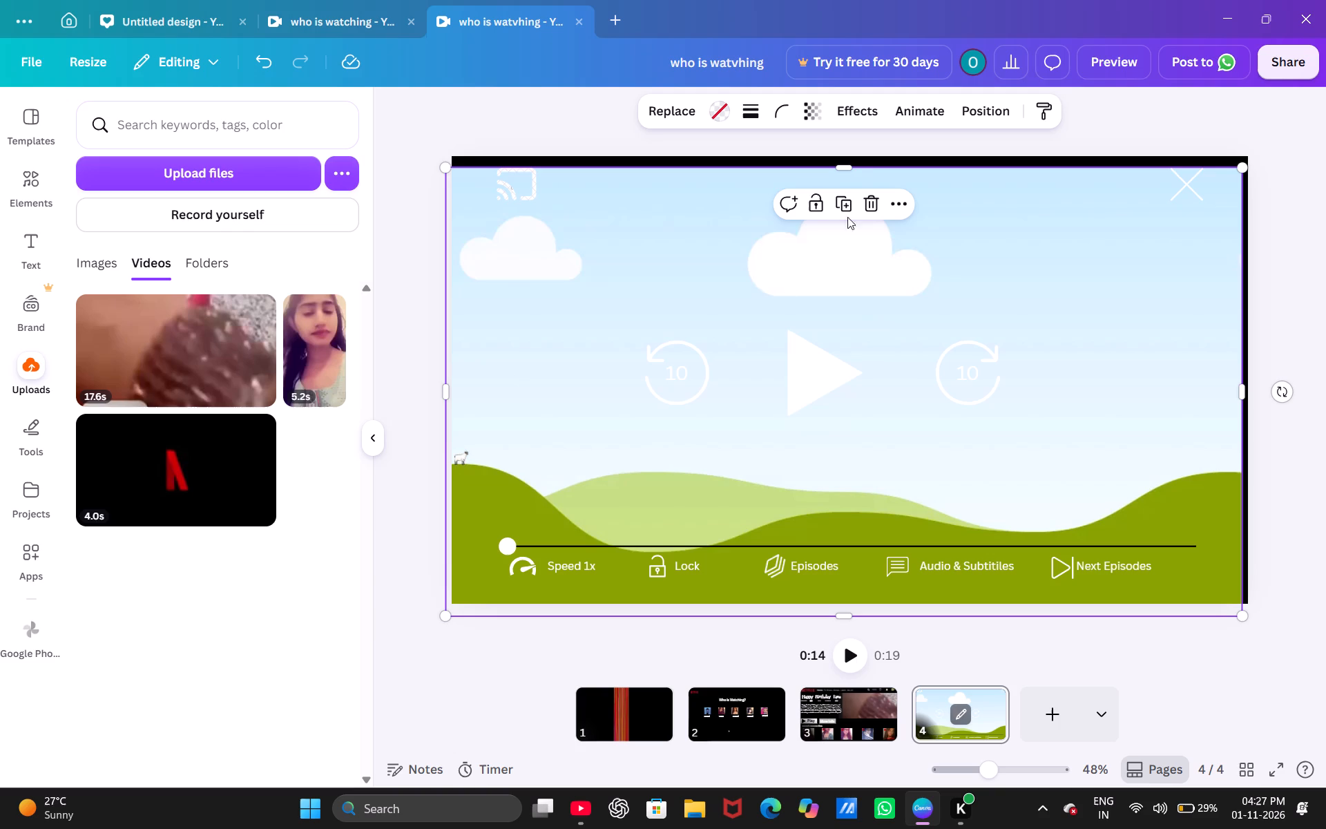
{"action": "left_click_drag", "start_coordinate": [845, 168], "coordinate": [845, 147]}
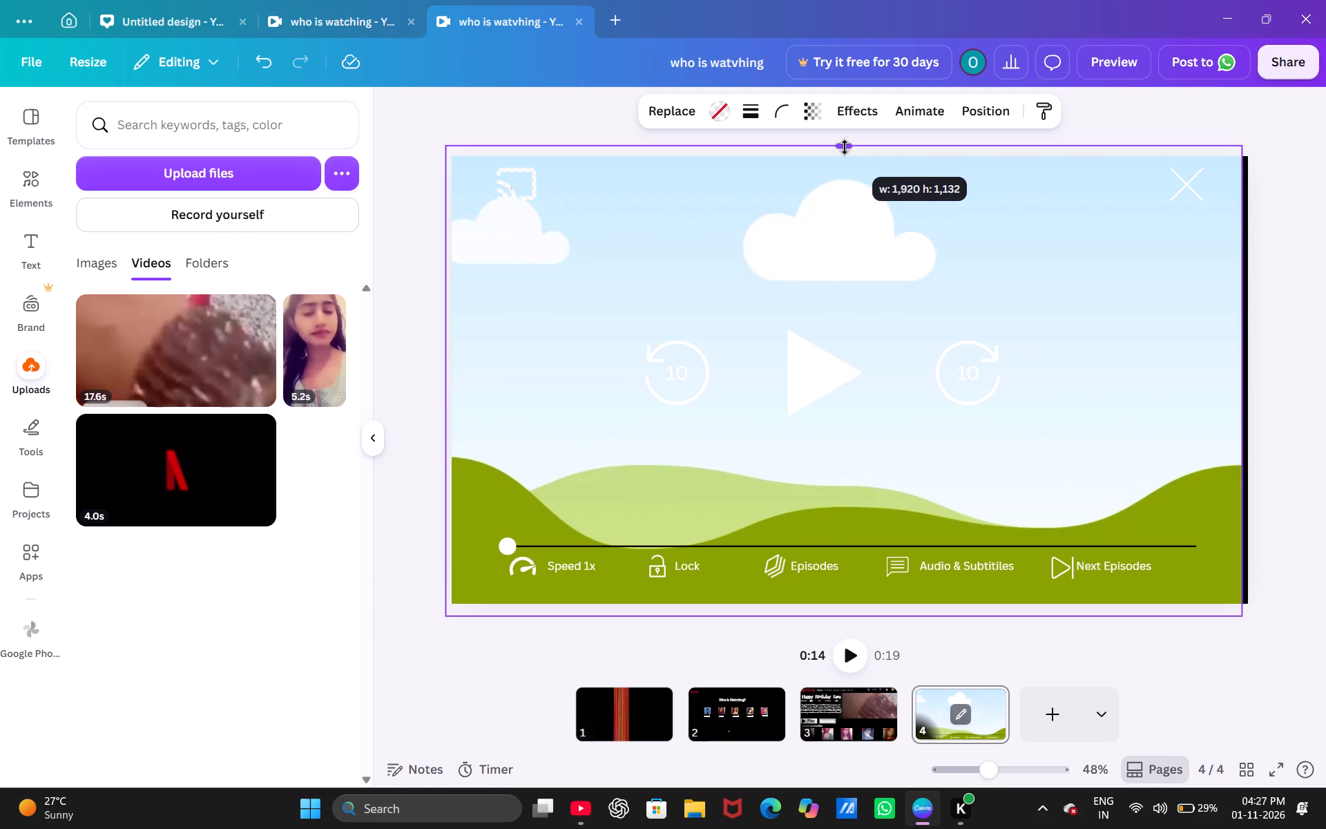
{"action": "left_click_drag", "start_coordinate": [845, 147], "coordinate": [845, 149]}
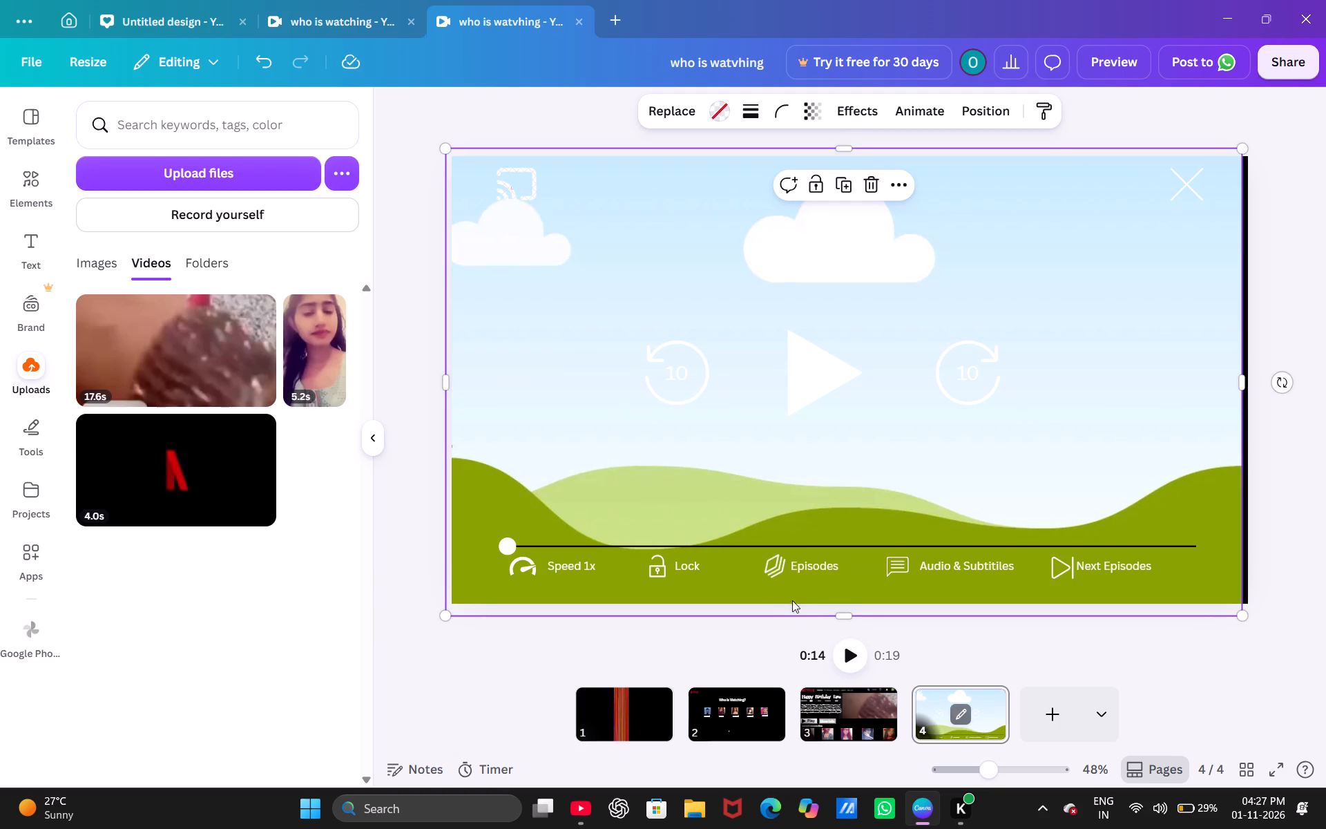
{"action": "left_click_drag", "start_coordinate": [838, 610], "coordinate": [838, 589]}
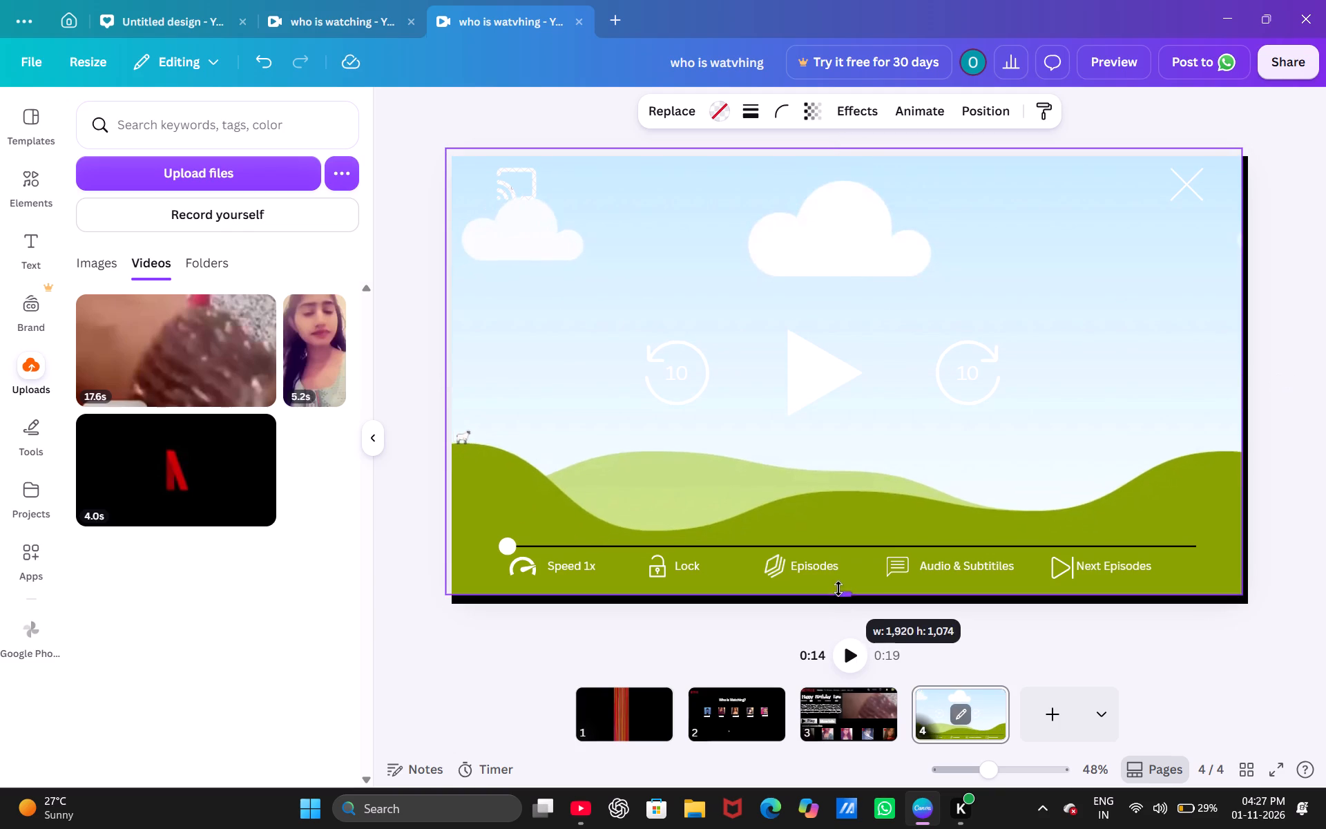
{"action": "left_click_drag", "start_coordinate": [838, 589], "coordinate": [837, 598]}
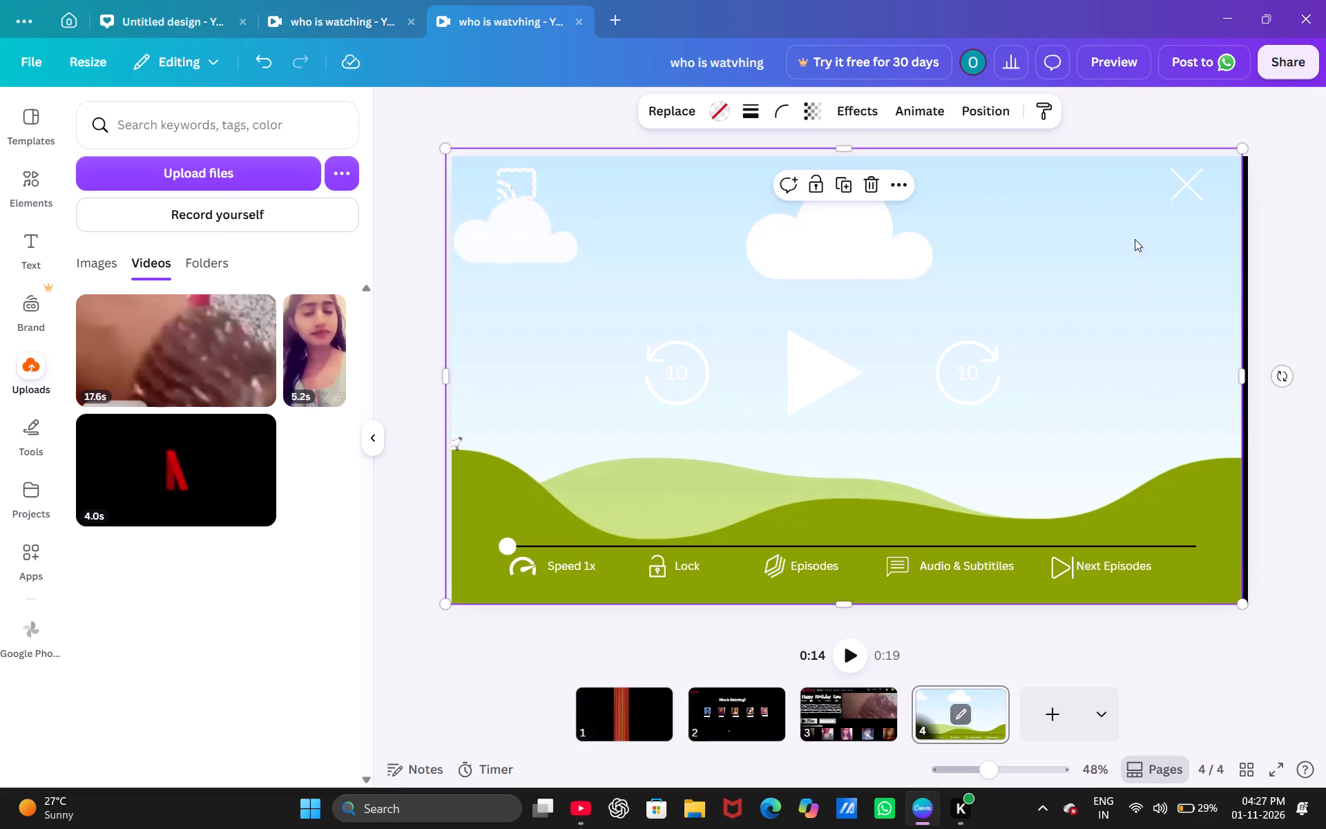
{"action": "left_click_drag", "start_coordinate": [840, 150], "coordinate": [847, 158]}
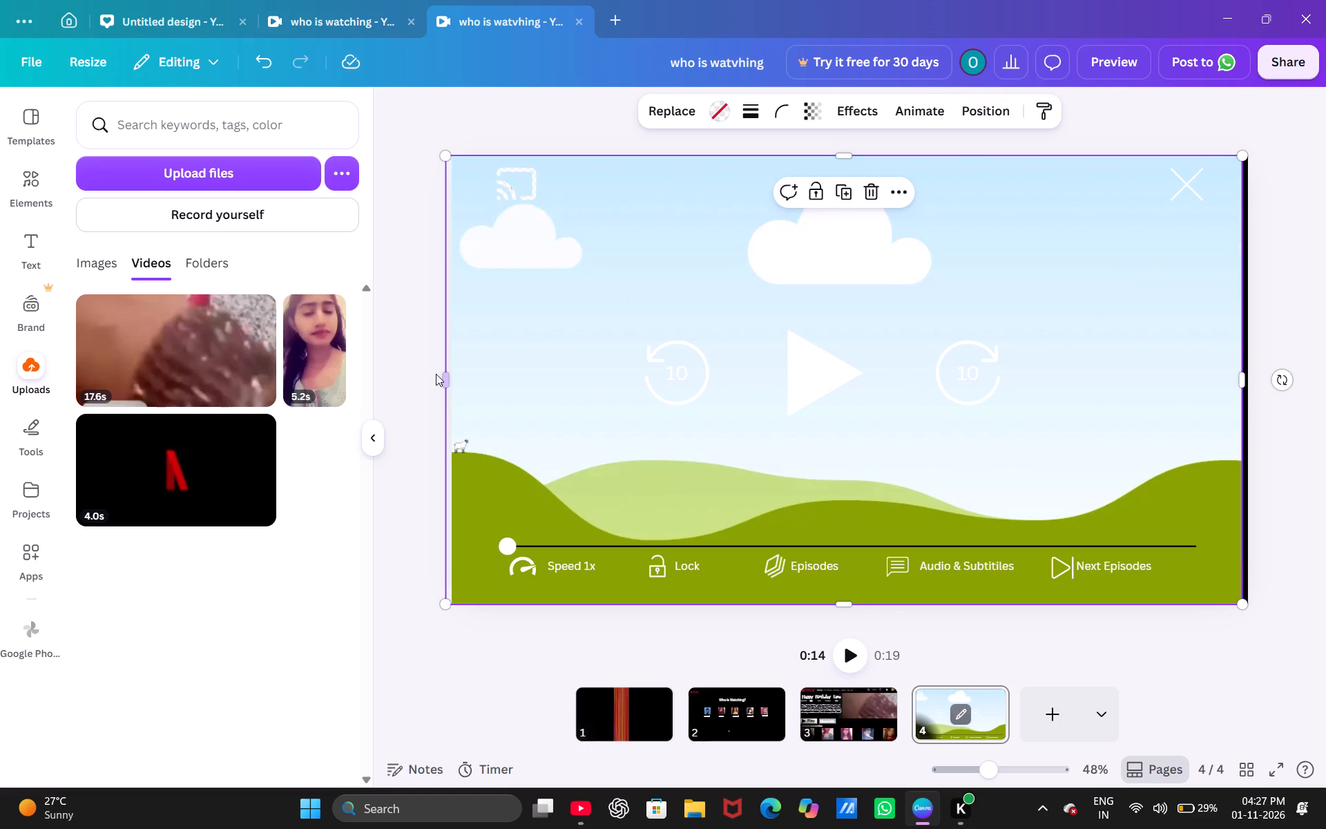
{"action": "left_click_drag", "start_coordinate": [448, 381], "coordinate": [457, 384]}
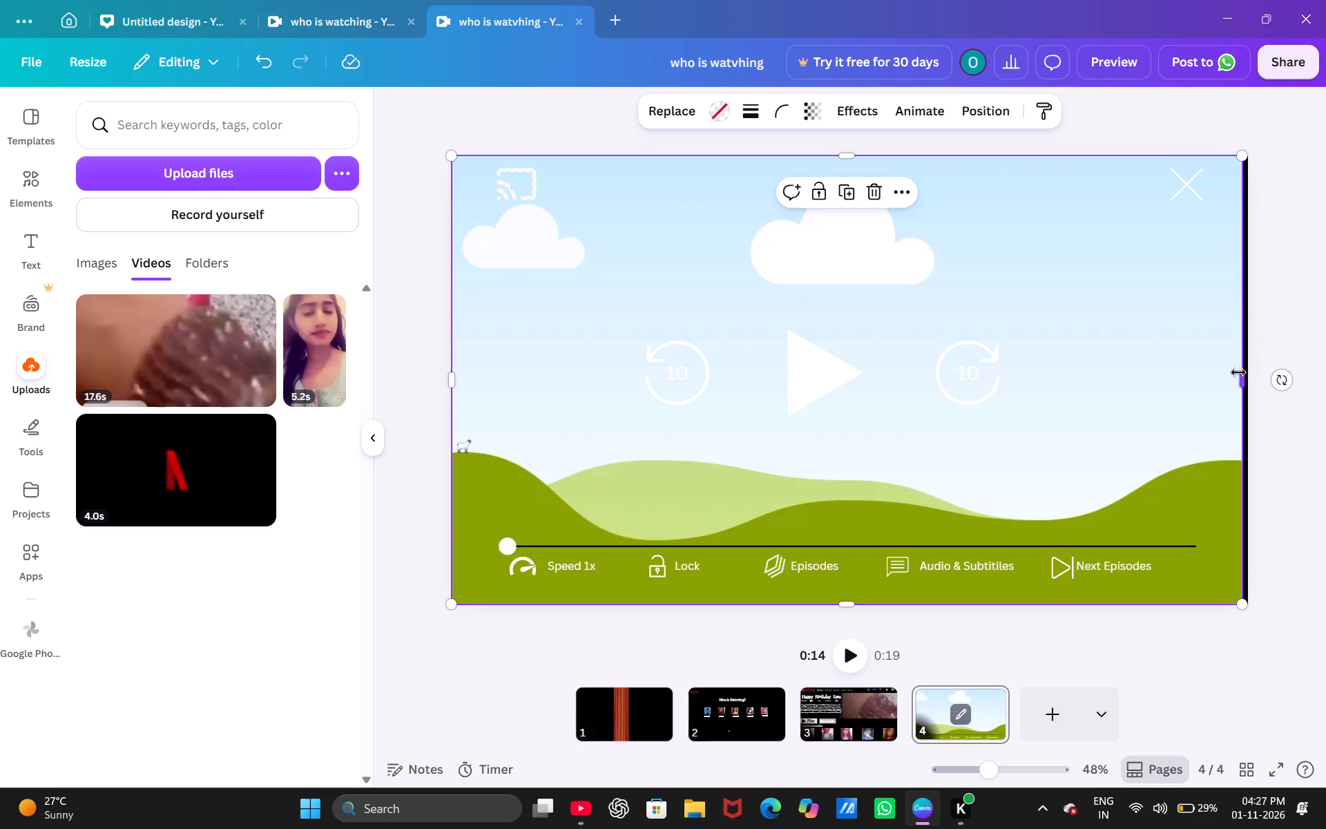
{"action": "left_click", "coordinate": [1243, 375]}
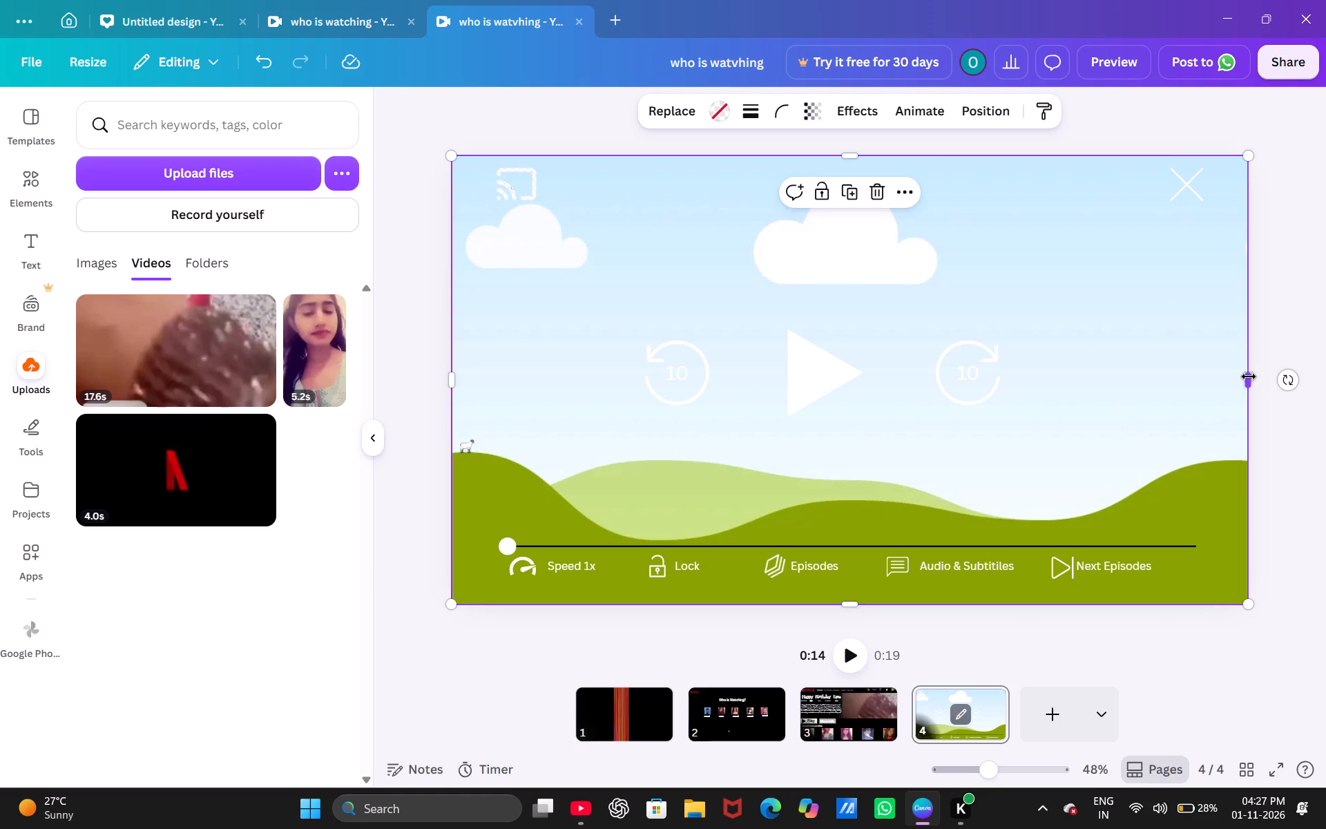
Switch to the YouTube Netflix birthday video tutorial, resume it from 7:53 and leave full screen.
{"action": "left_click", "coordinate": [1222, 15]}
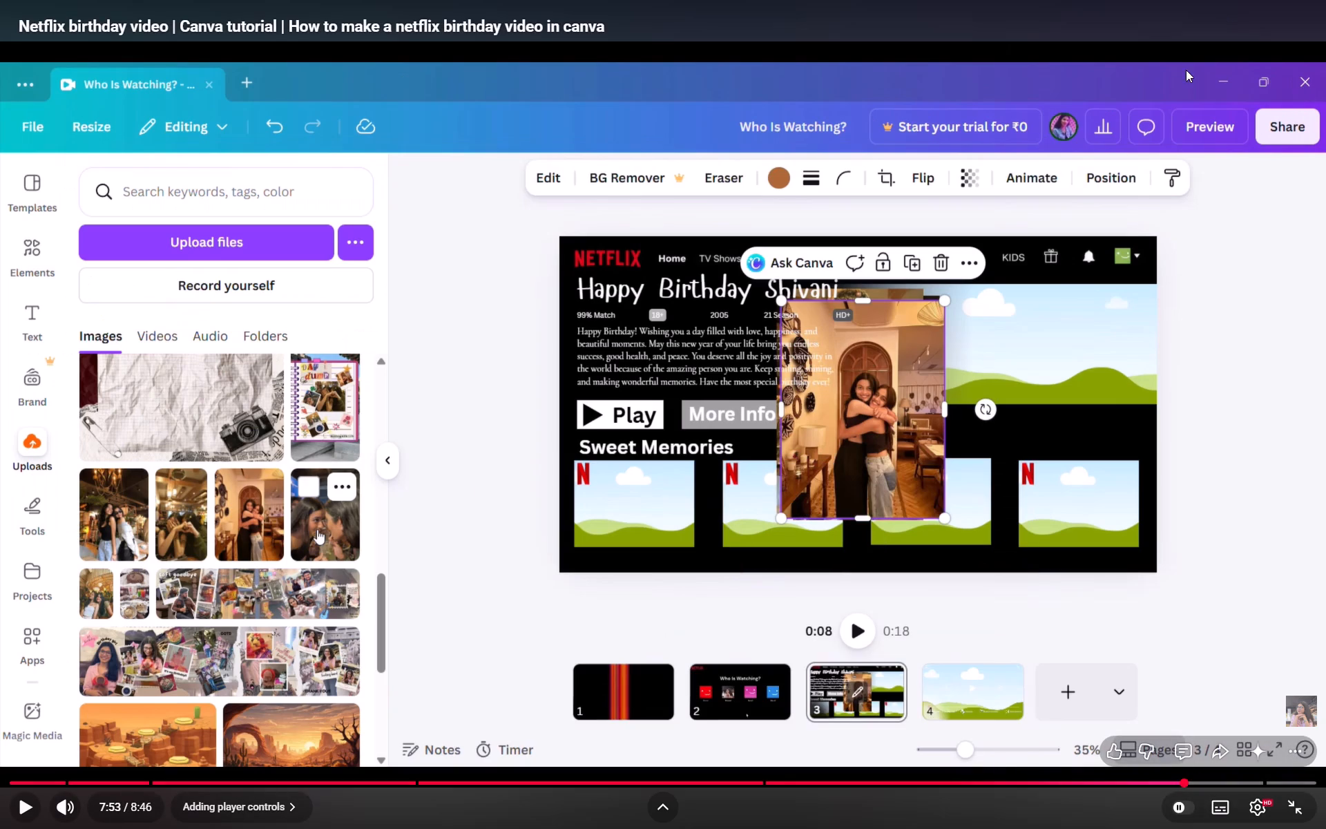
{"action": "left_click", "coordinate": [1215, 91]}
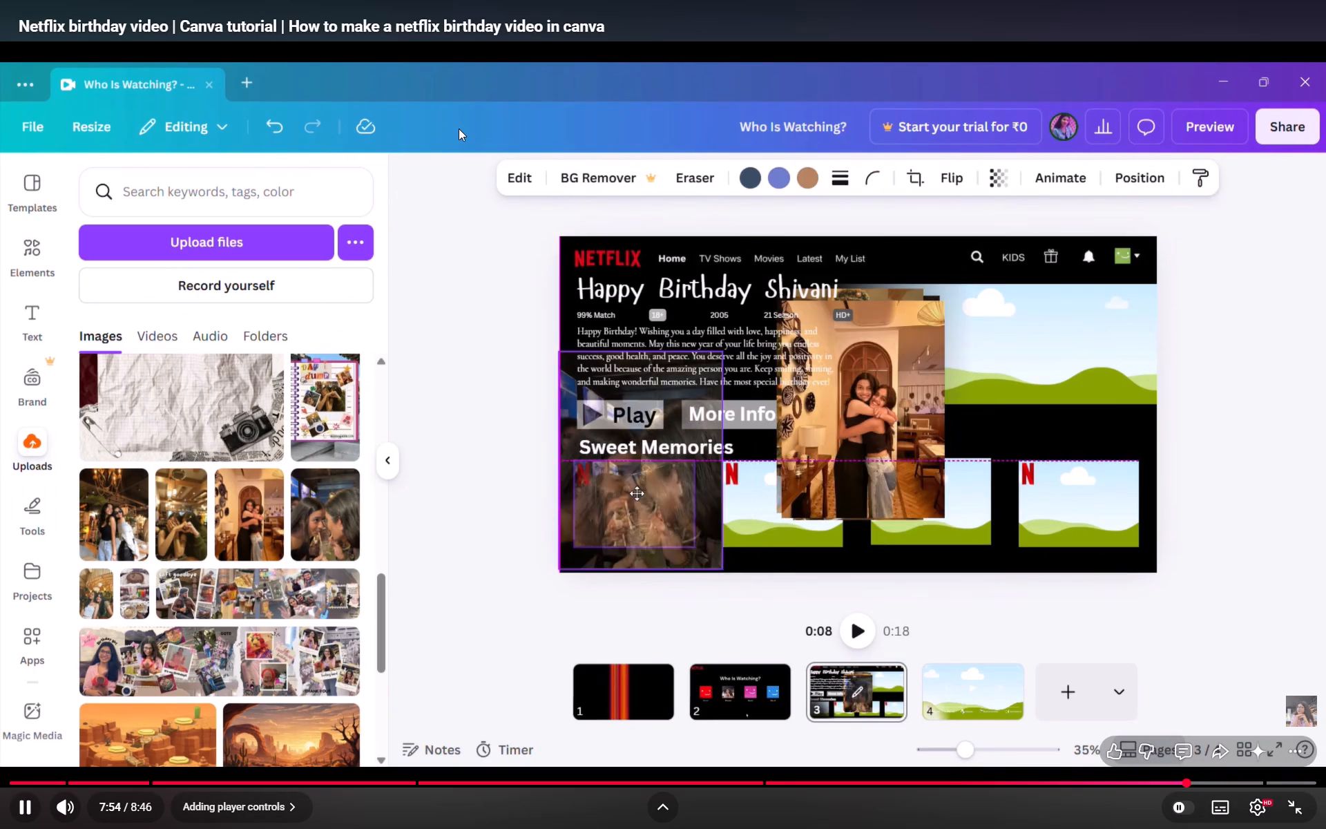
{"action": "left_click", "coordinate": [667, 53]}
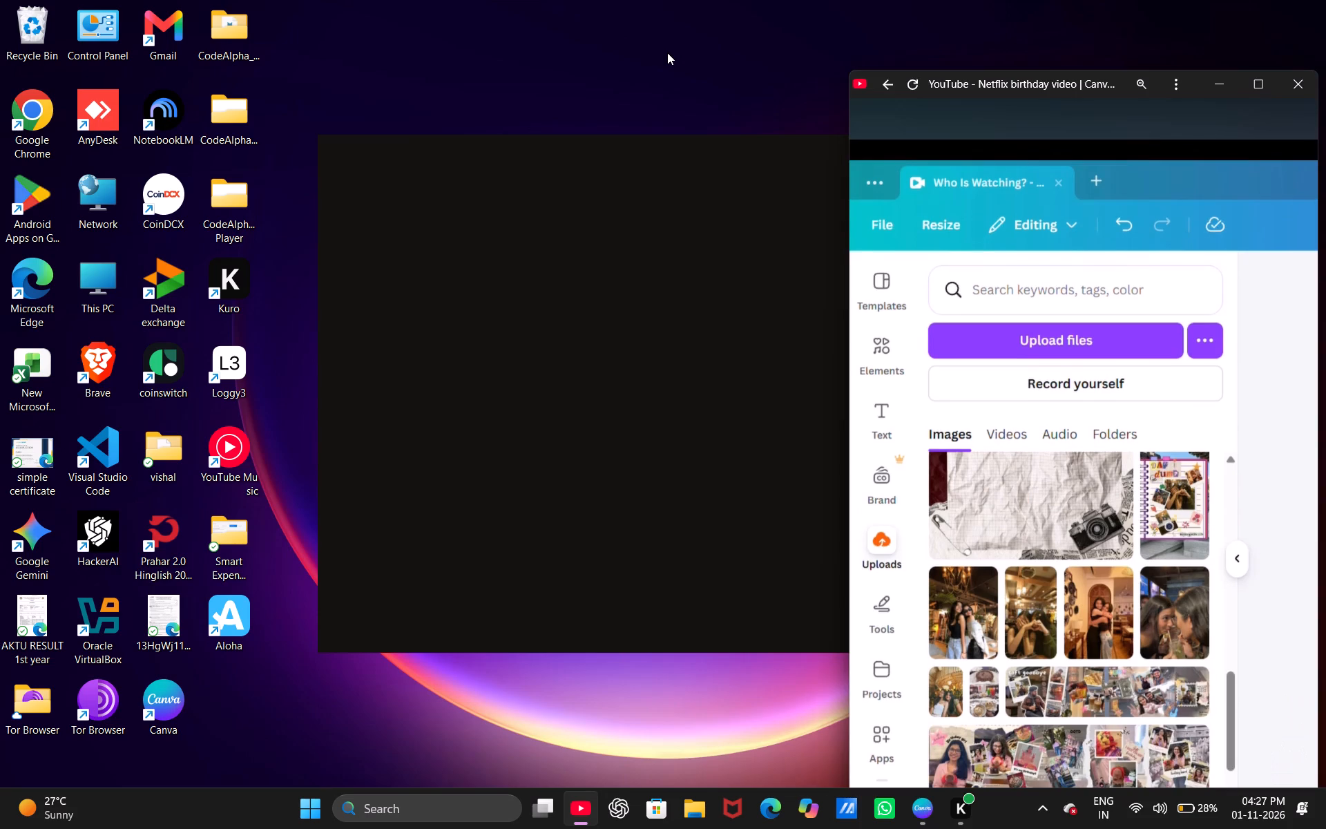
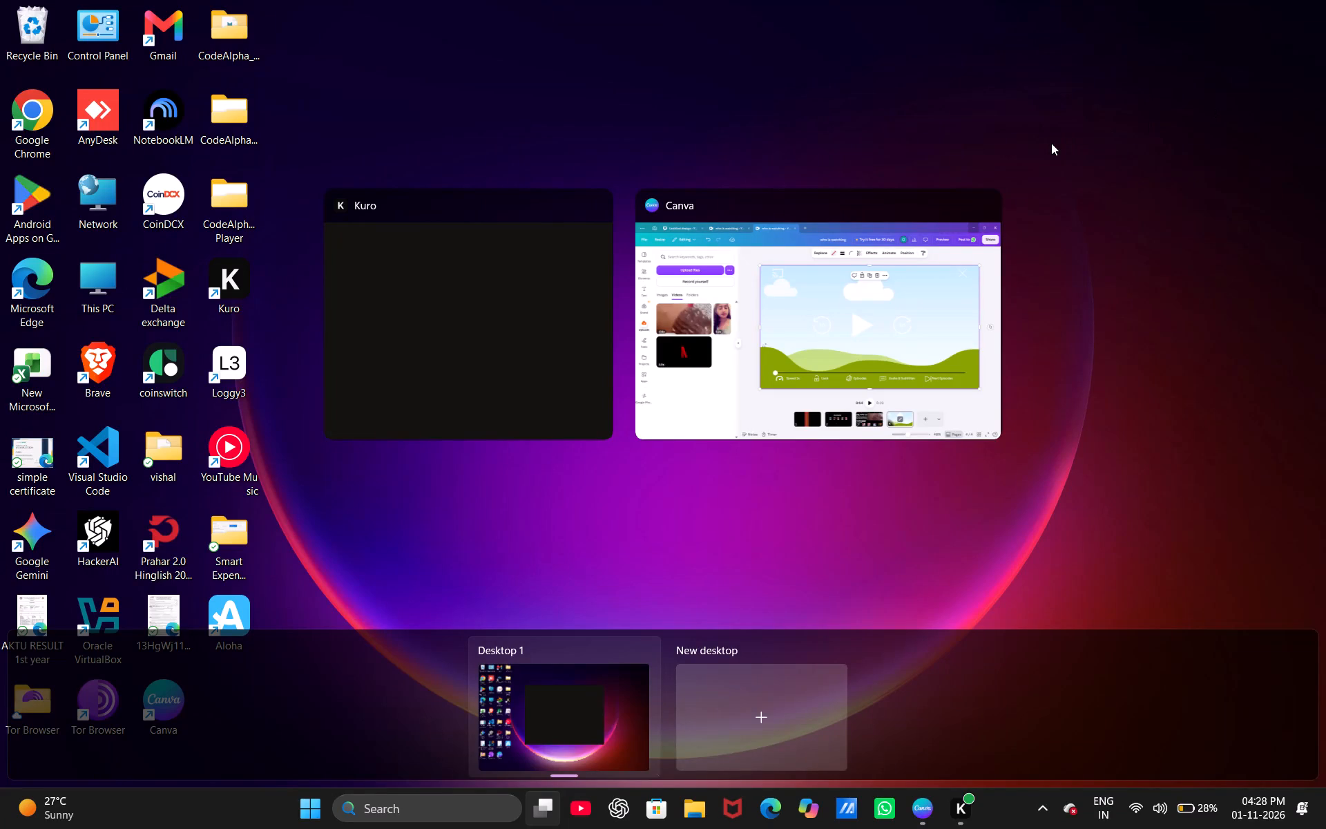
Close the Canva window from the overview of open windows.
{"action": "left_click", "coordinate": [990, 198]}
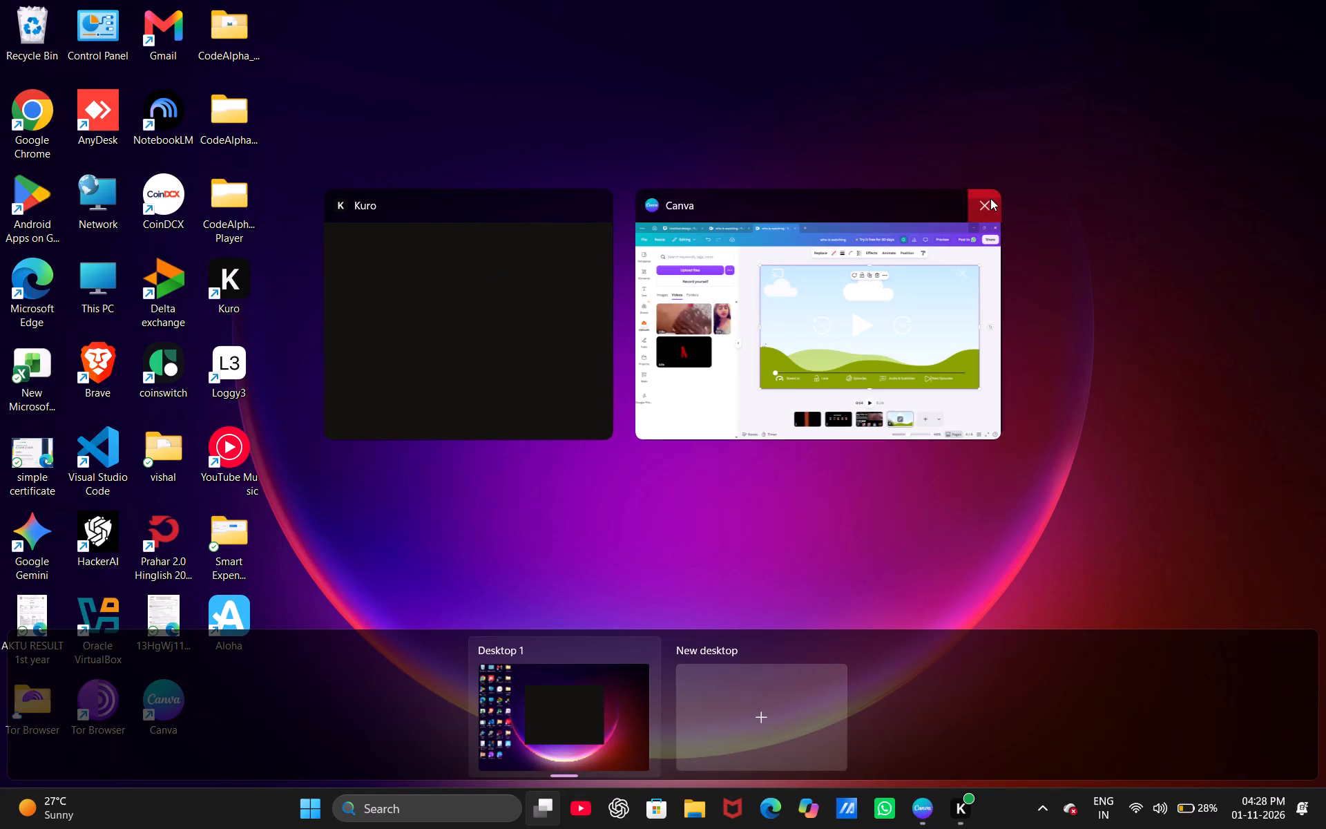
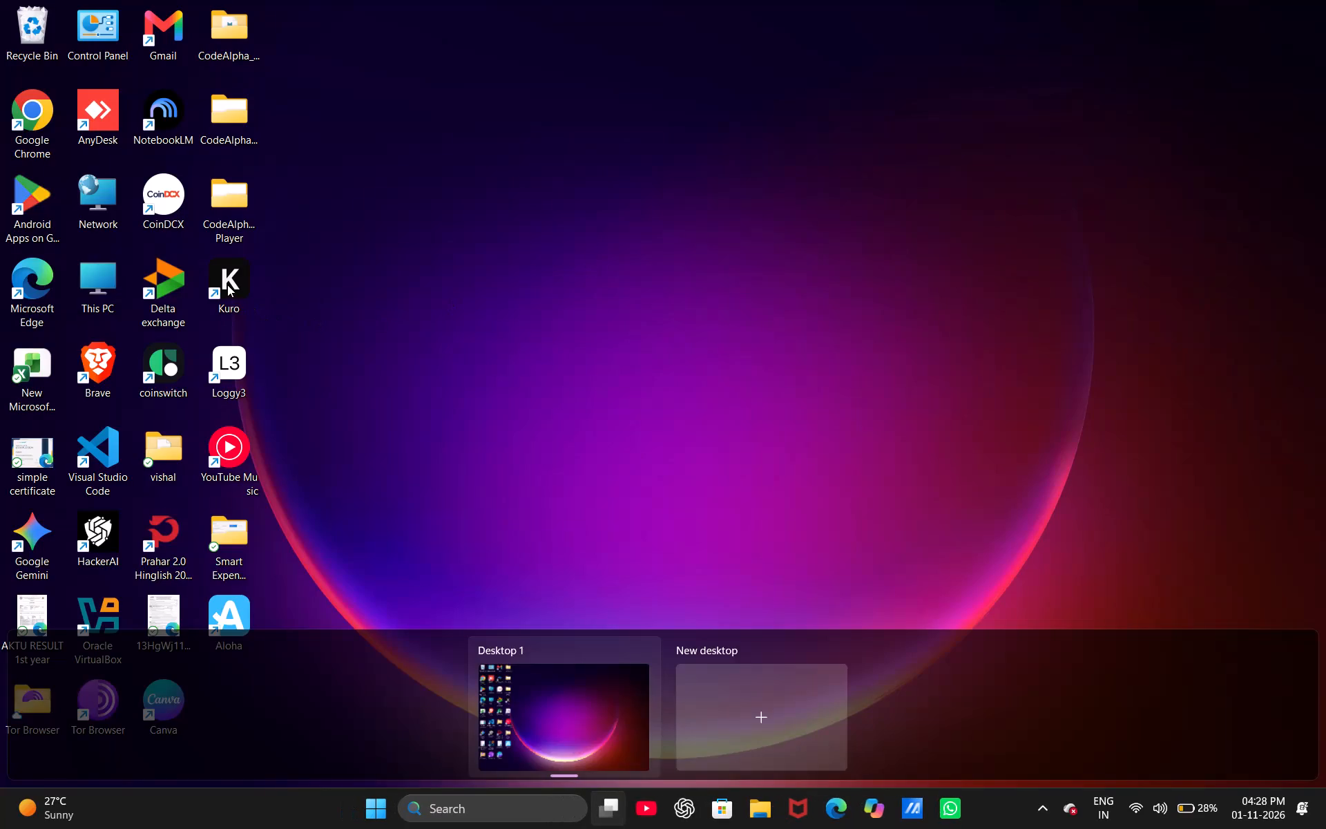
Launch the Kuro app from its desktop shortcut.
{"action": "double_click", "coordinate": [227, 285]}
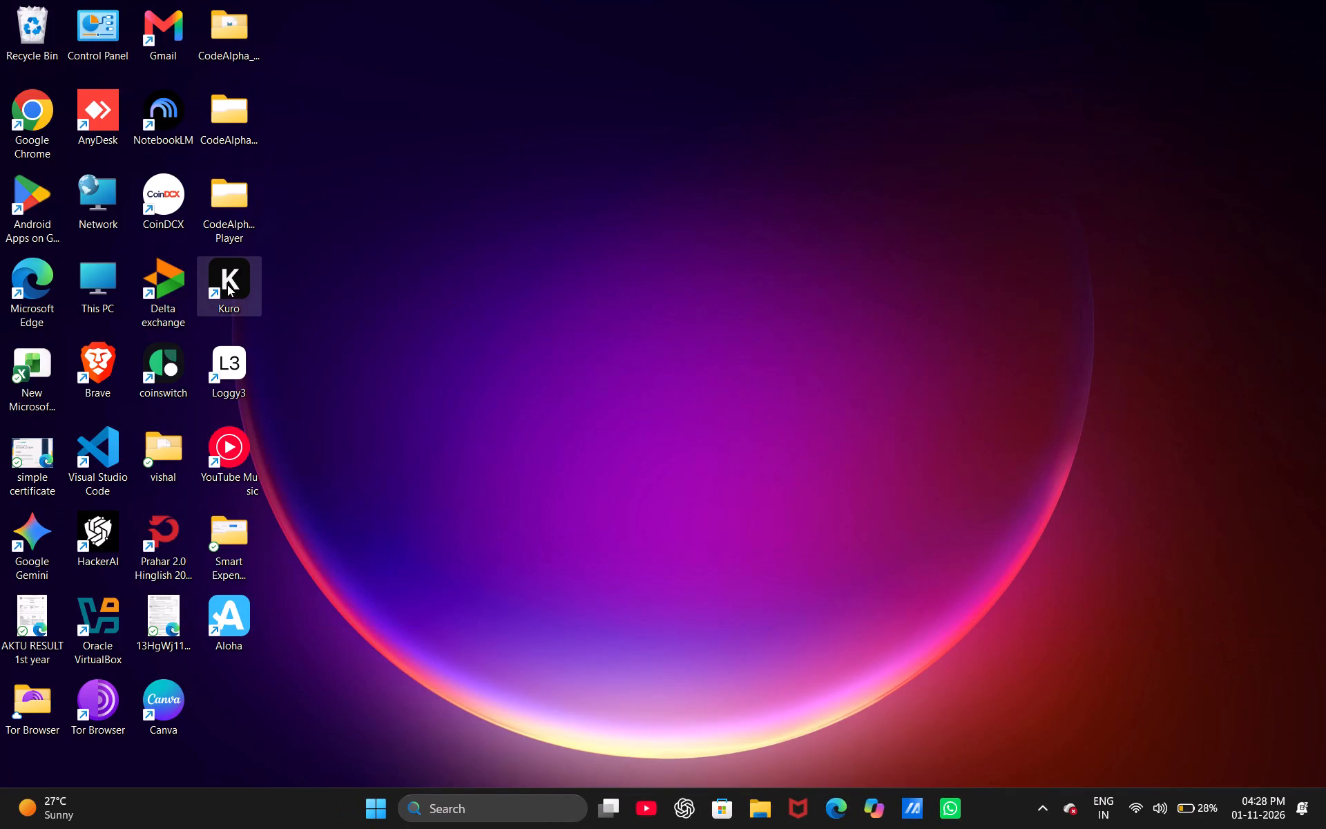
{"action": "double_click", "coordinate": [227, 285]}
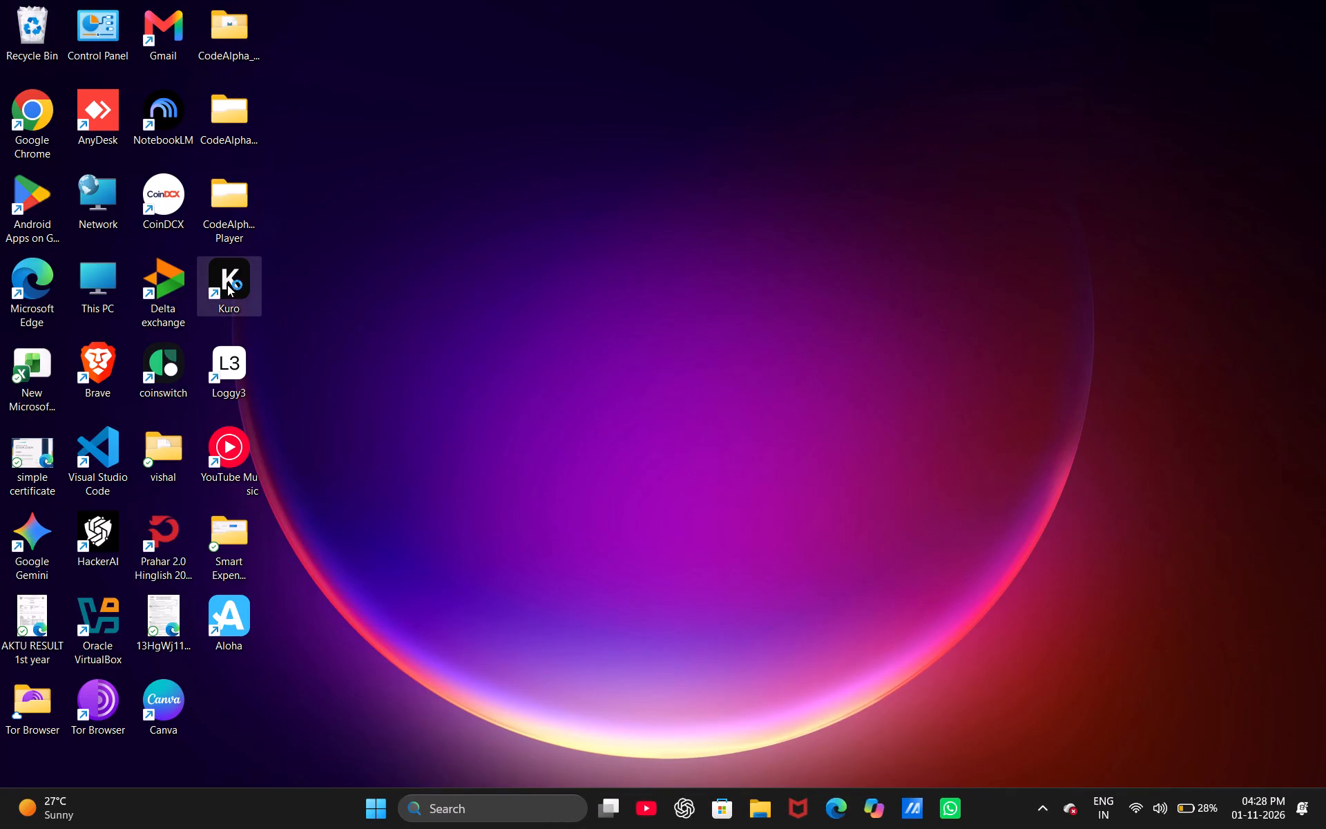
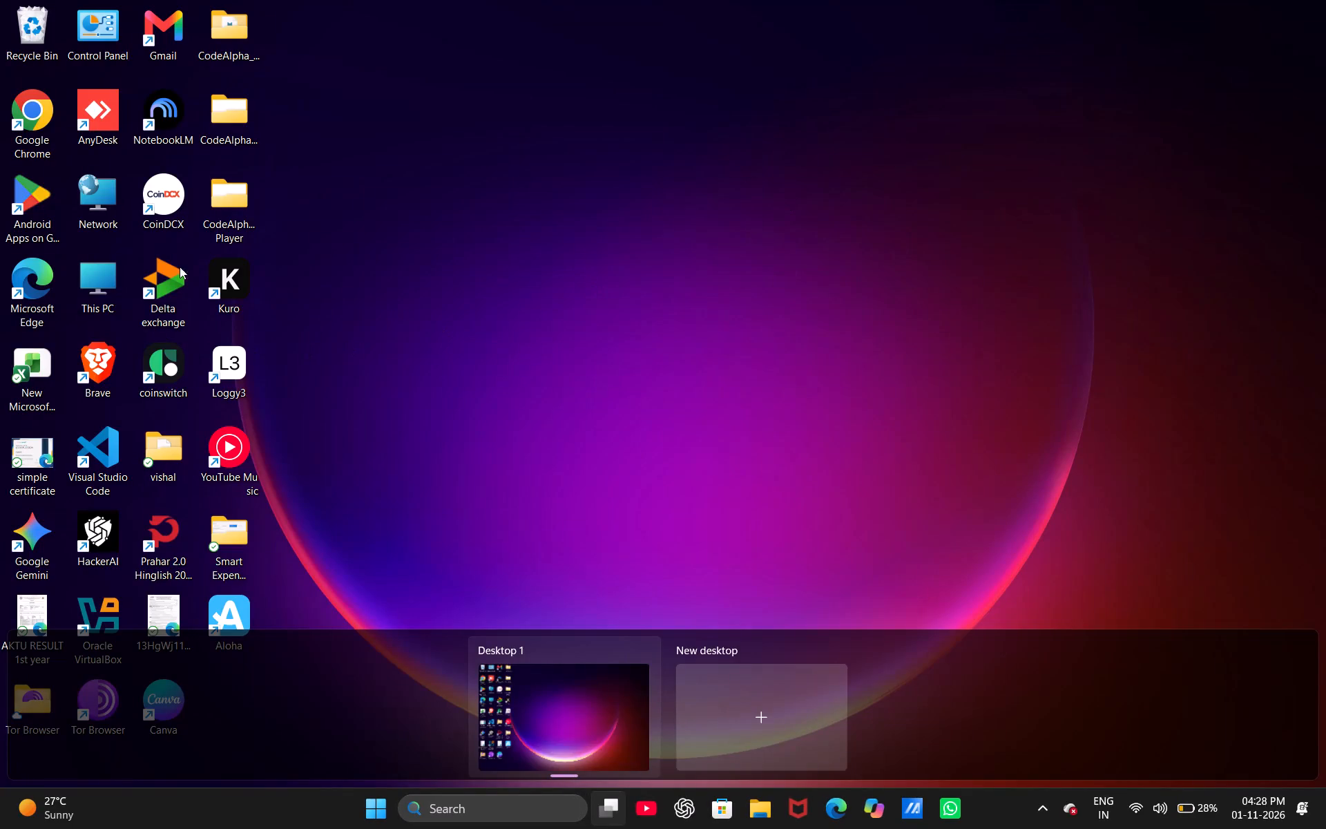
Launch the Kuro app from the desktop.
{"action": "double_click", "coordinate": [228, 269]}
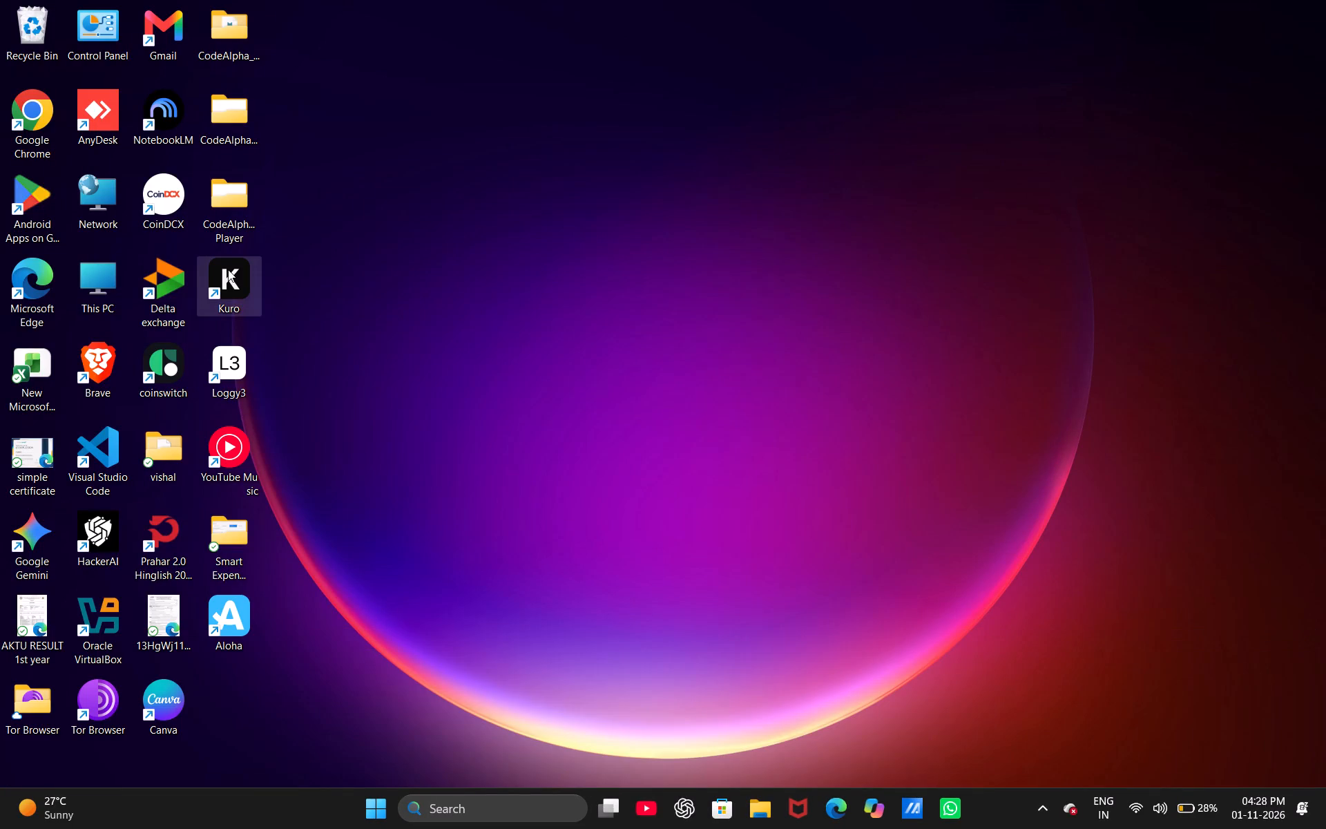
{"action": "double_click", "coordinate": [228, 269]}
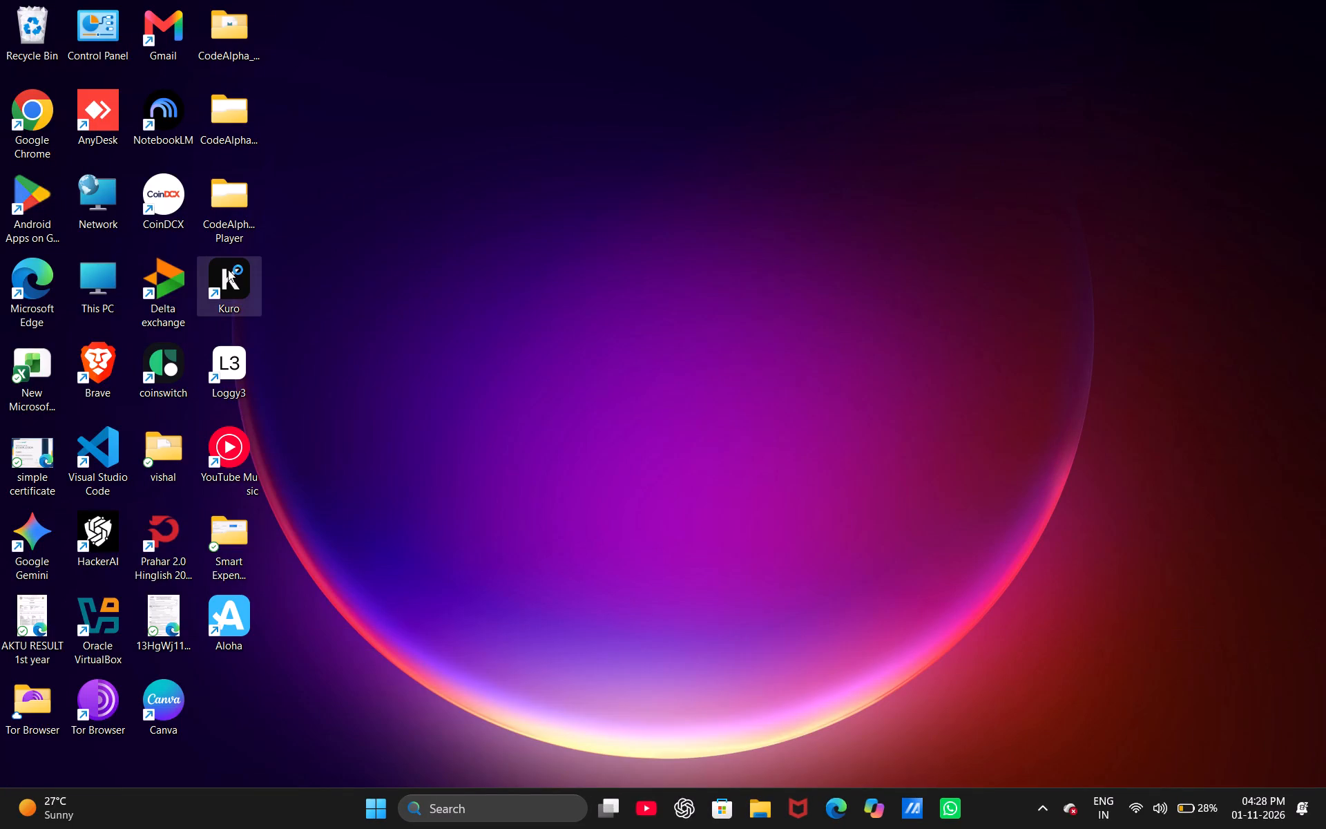
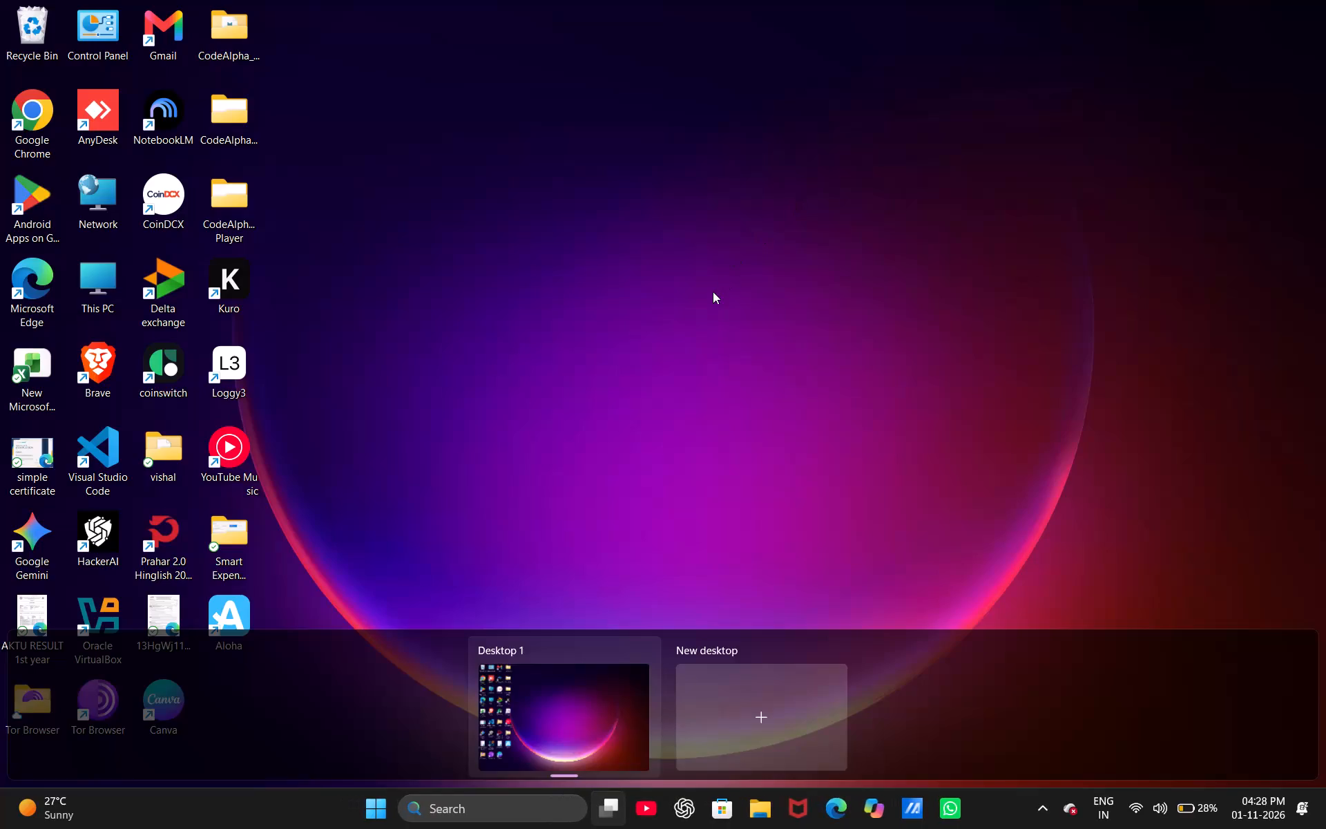
Dismiss the virtual desktop overview and refresh the desktop twice.
{"action": "left_click", "coordinate": [713, 292]}
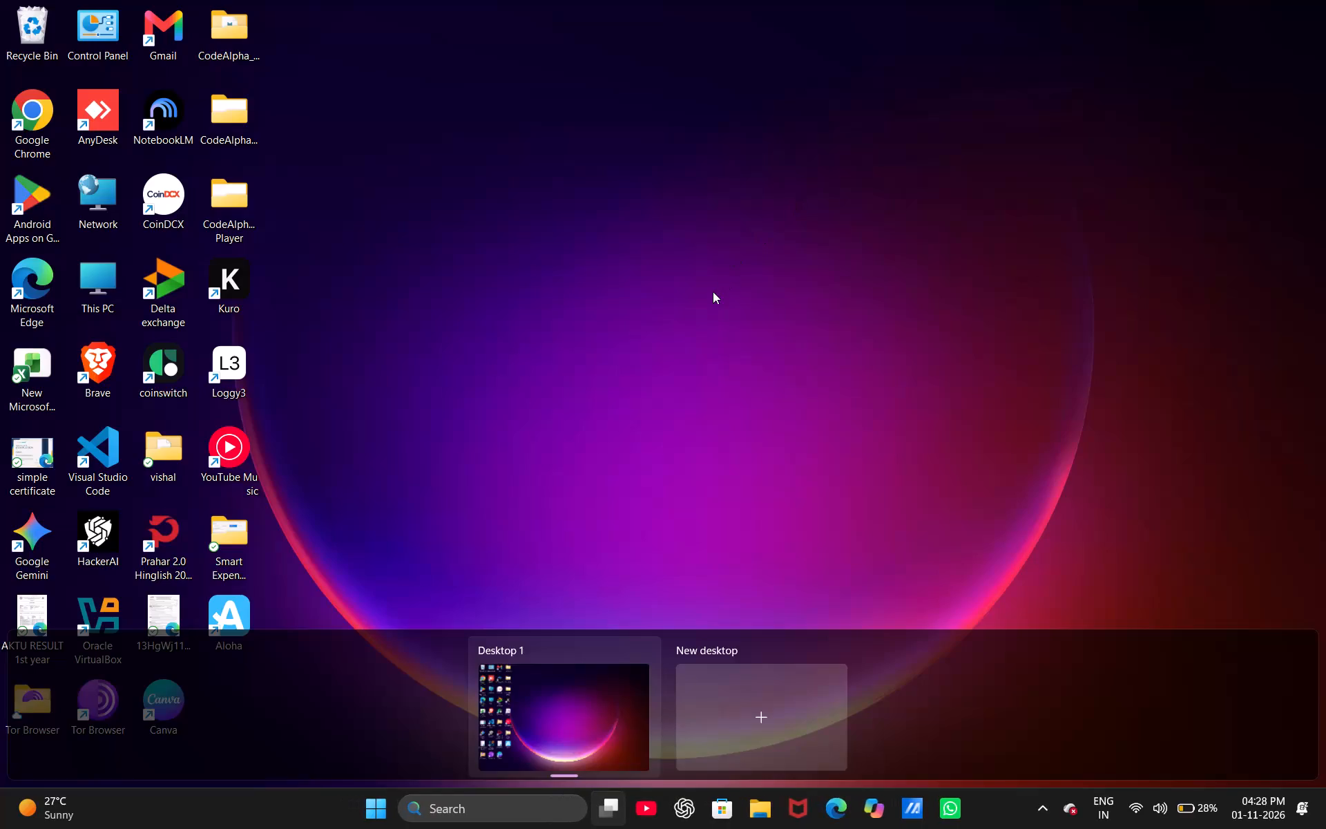
{"action": "right_click", "coordinate": [713, 292]}
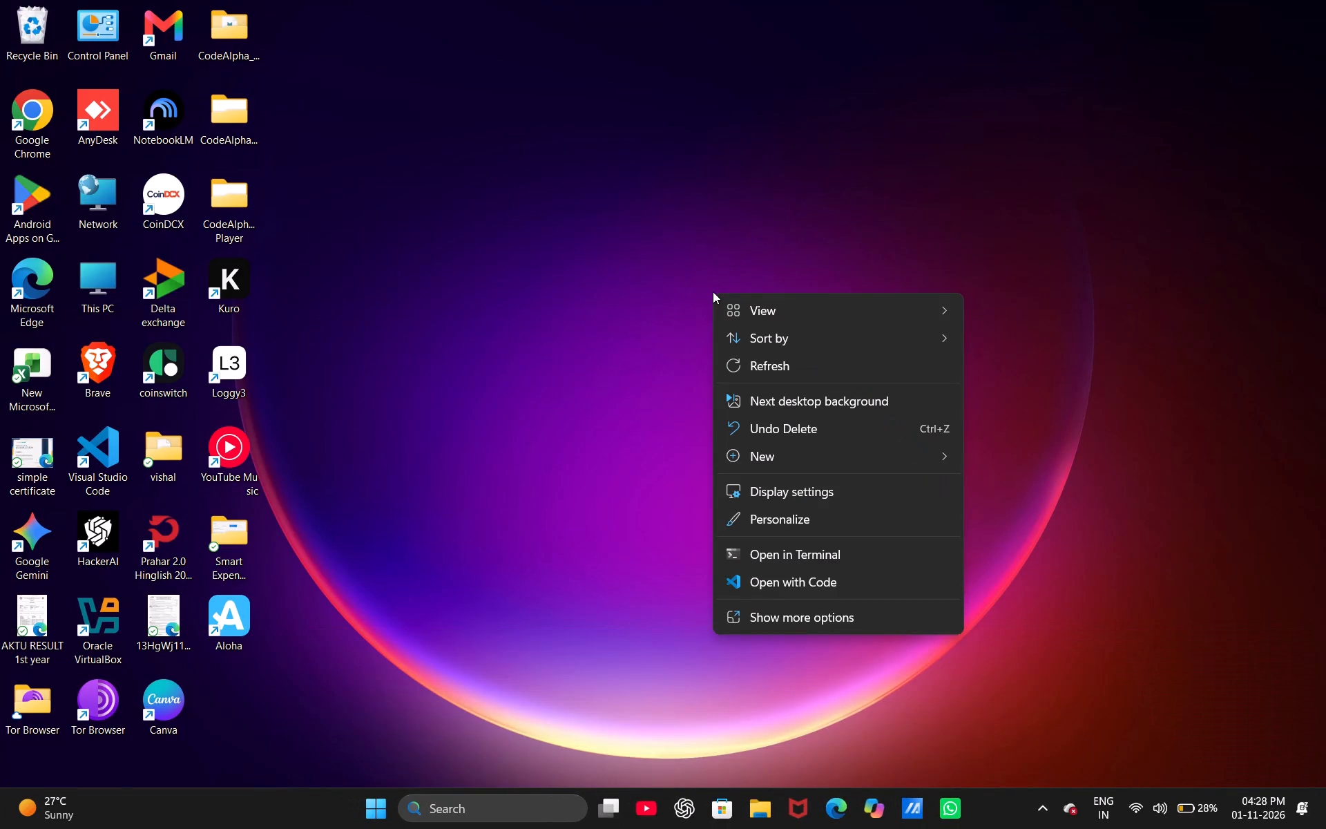
{"action": "left_click", "coordinate": [781, 360]}
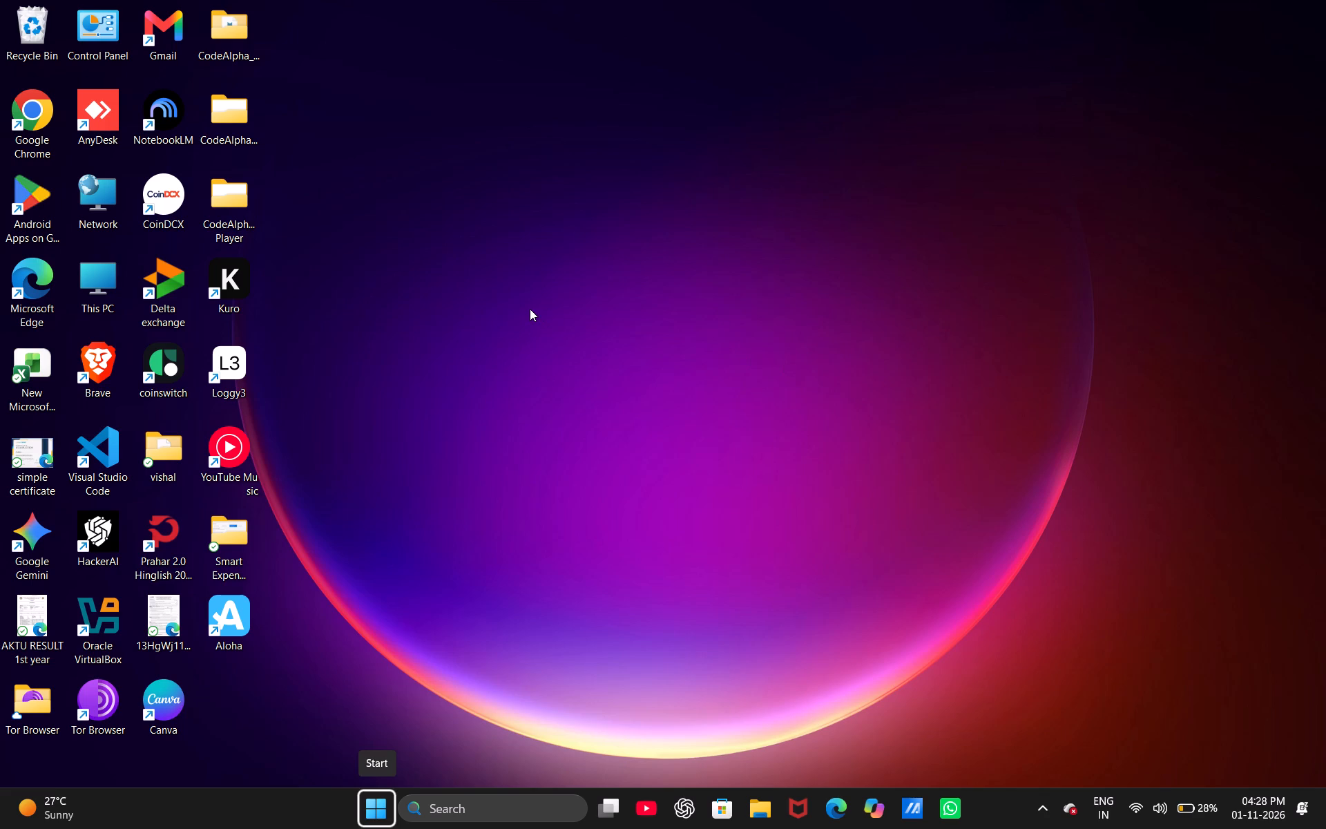
{"action": "left_click", "coordinate": [530, 309]}
{"action": "right_click", "coordinate": [613, 390]}
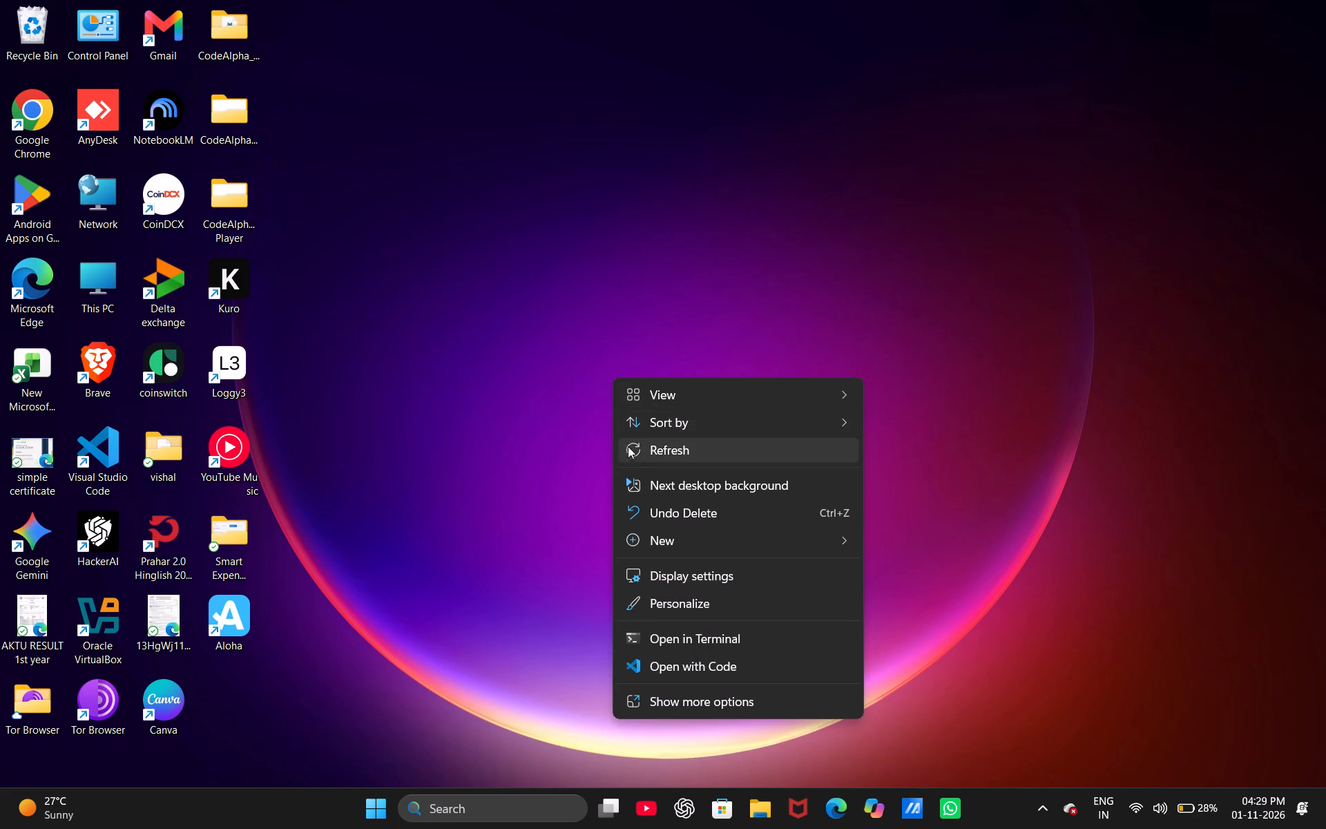
{"action": "left_click", "coordinate": [631, 448]}
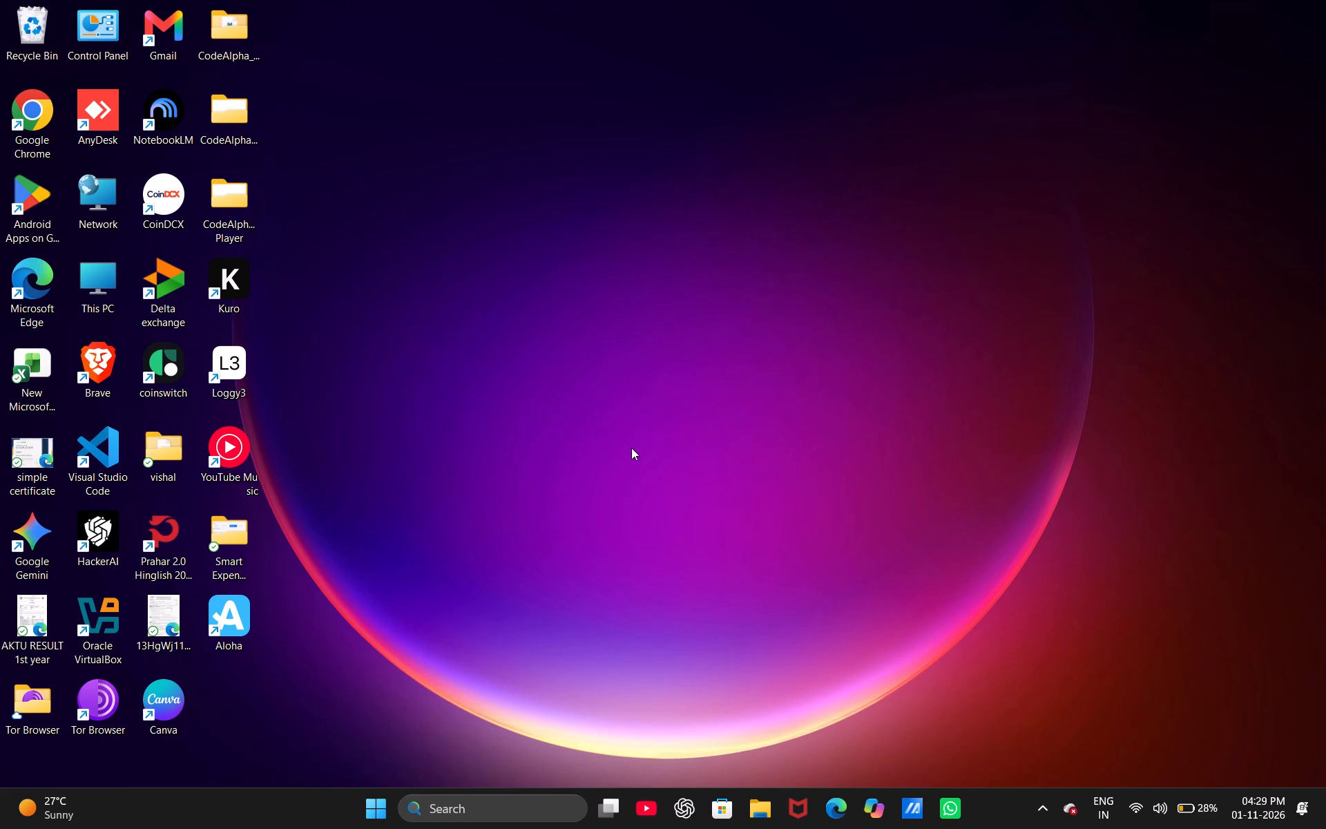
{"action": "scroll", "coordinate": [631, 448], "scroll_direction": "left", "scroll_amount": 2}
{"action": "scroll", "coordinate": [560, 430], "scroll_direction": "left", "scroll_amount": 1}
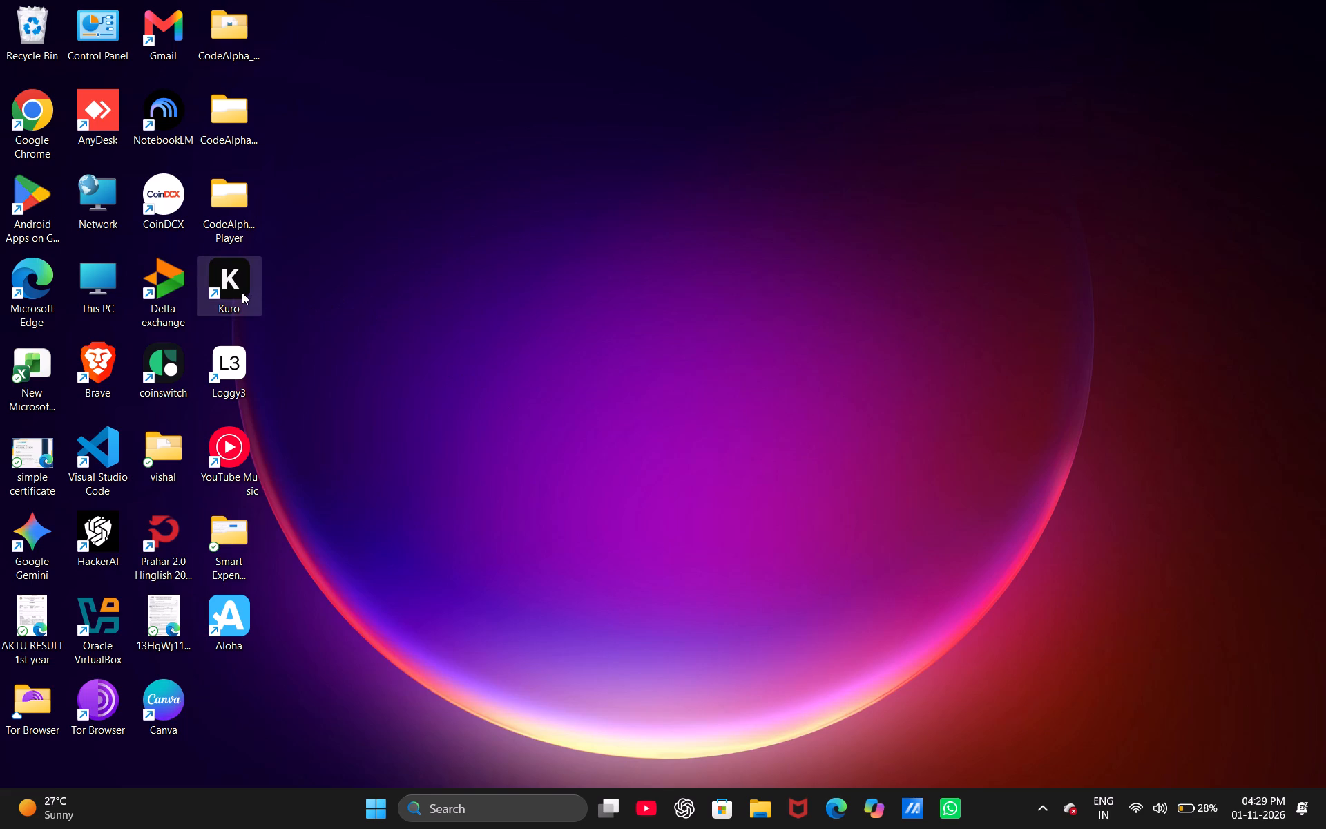
Launch the Kuro app from its desktop shortcut.
{"action": "double_click", "coordinate": [242, 292]}
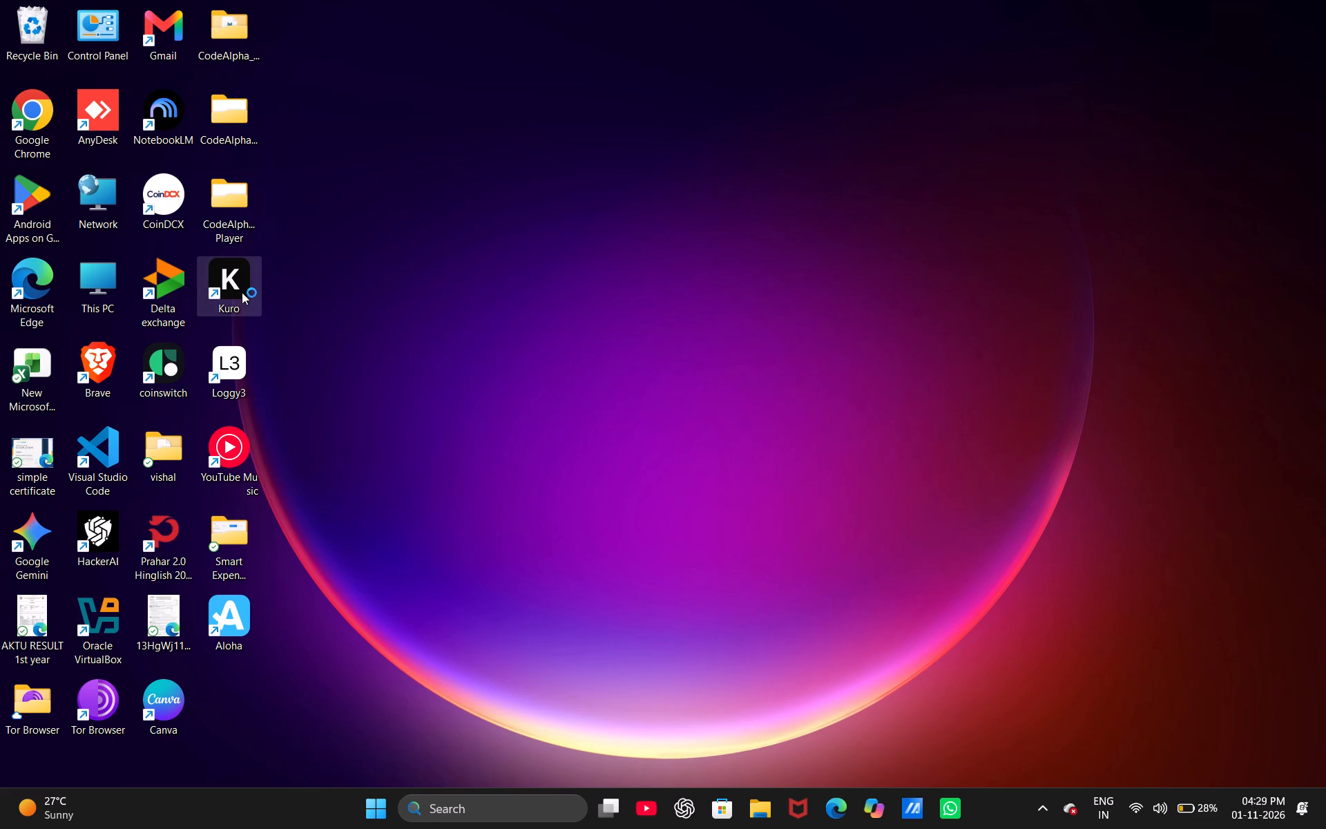
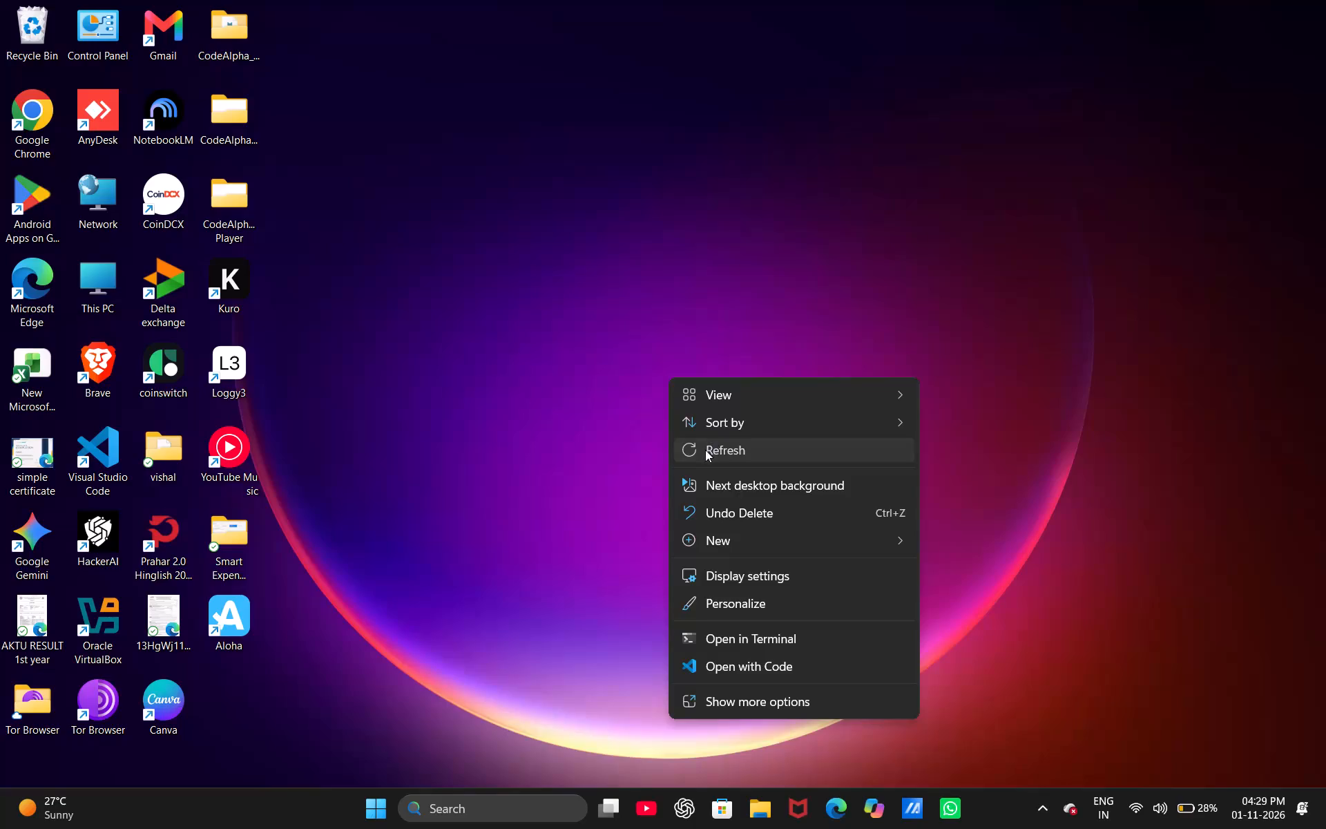
Launch YouTube Music from its desktop shortcut.
{"action": "double_click", "coordinate": [234, 452]}
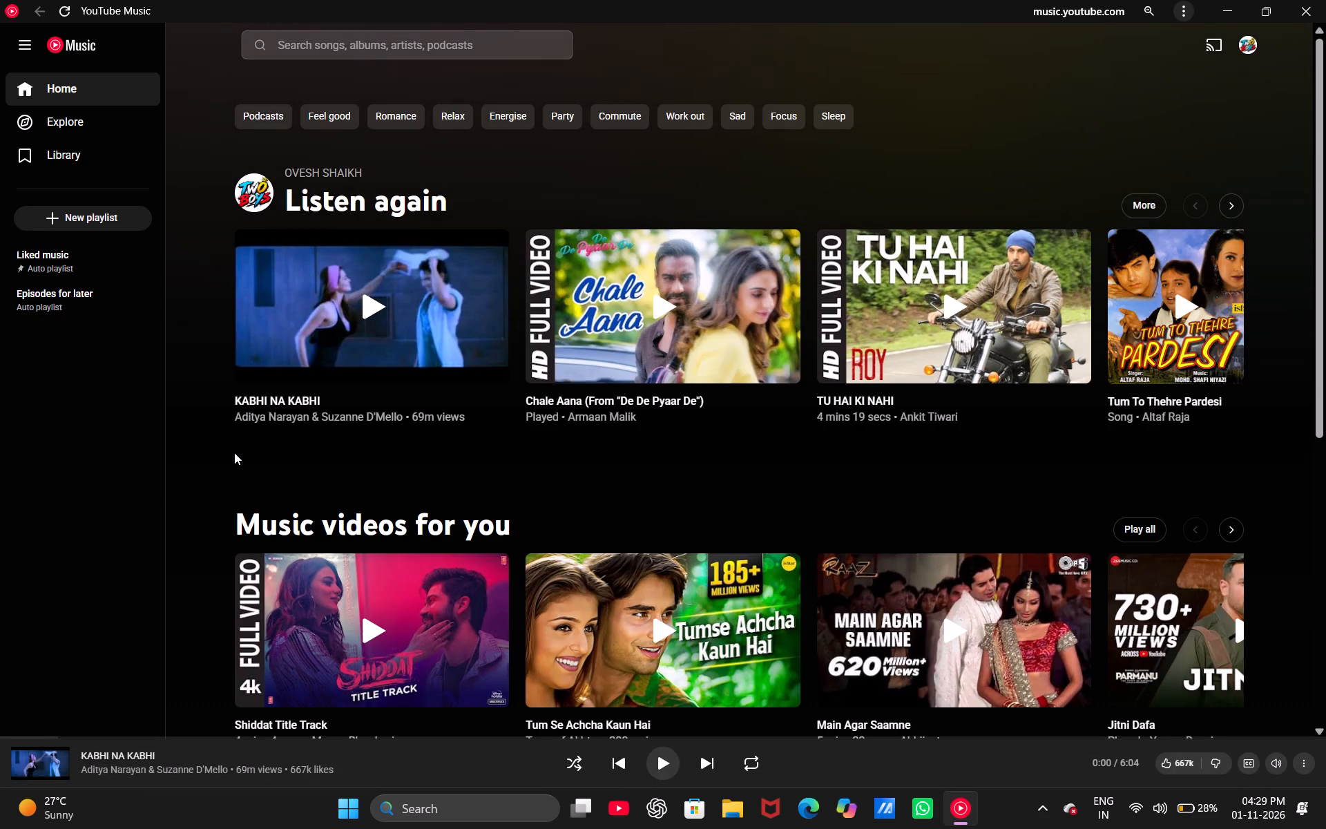
View the account's profile page from the Listen again section, and return to the Home feed.
{"action": "left_click", "coordinate": [262, 200]}
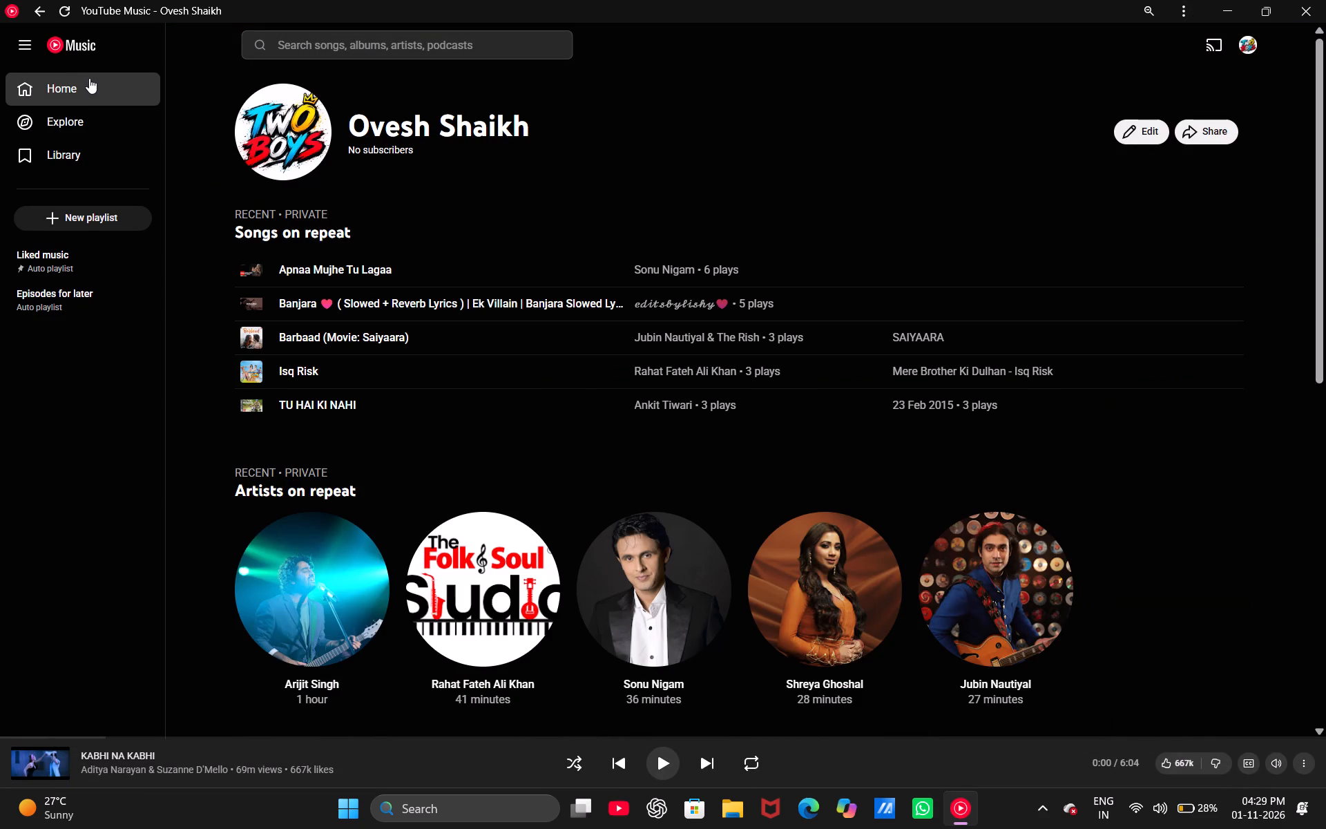
{"action": "left_click", "coordinate": [89, 78]}
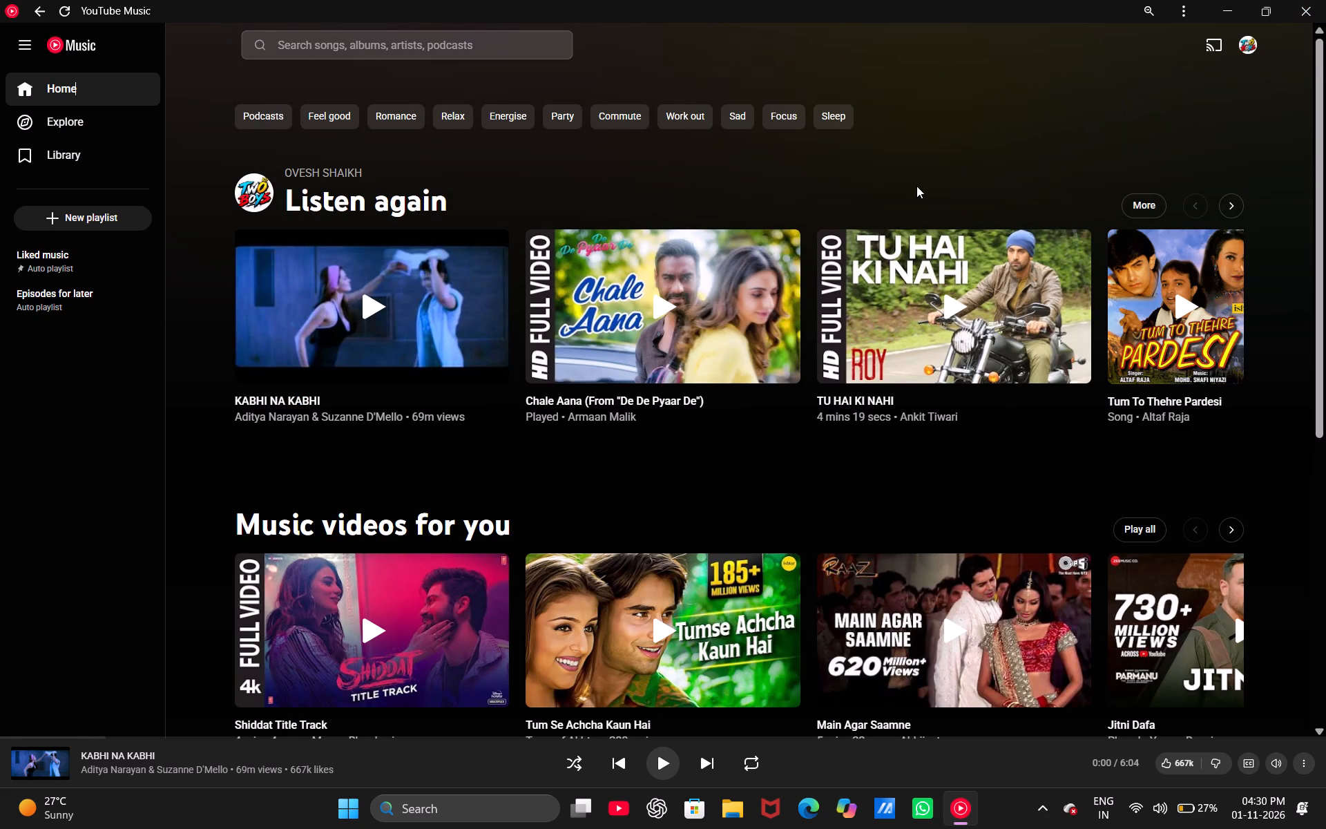
Play the loaded song KABHI NA KABHI and skip ahead about 20 seconds.
{"action": "scroll", "coordinate": [916, 186], "scroll_direction": "down", "scroll_amount": 3}
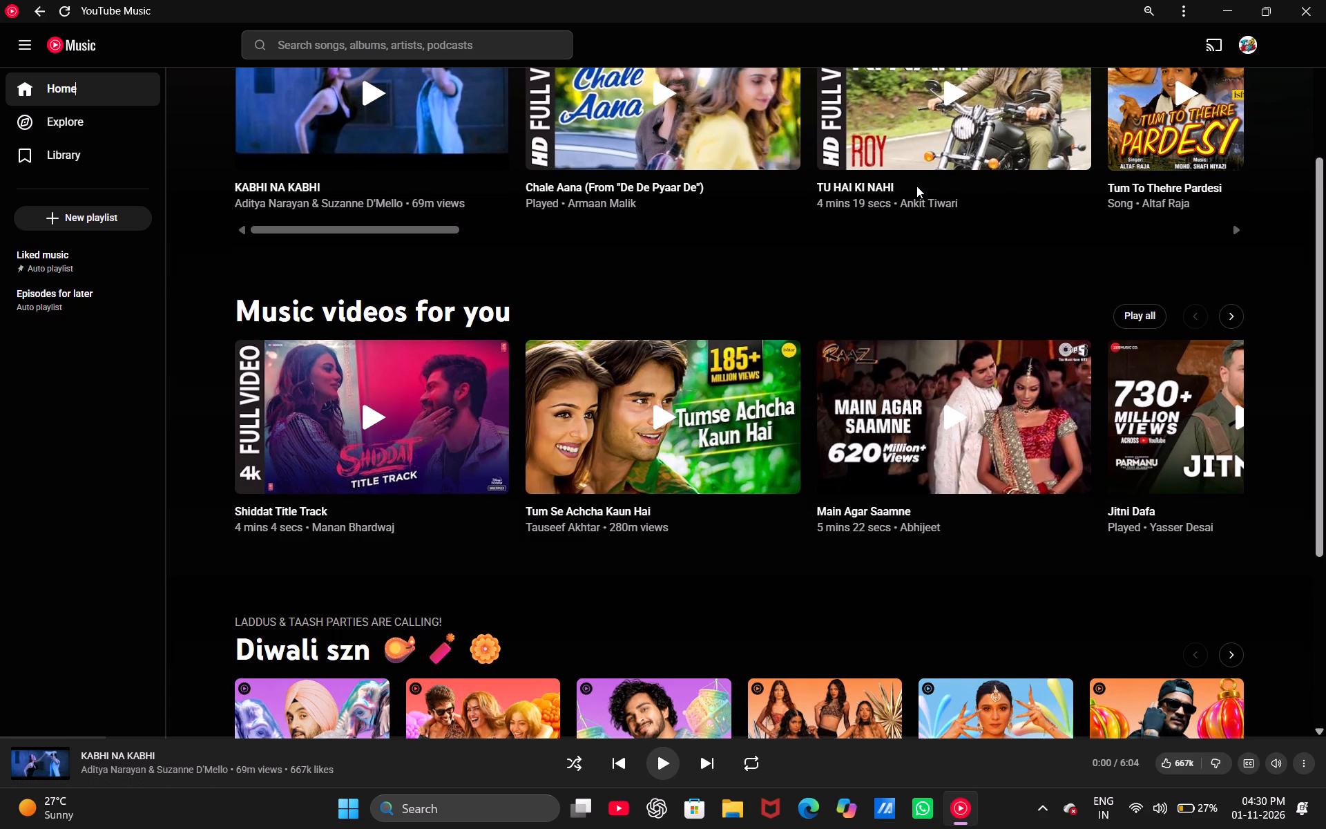
{"action": "left_click", "coordinate": [1299, 771]}
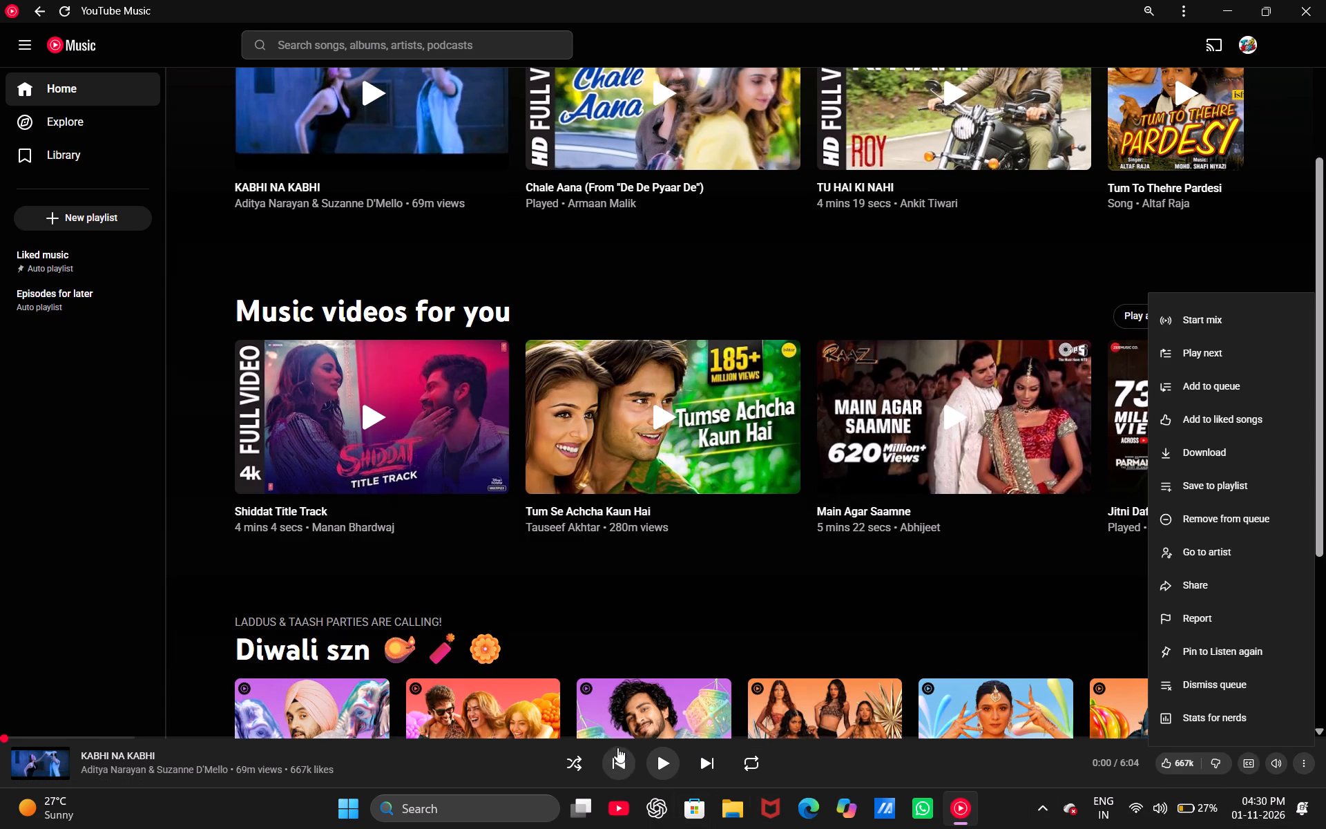
{"action": "left_click", "coordinate": [657, 770]}
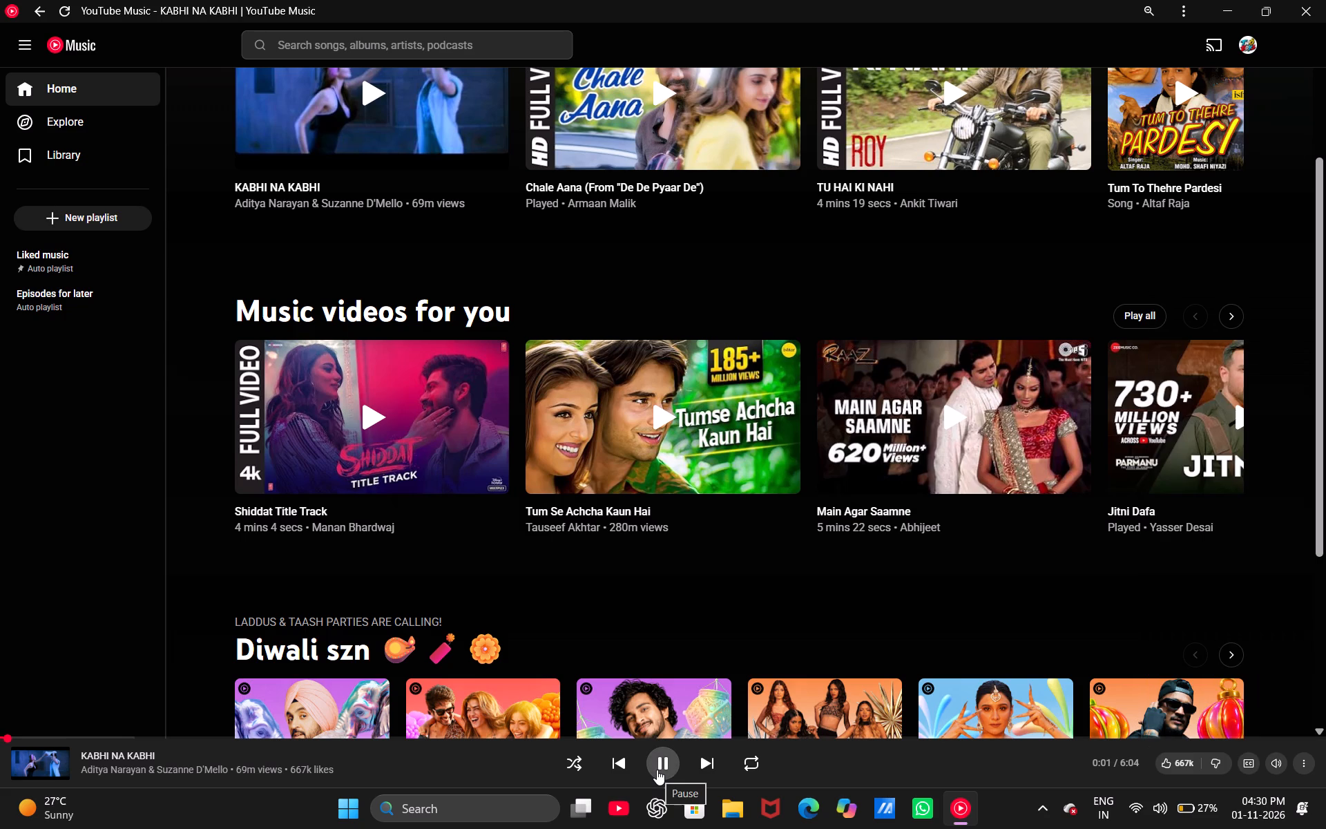
{"action": "type", "text": "ll"}
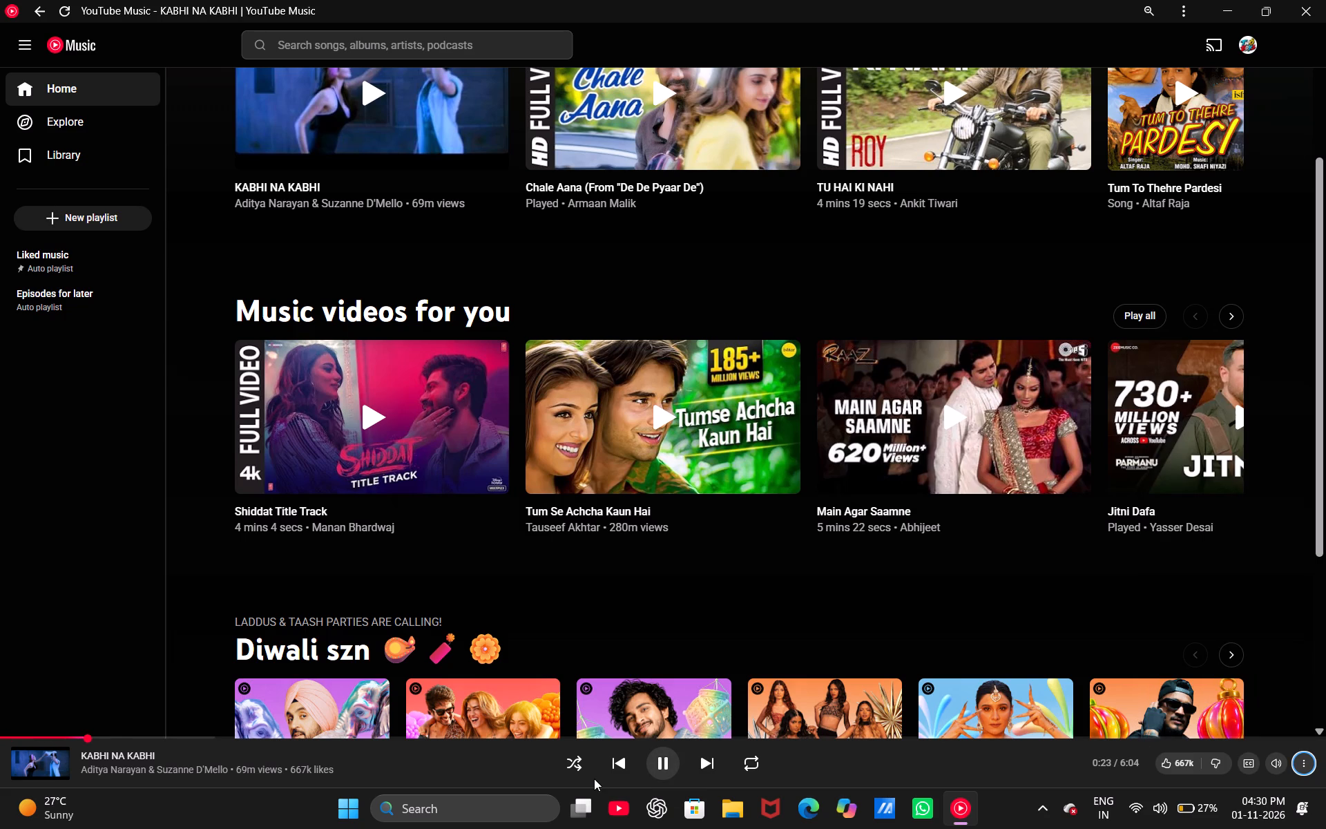
Close YouTube Music and choose to leave the app.
{"action": "left_click", "coordinate": [1325, 0]}
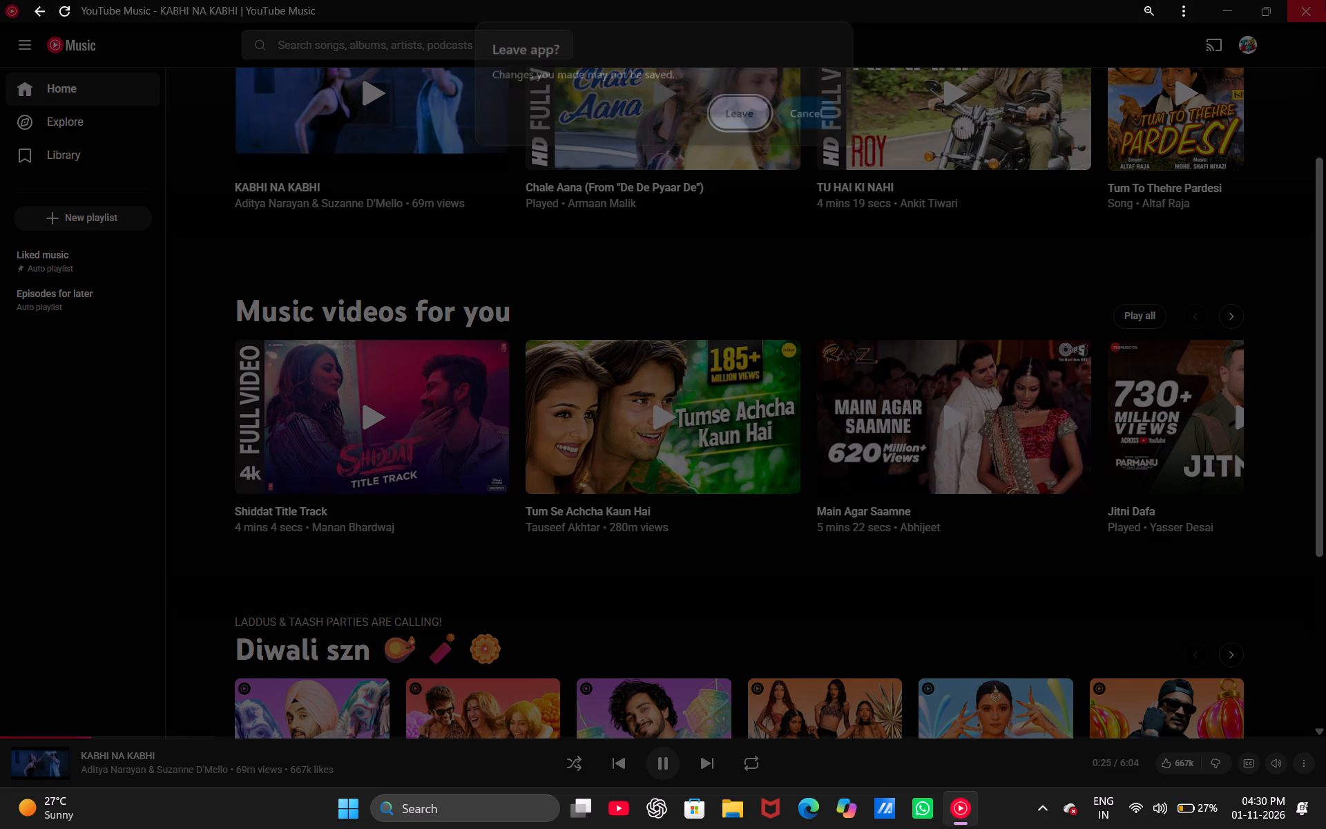
{"action": "left_click", "coordinate": [755, 110]}
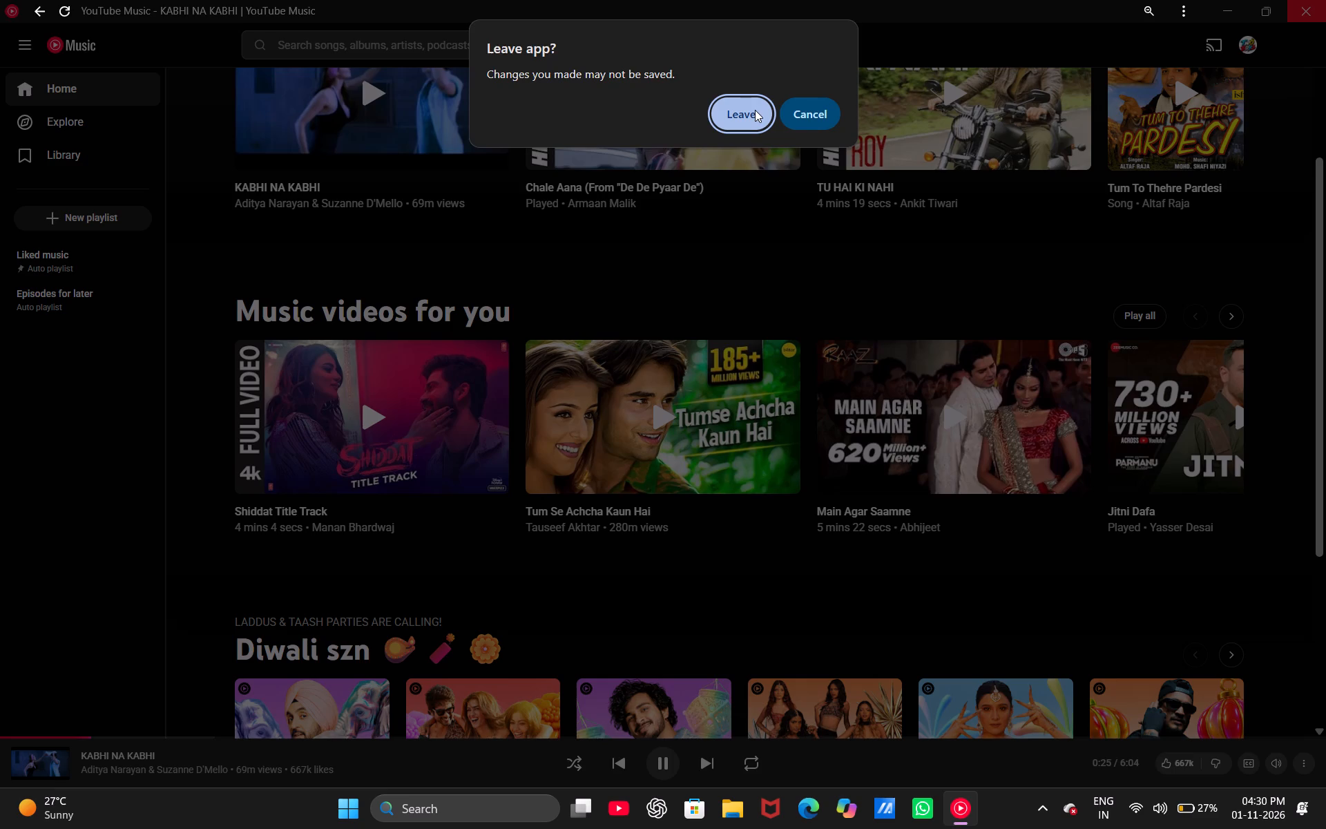
Refresh the desktop.
{"action": "right_click", "coordinate": [676, 306]}
{"action": "right_click", "coordinate": [676, 306]}
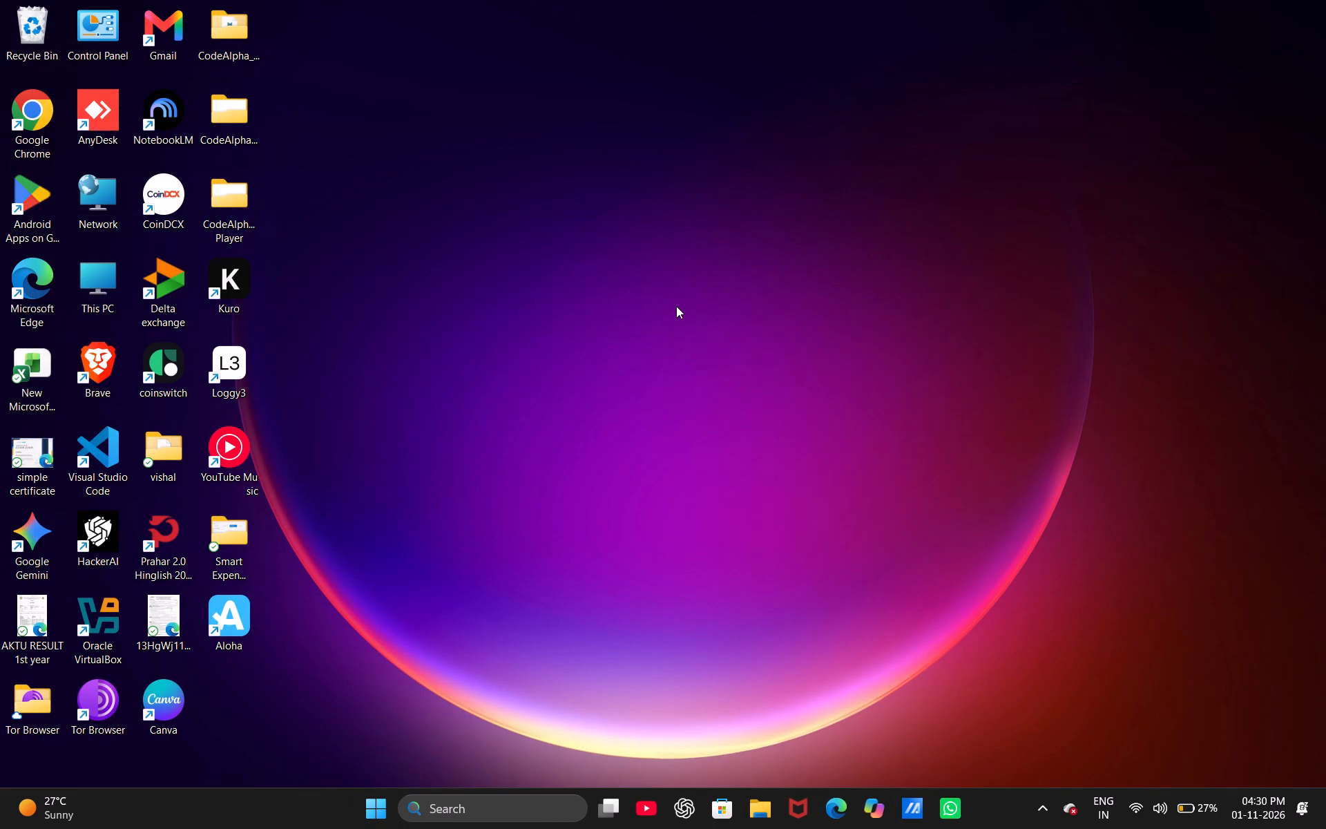
{"action": "right_click", "coordinate": [676, 306]}
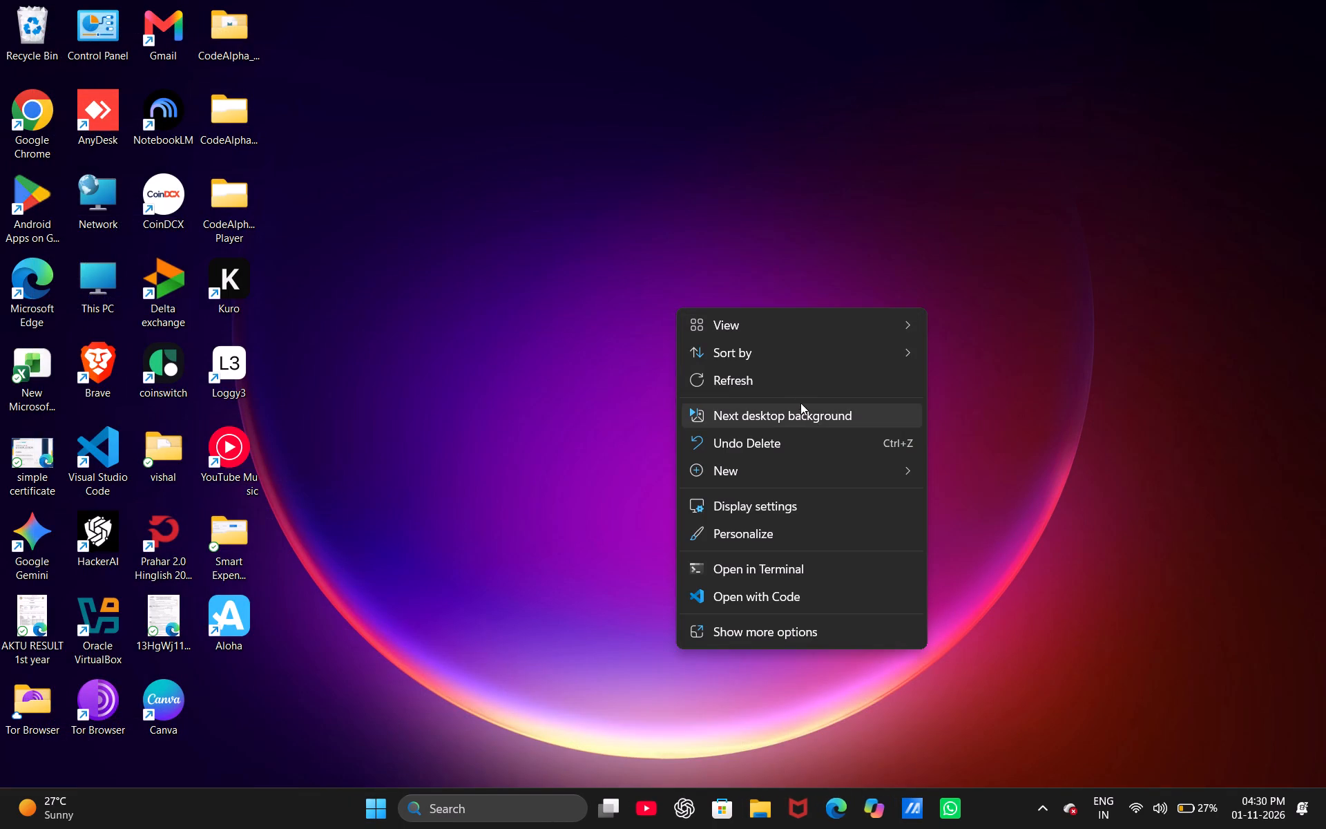
{"action": "left_click", "coordinate": [791, 384]}
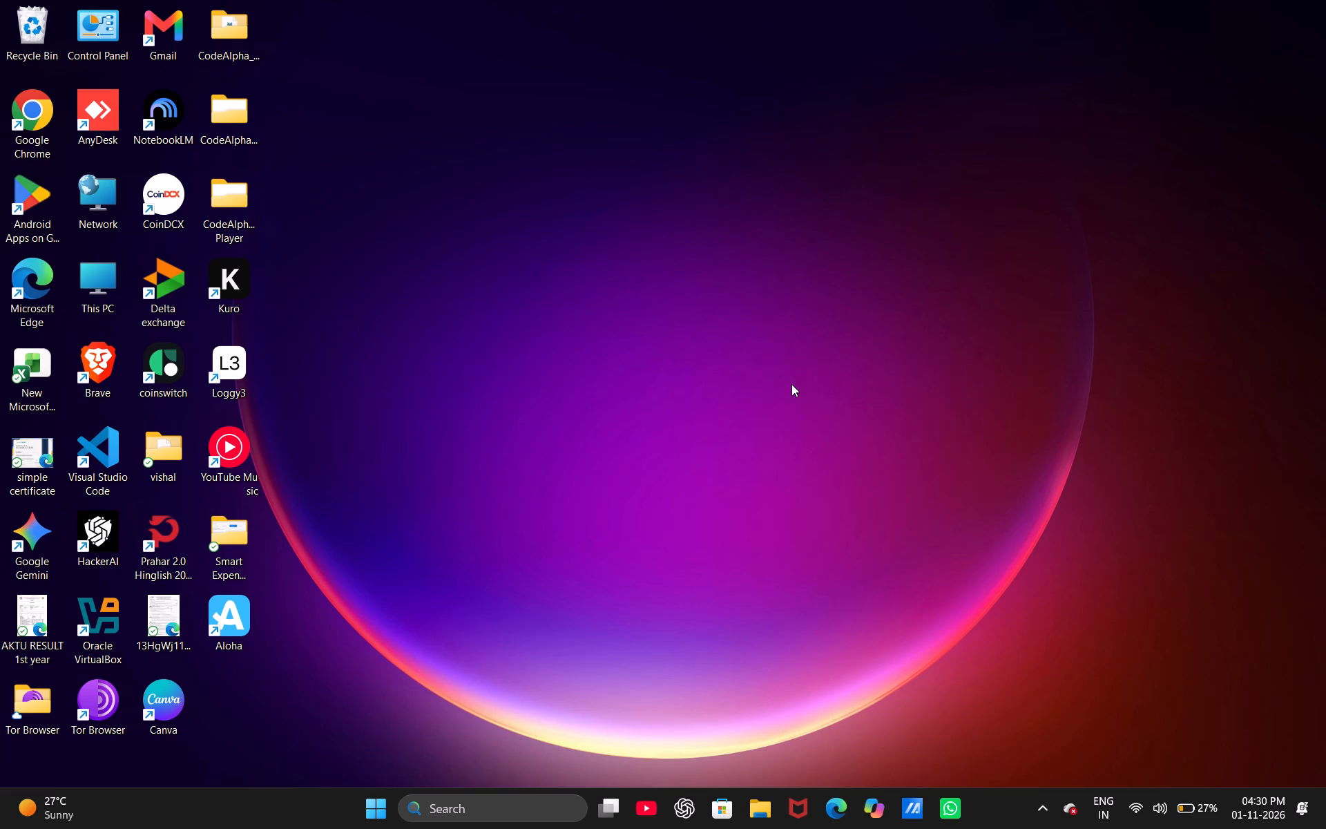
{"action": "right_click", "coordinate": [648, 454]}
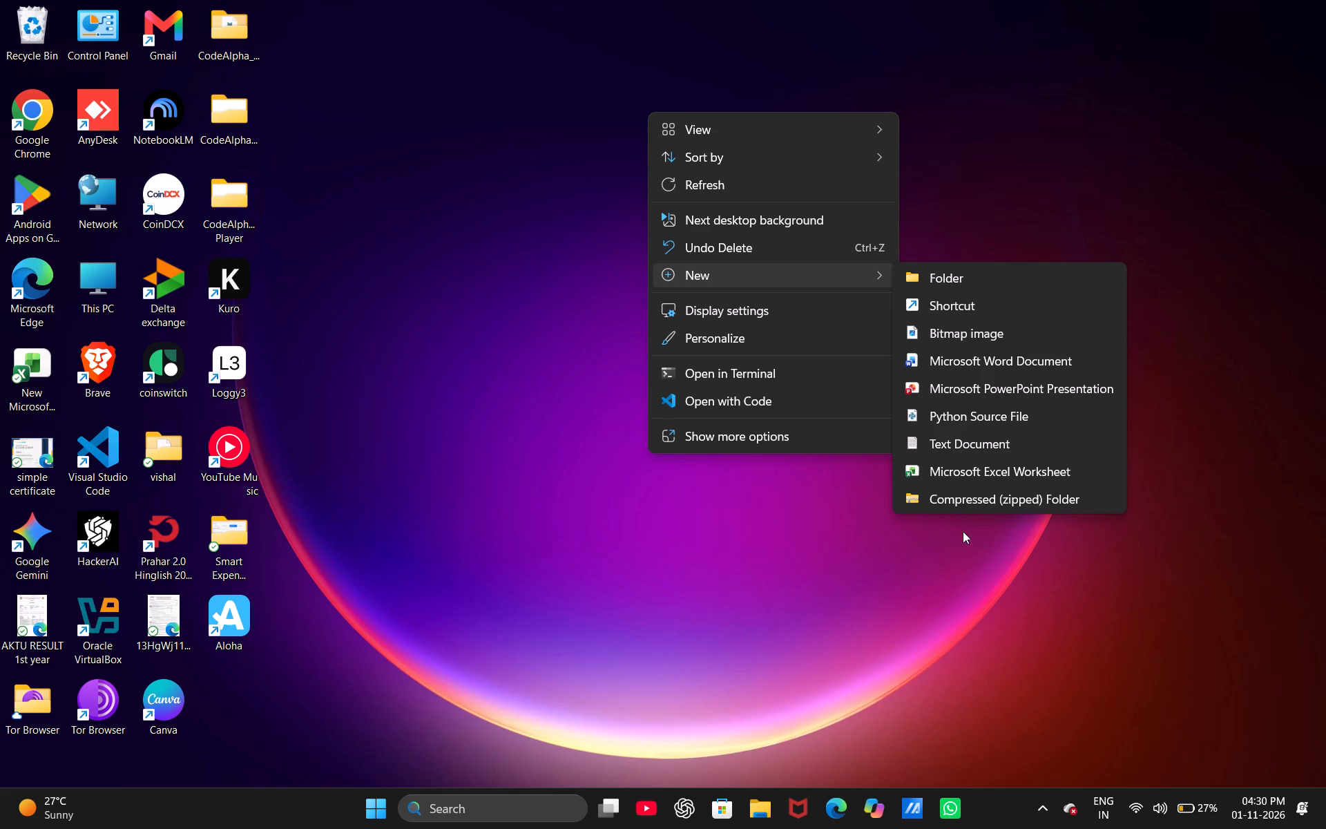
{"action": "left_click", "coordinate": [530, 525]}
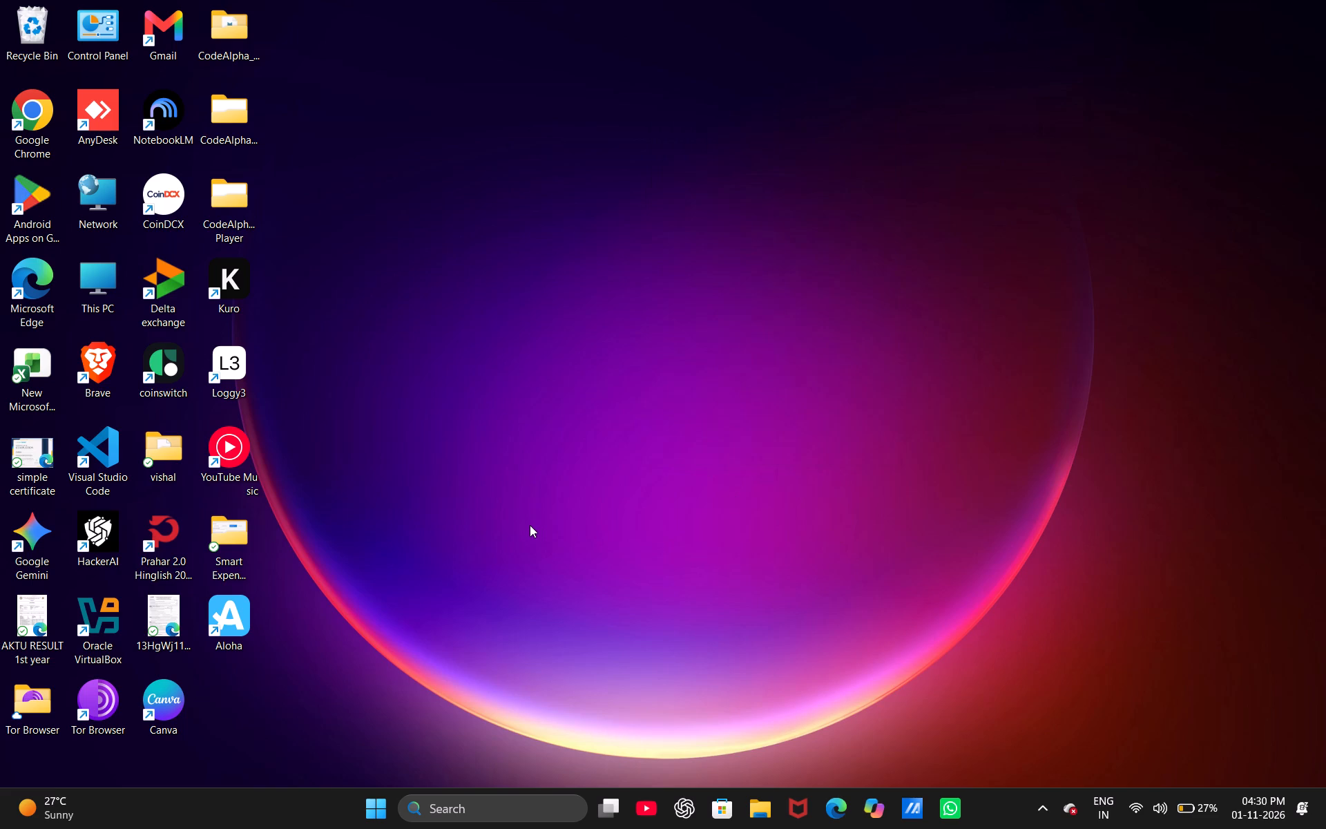